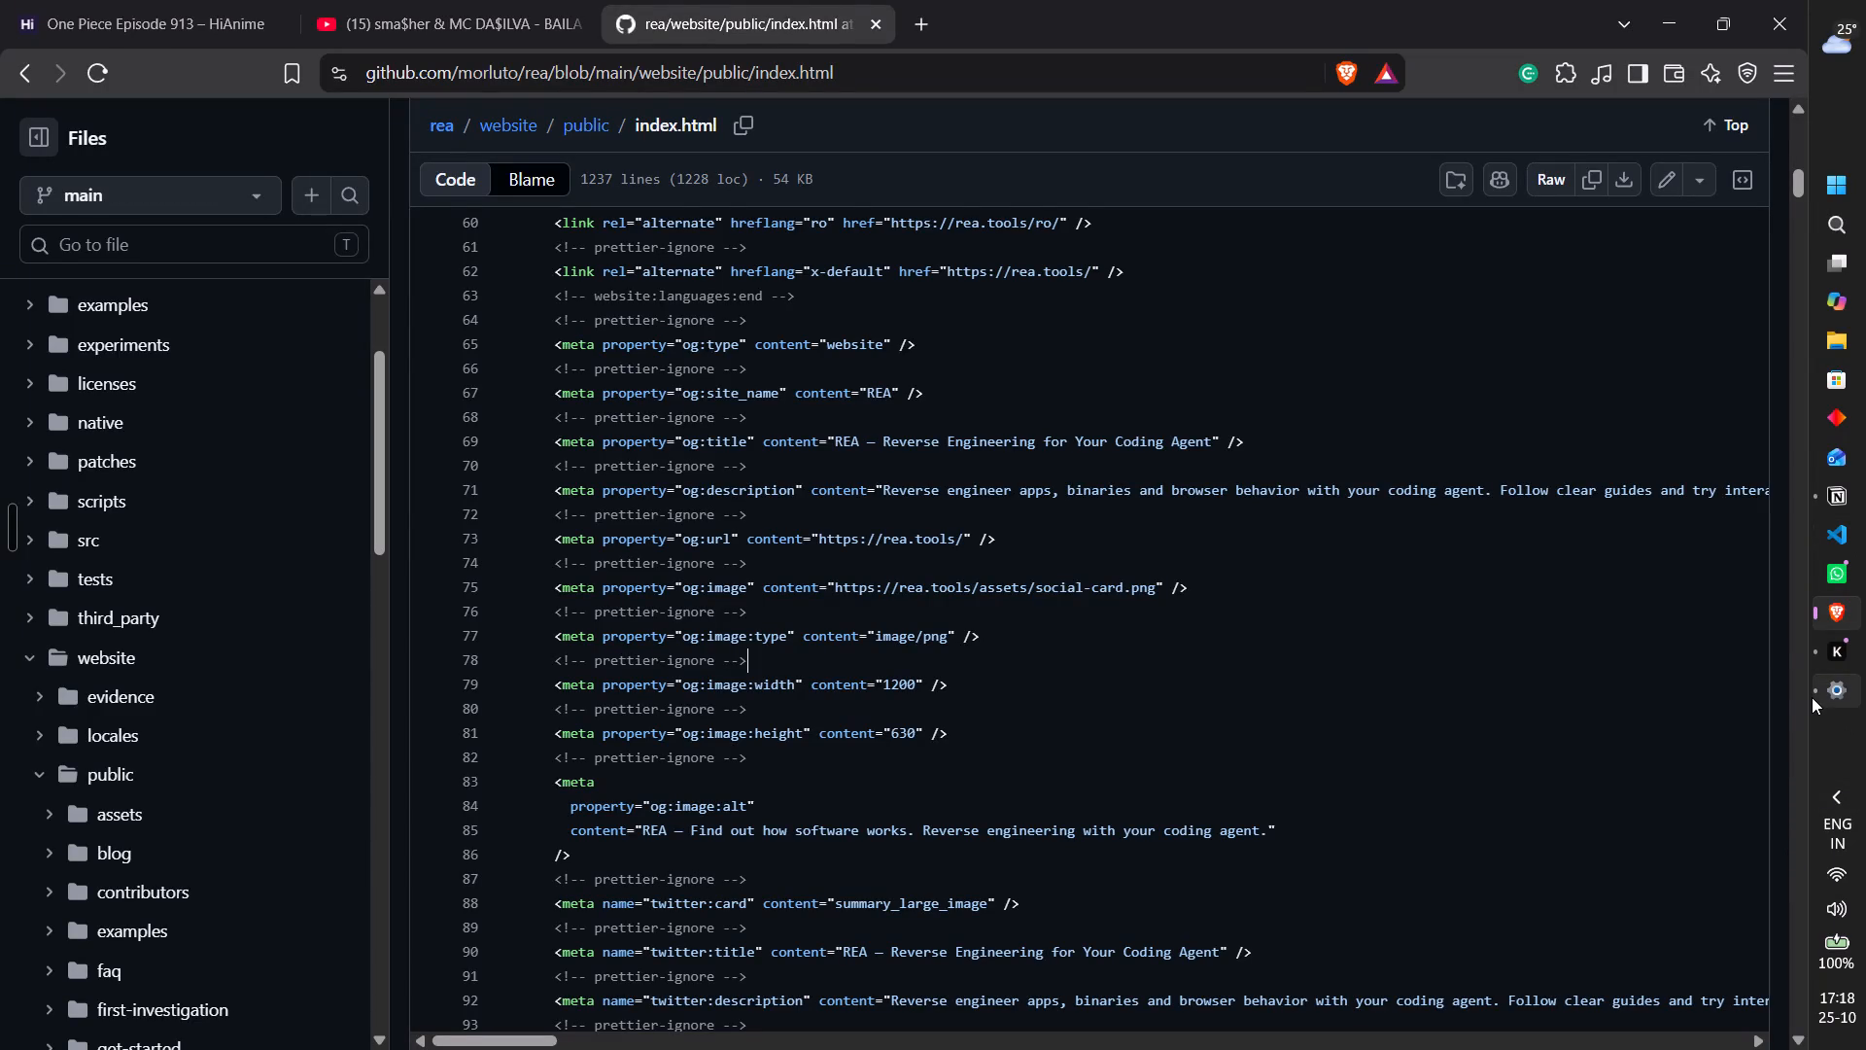
Switch to Notion and look through the groups of the Resources table.
click(1839, 493)
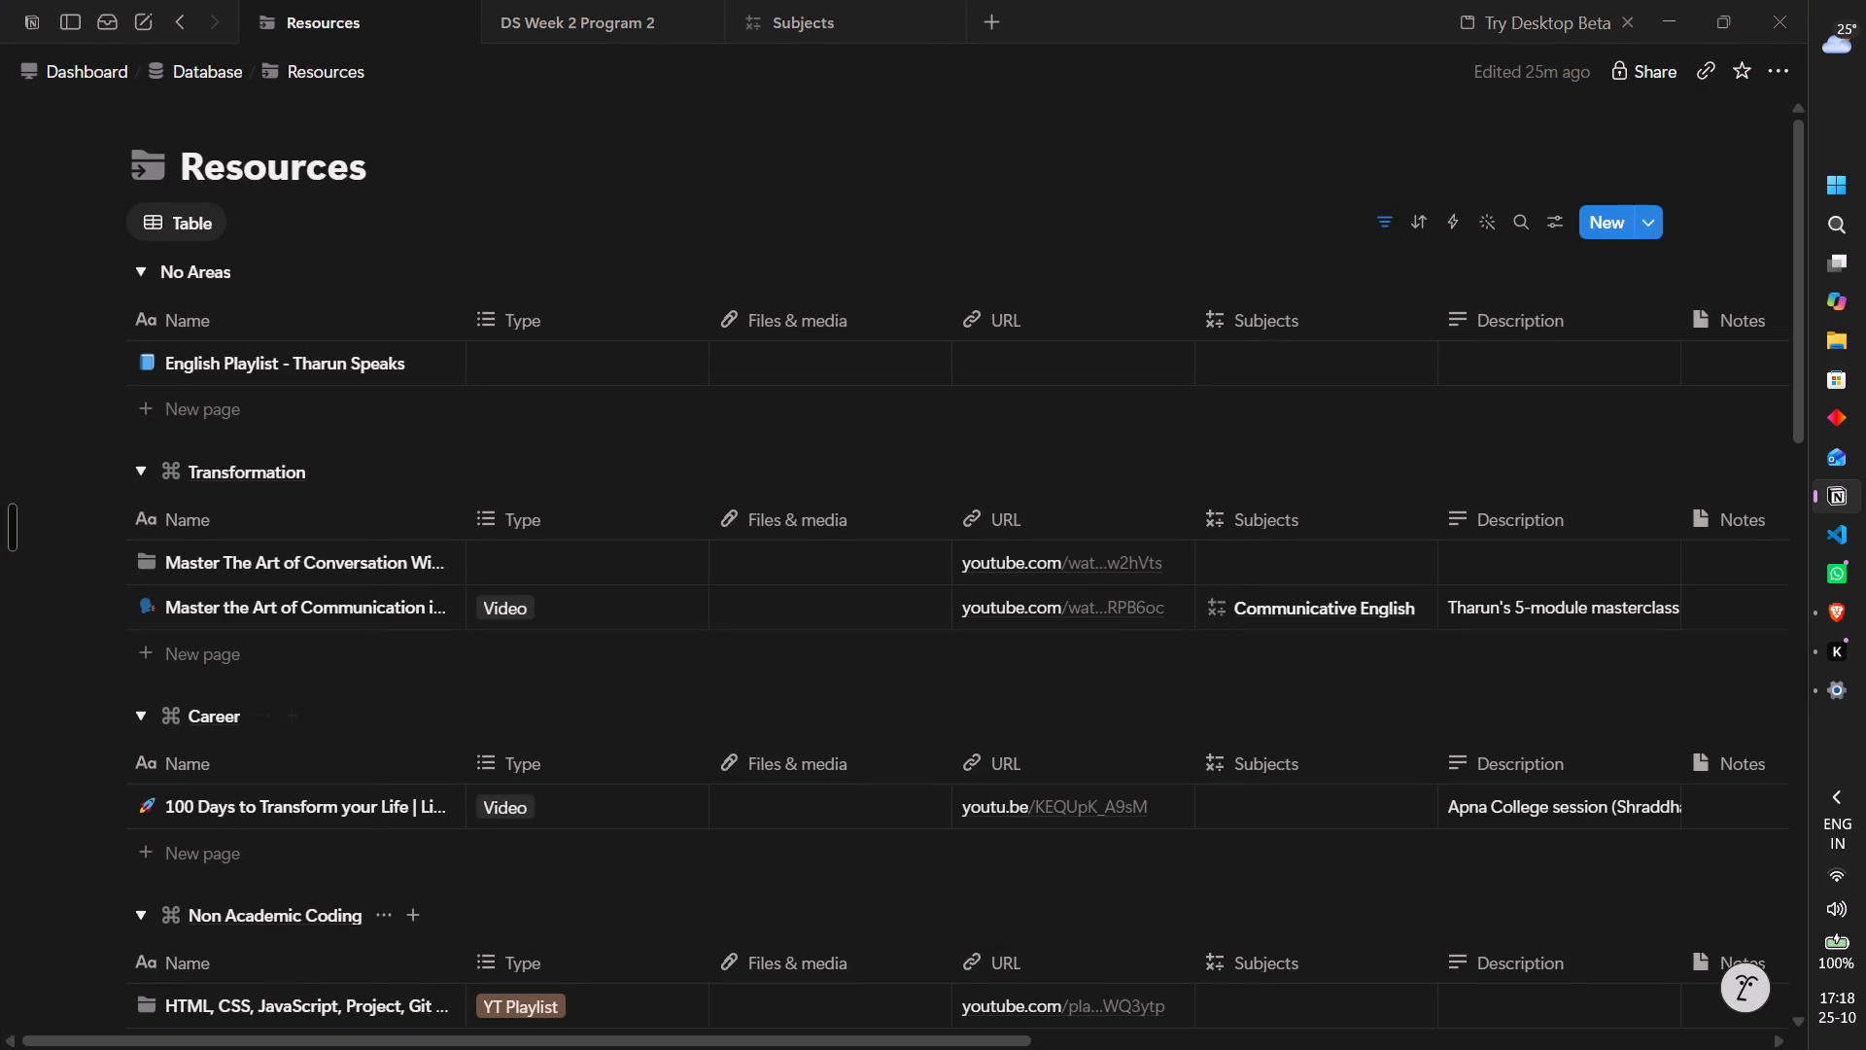
scroll(524, 674, down, 12)
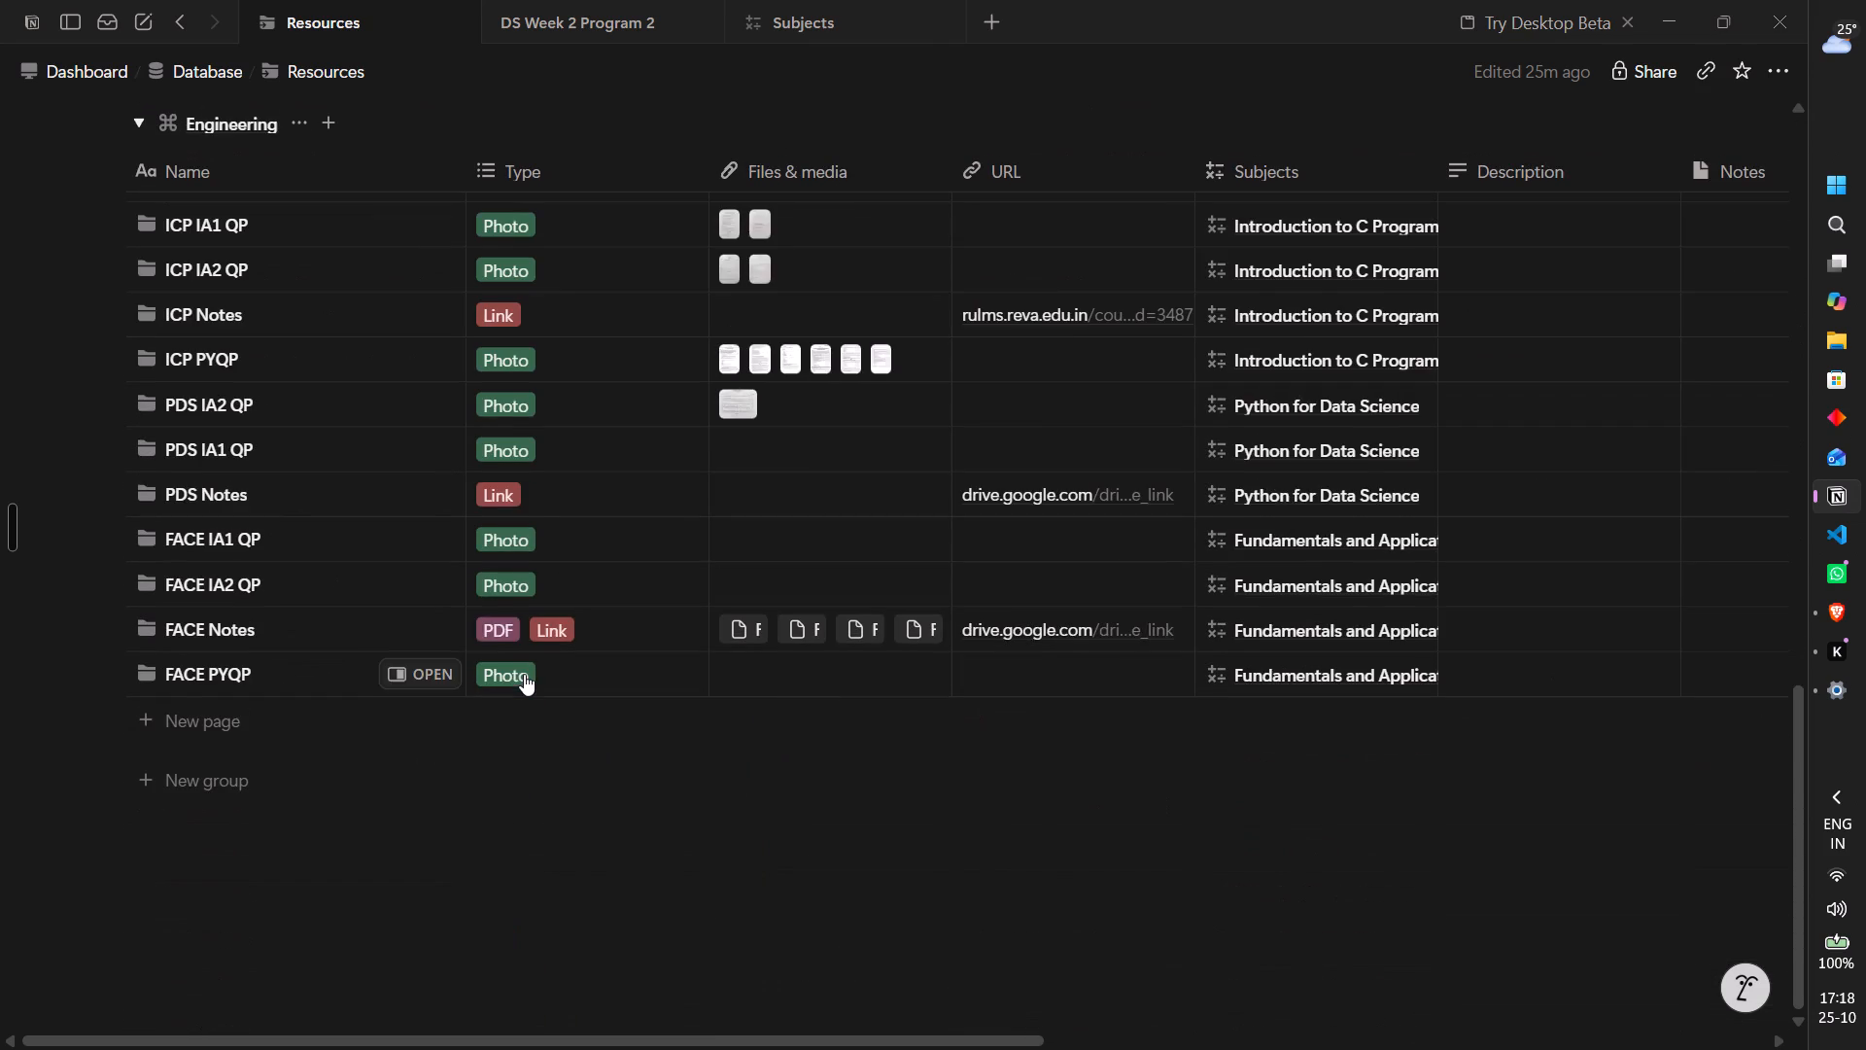
scroll(524, 674, up, 9)
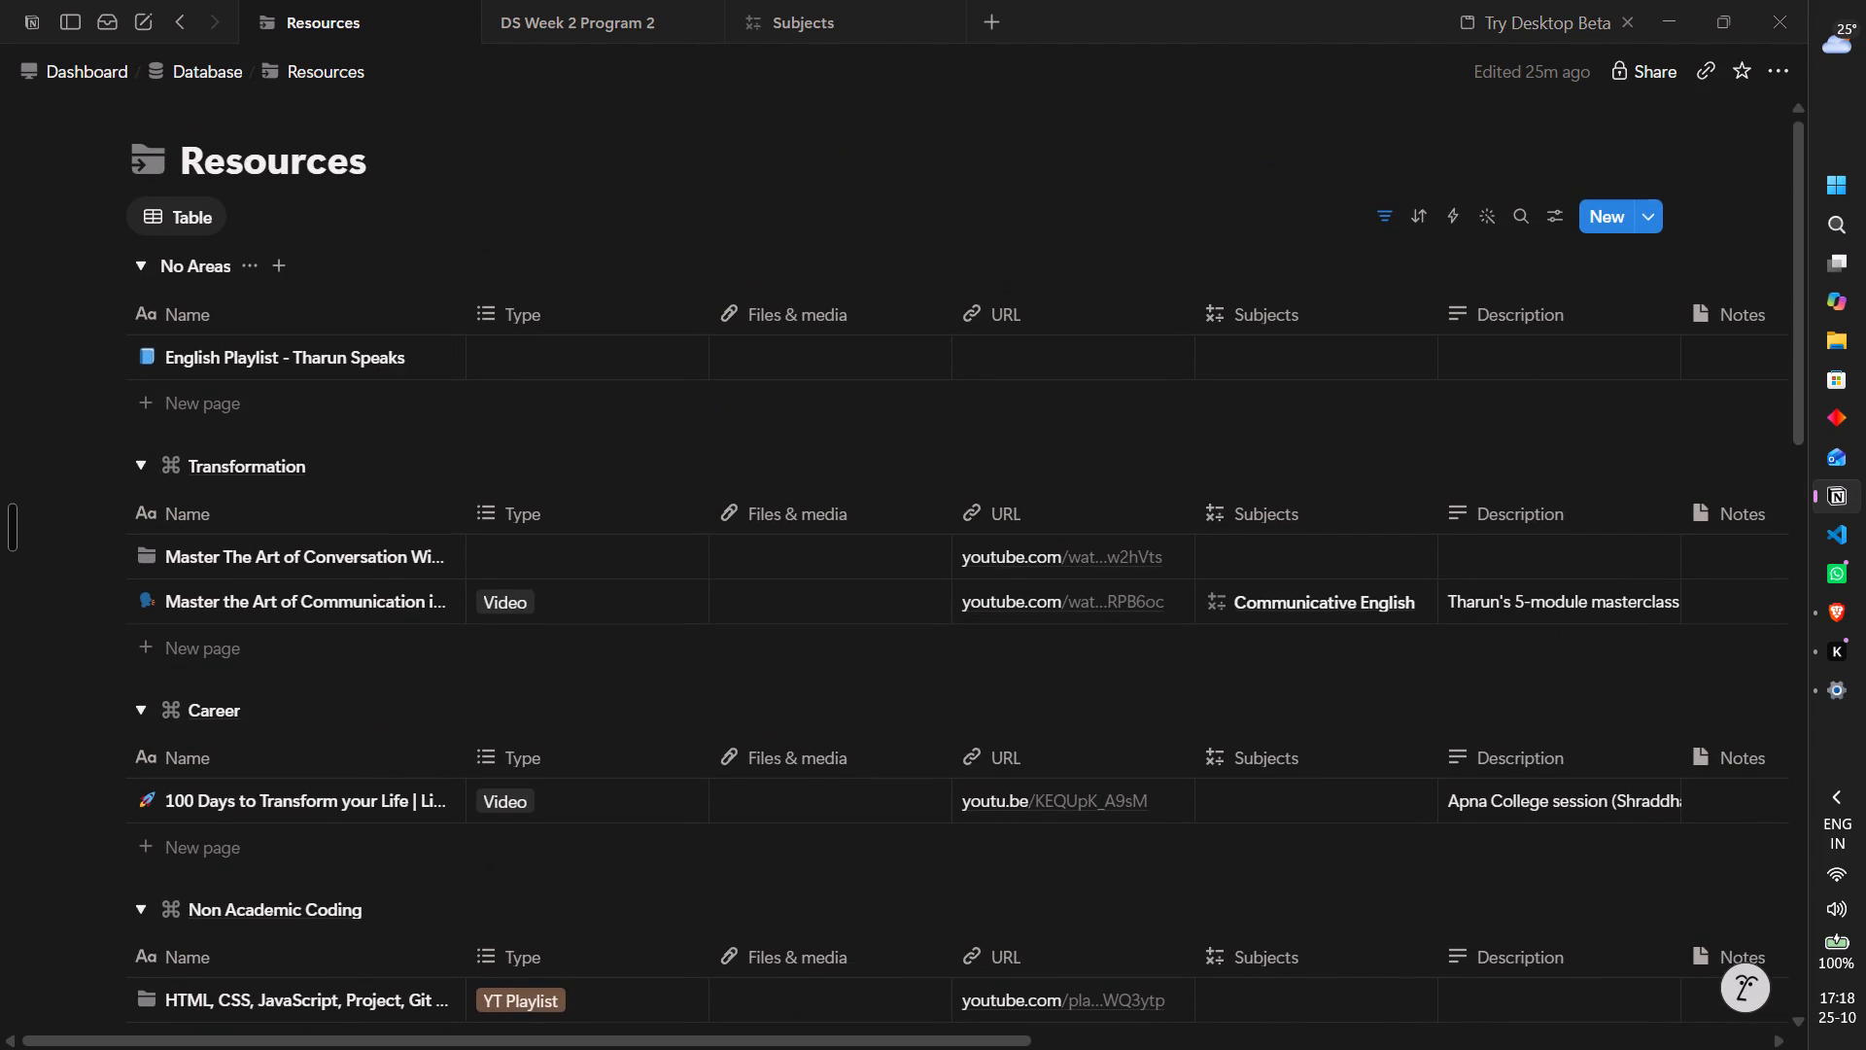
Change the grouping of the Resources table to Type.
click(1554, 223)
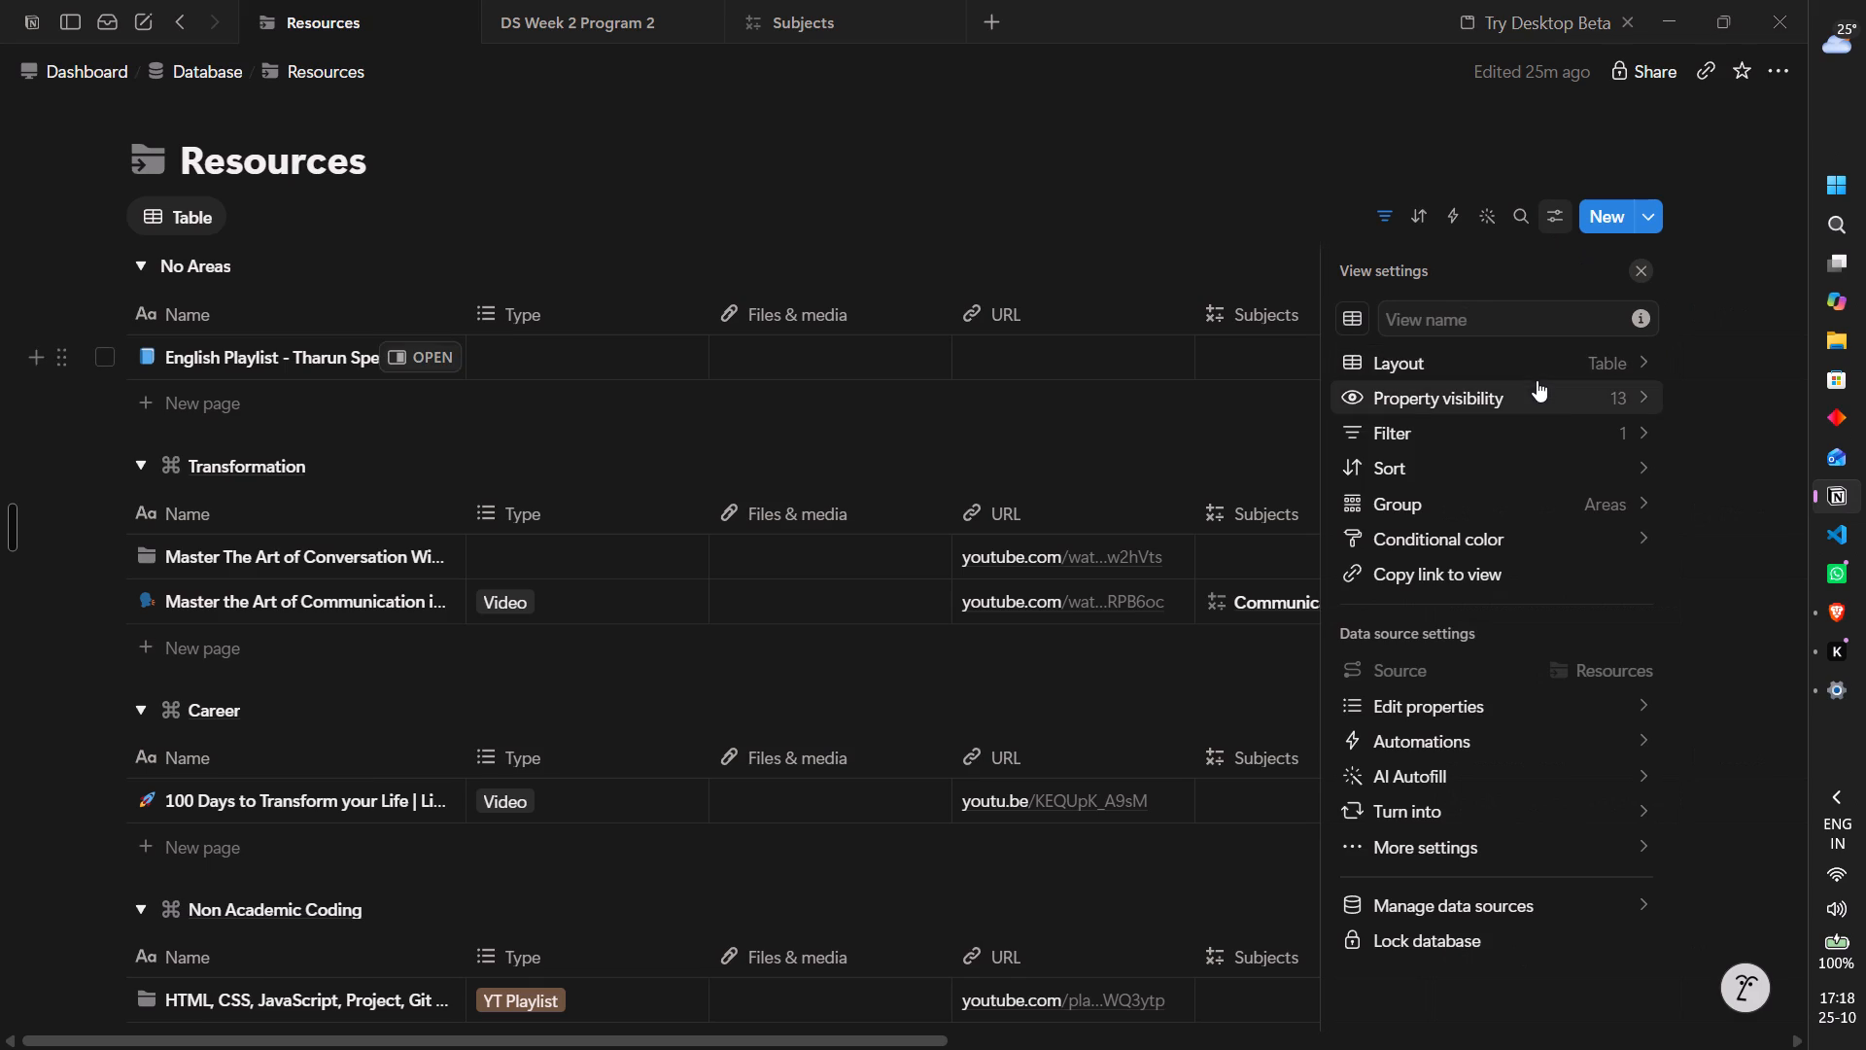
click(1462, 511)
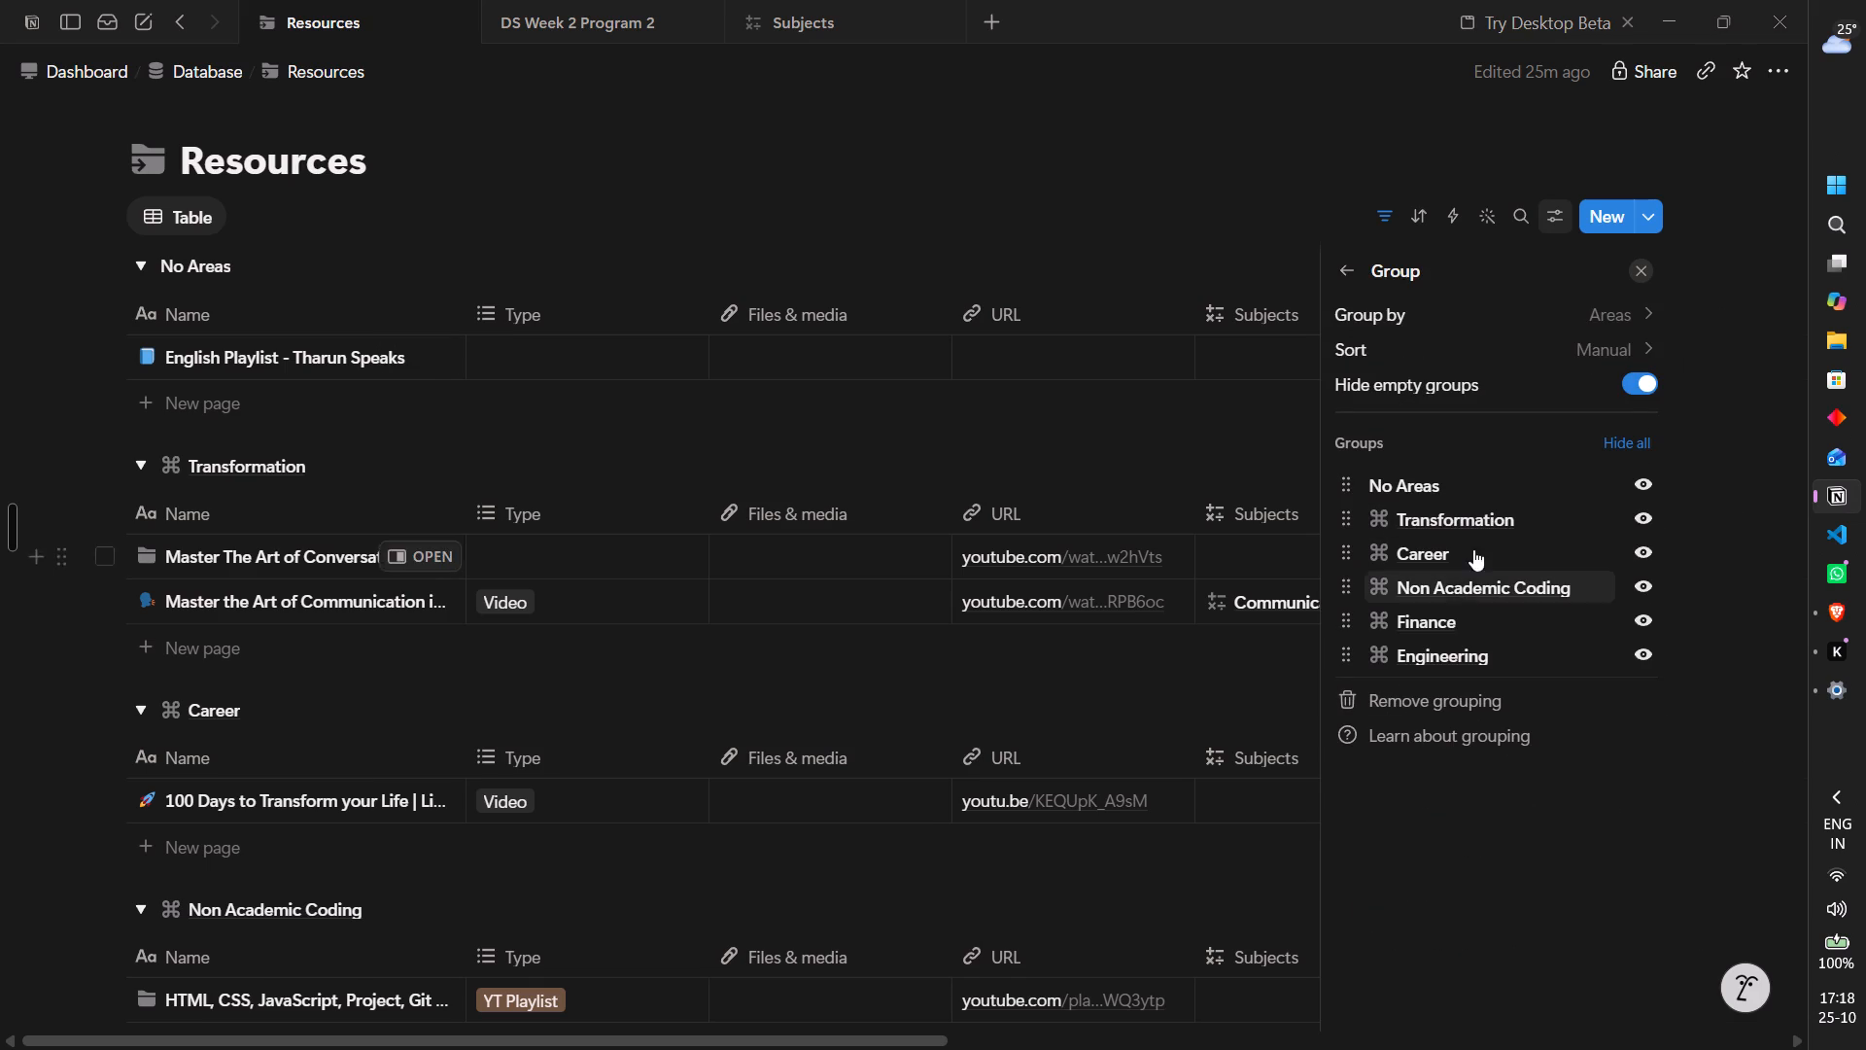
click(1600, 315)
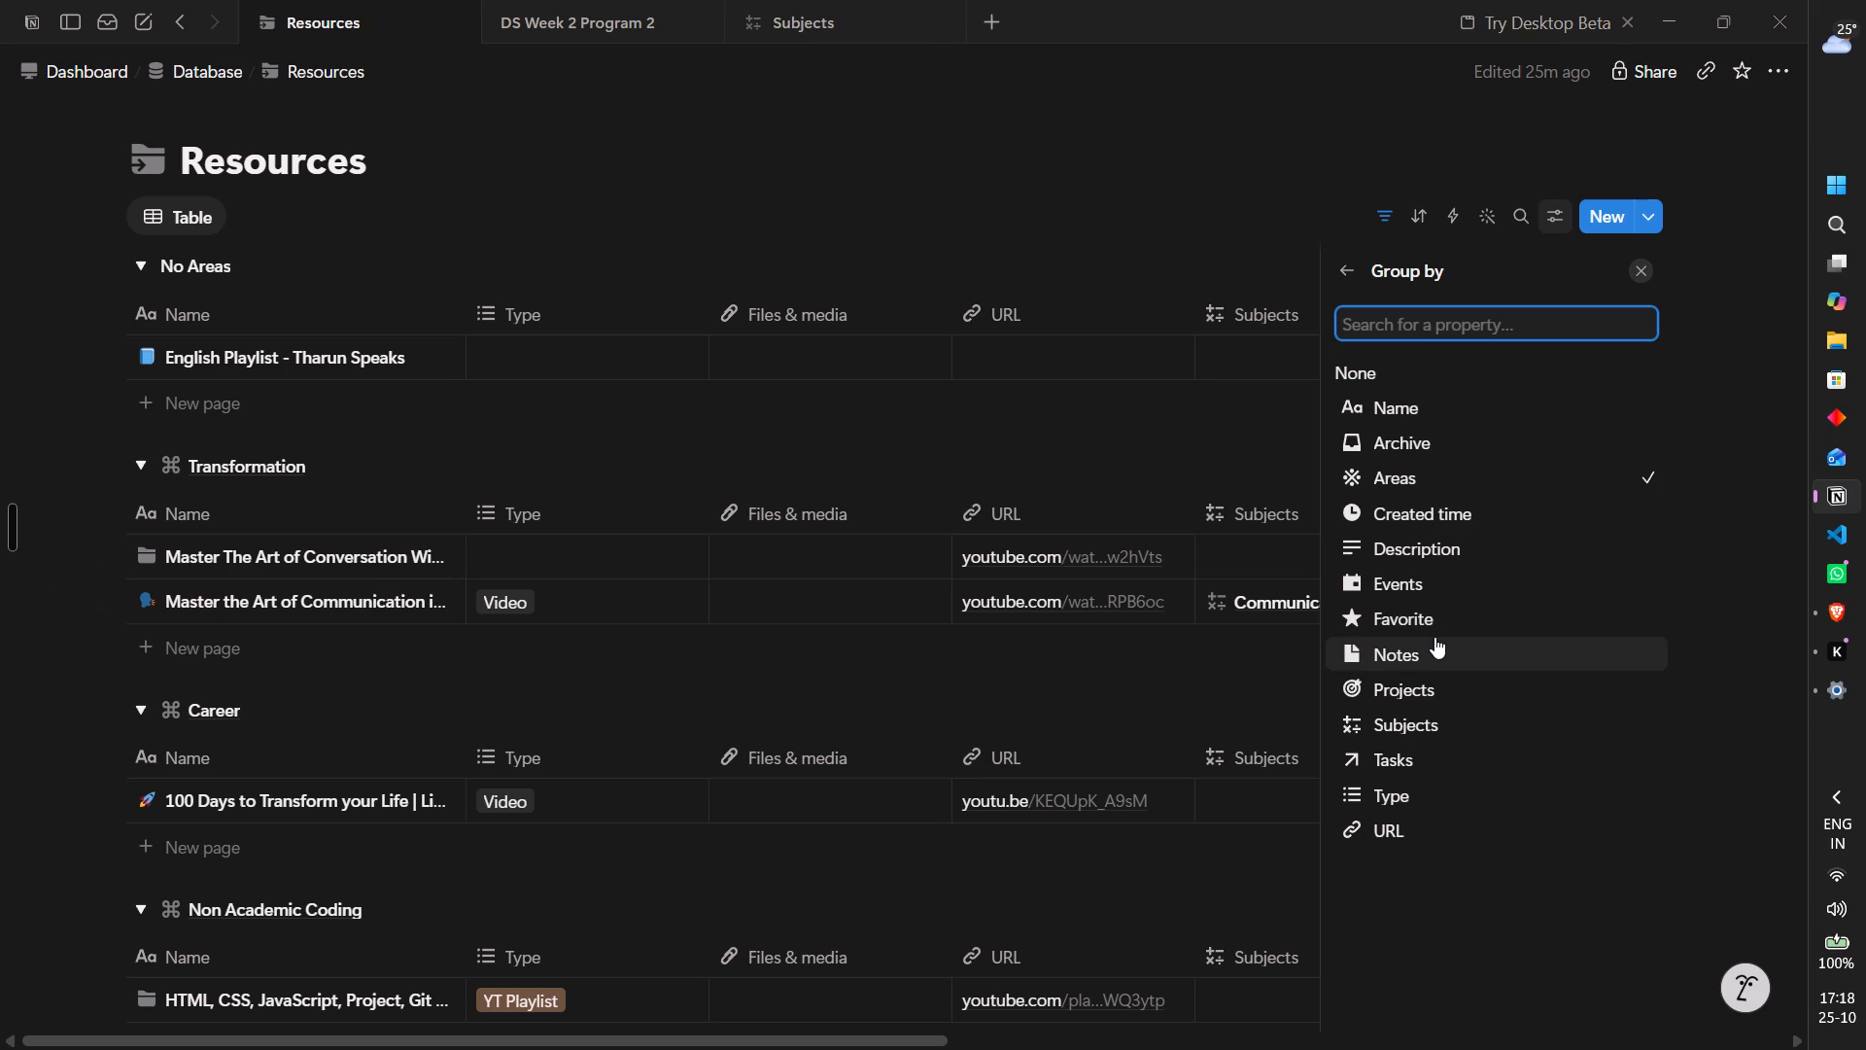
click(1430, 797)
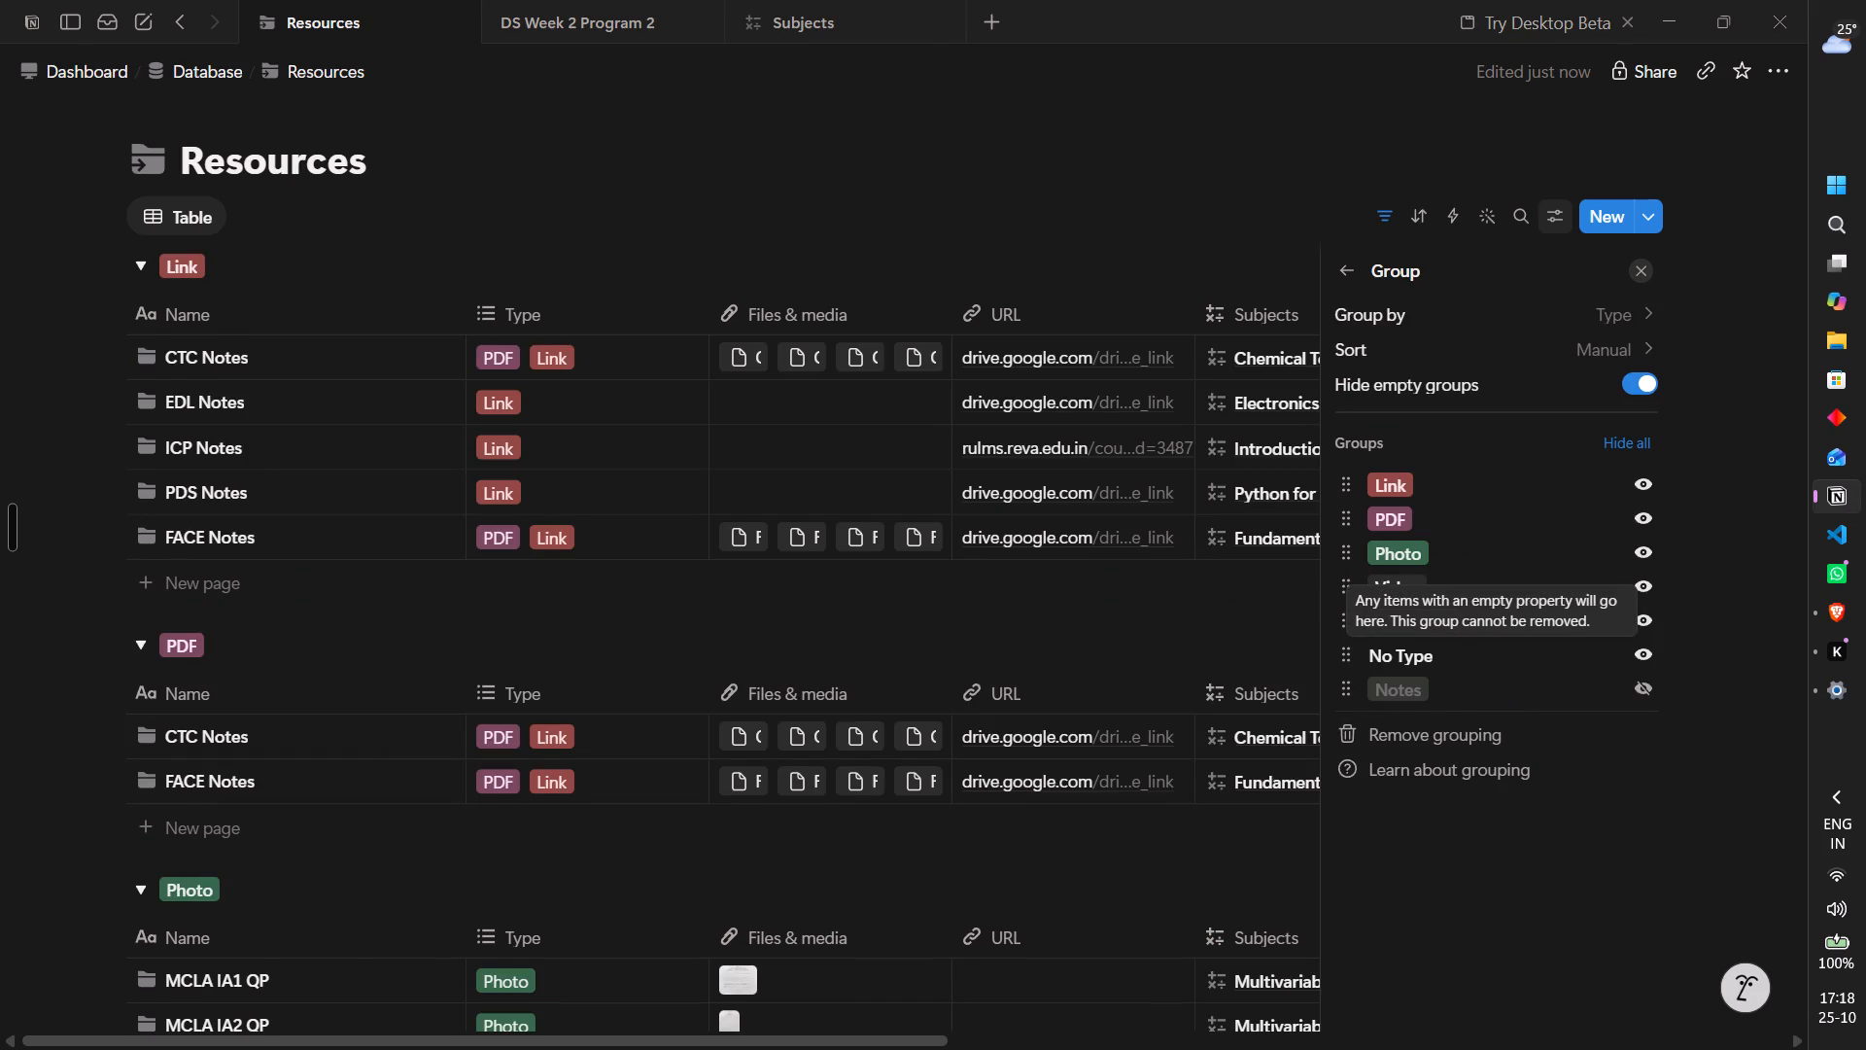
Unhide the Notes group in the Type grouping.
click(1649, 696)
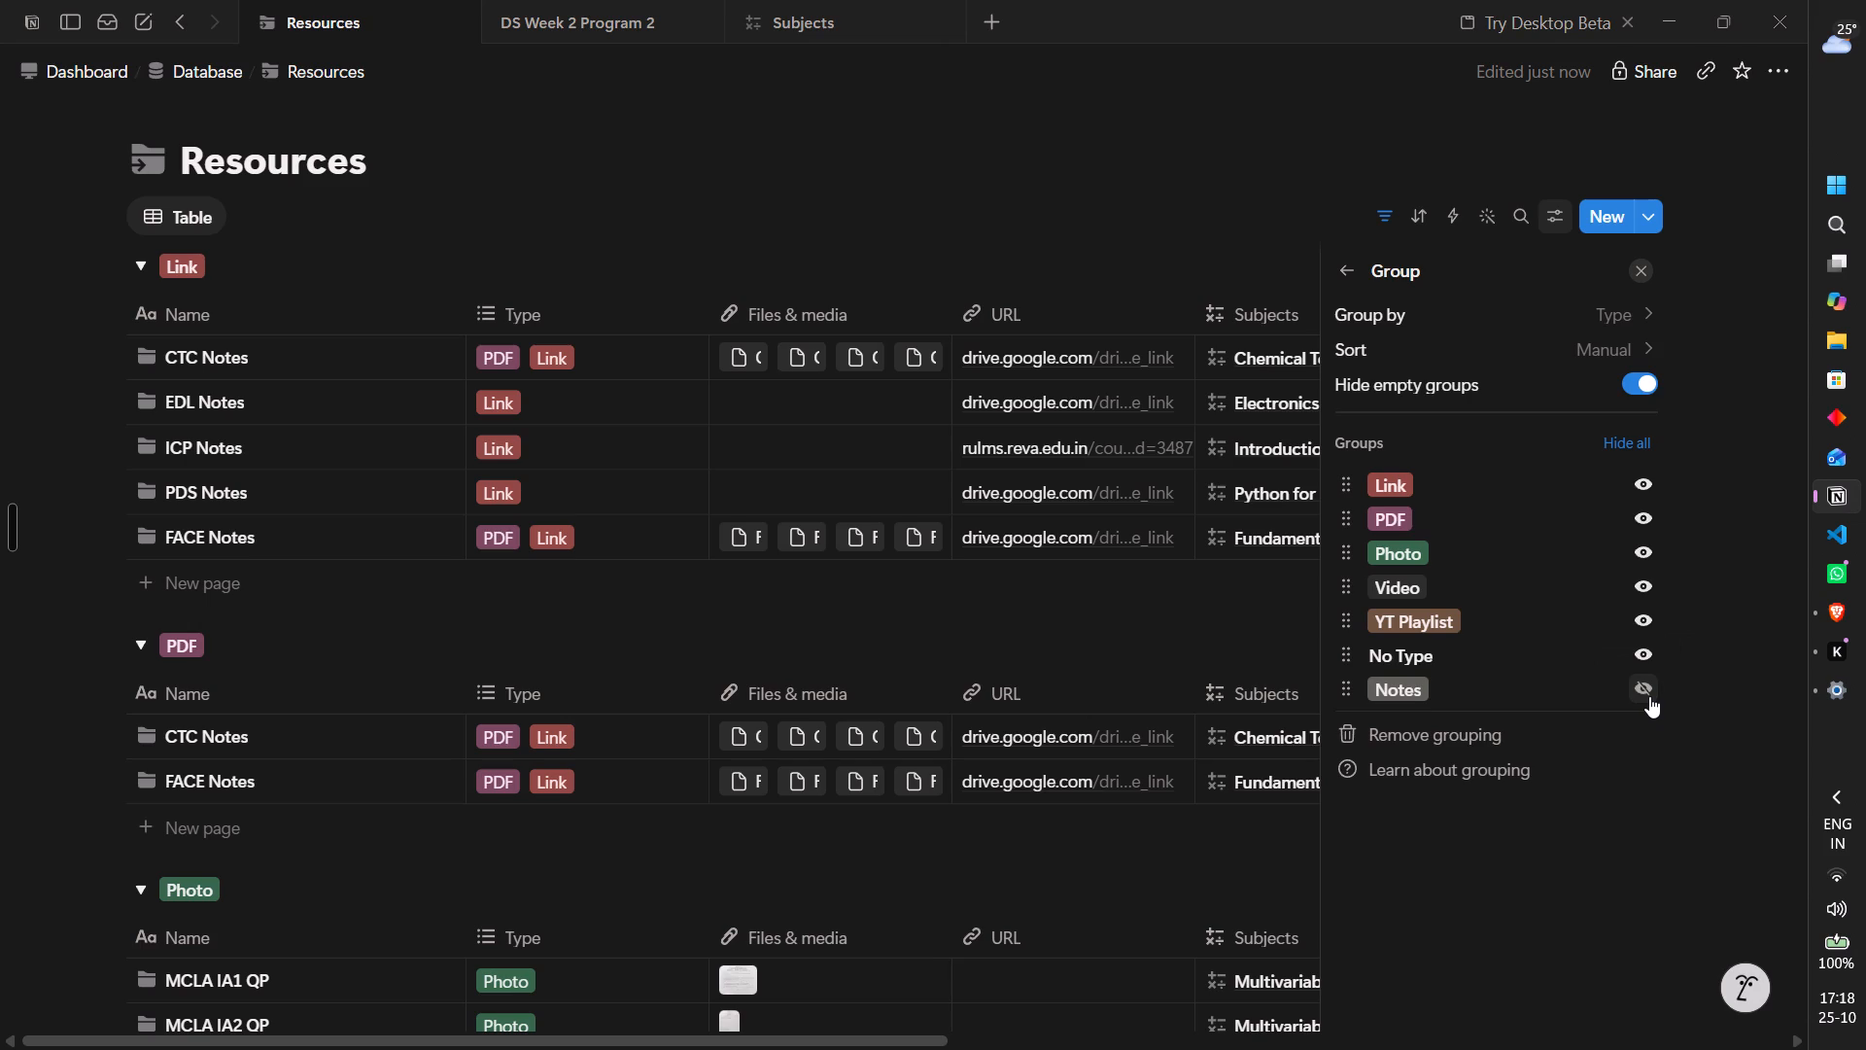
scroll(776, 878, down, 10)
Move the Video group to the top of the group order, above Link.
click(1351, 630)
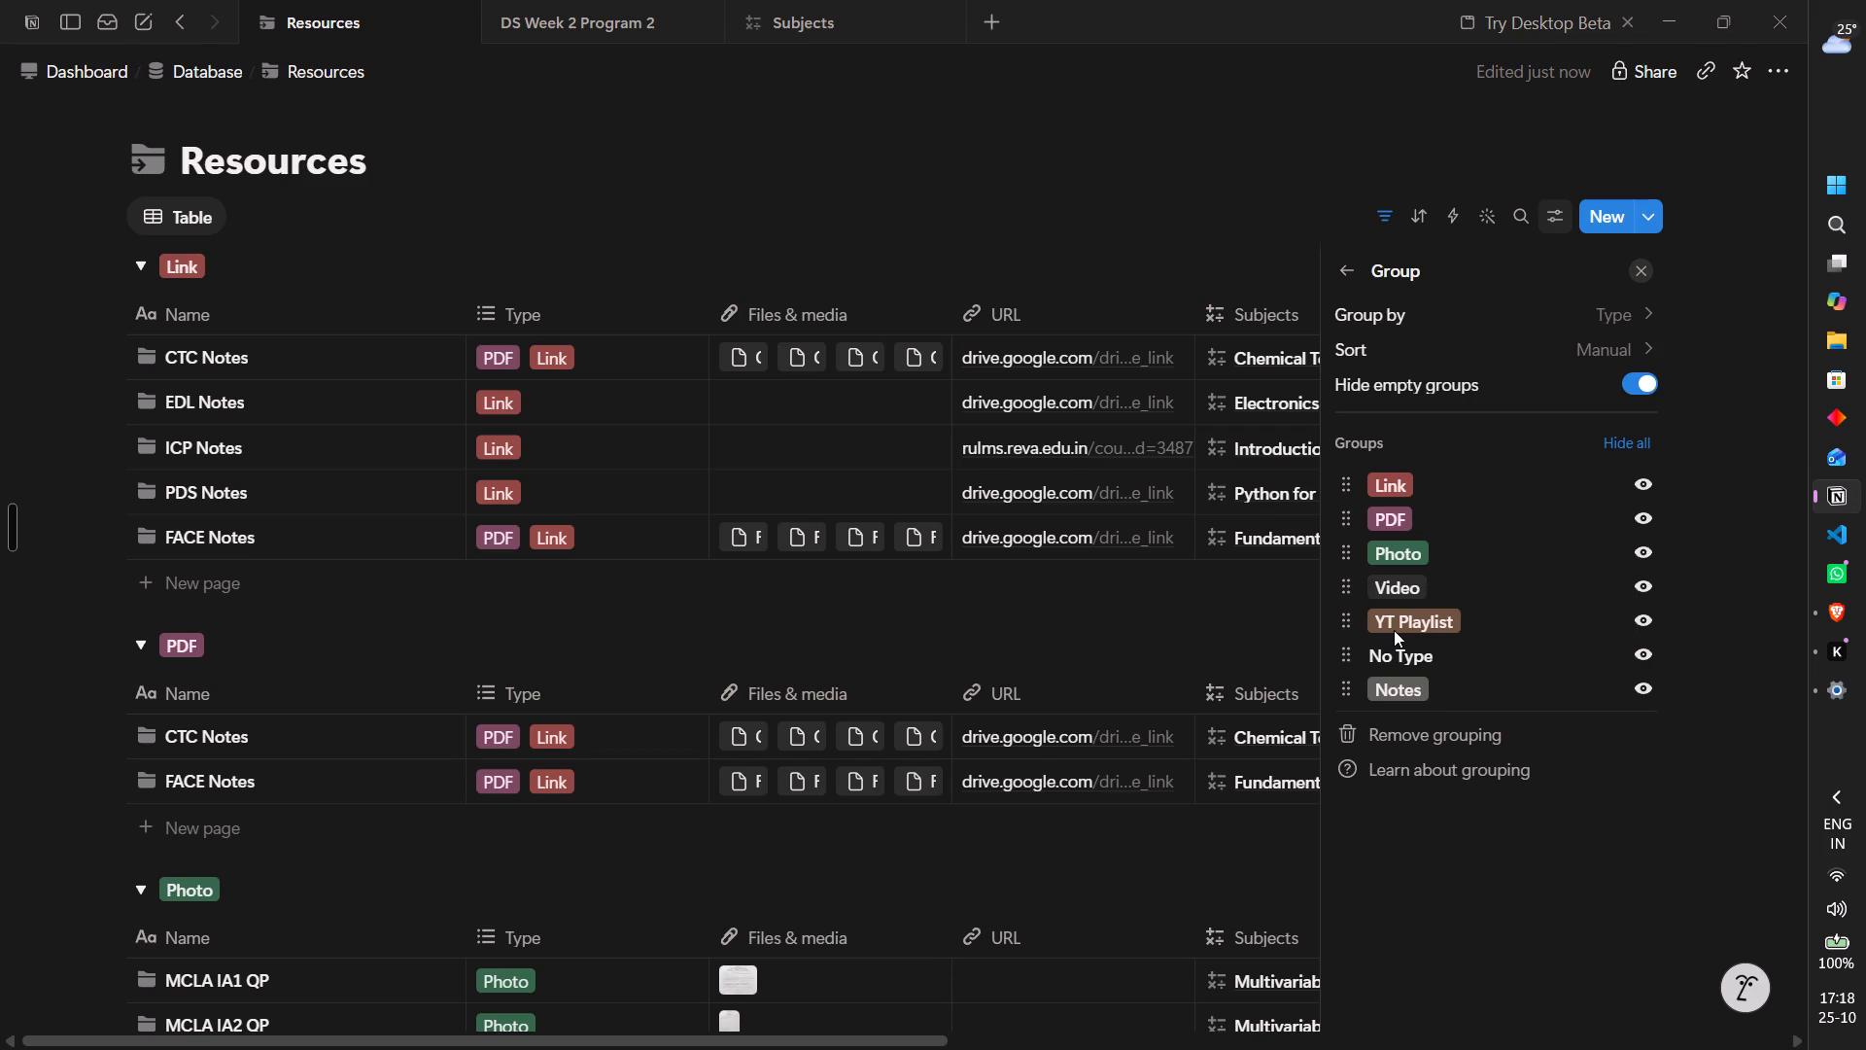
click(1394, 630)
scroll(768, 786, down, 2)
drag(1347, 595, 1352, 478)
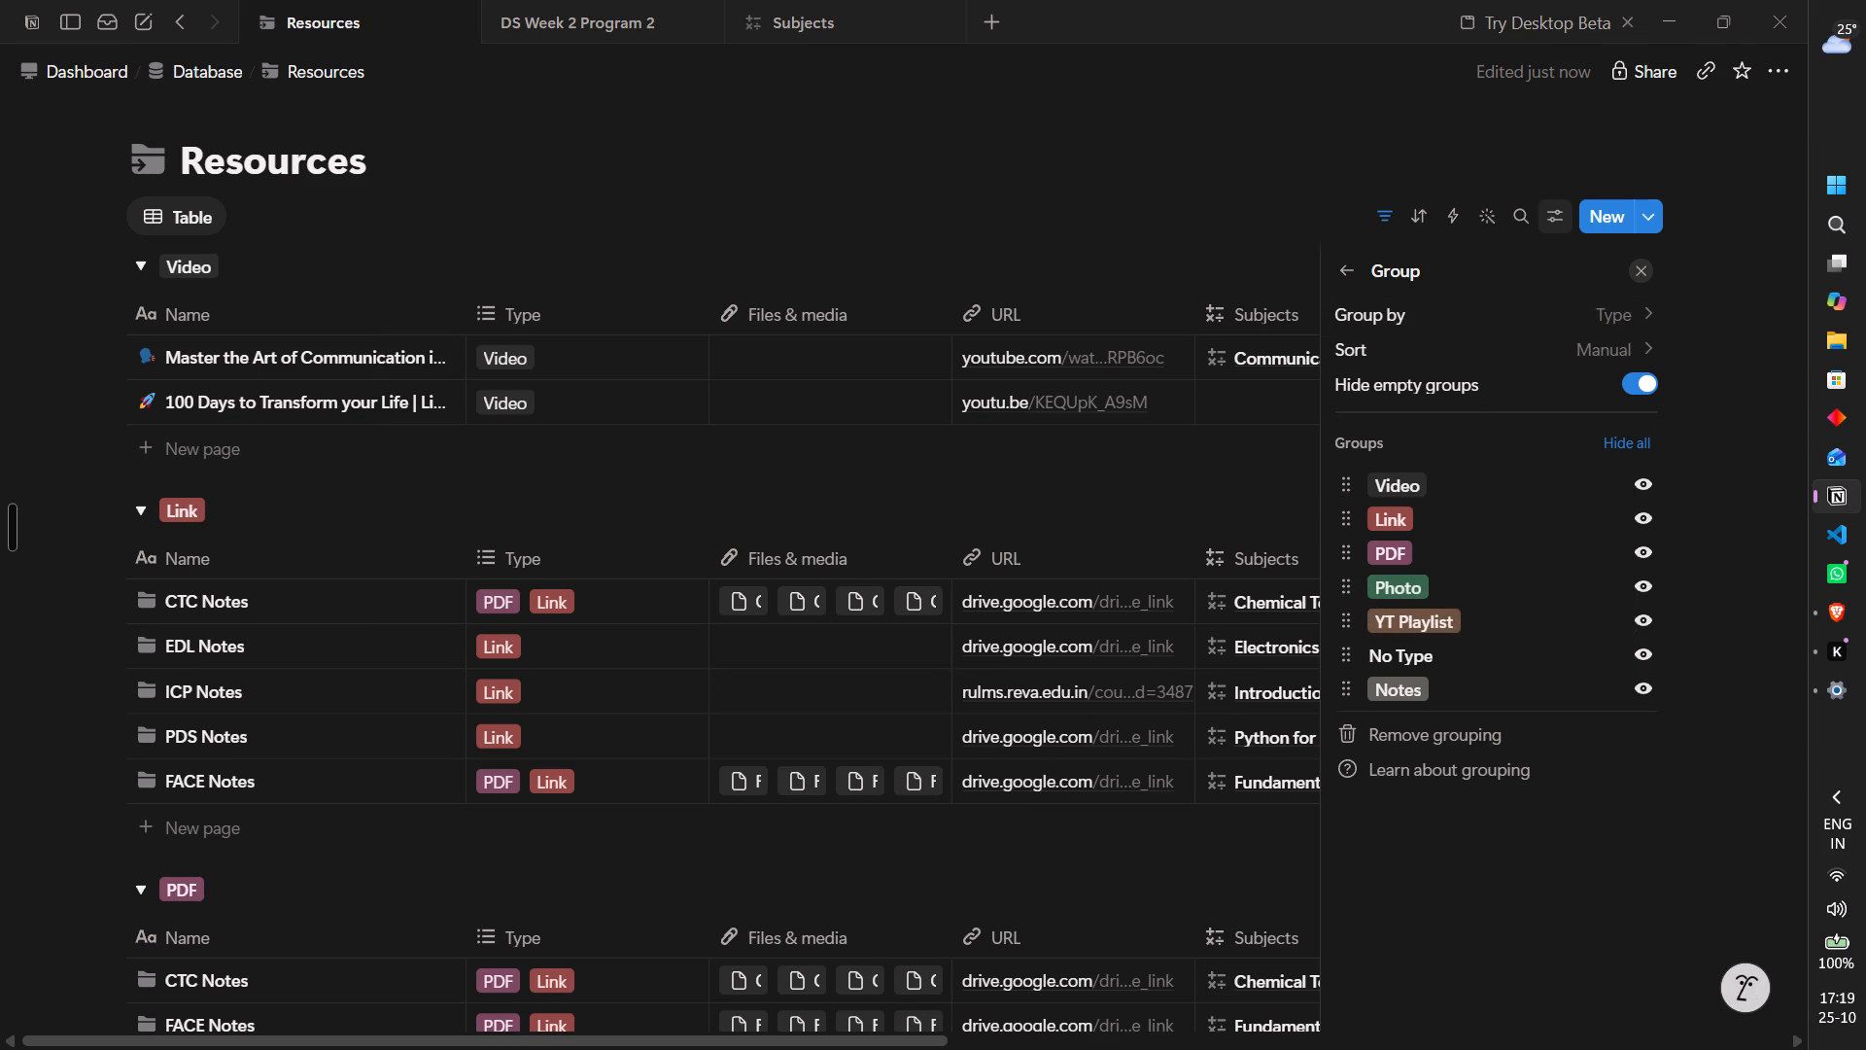
Change the grouping of the Resources table to Areas.
click(1465, 327)
click(1408, 479)
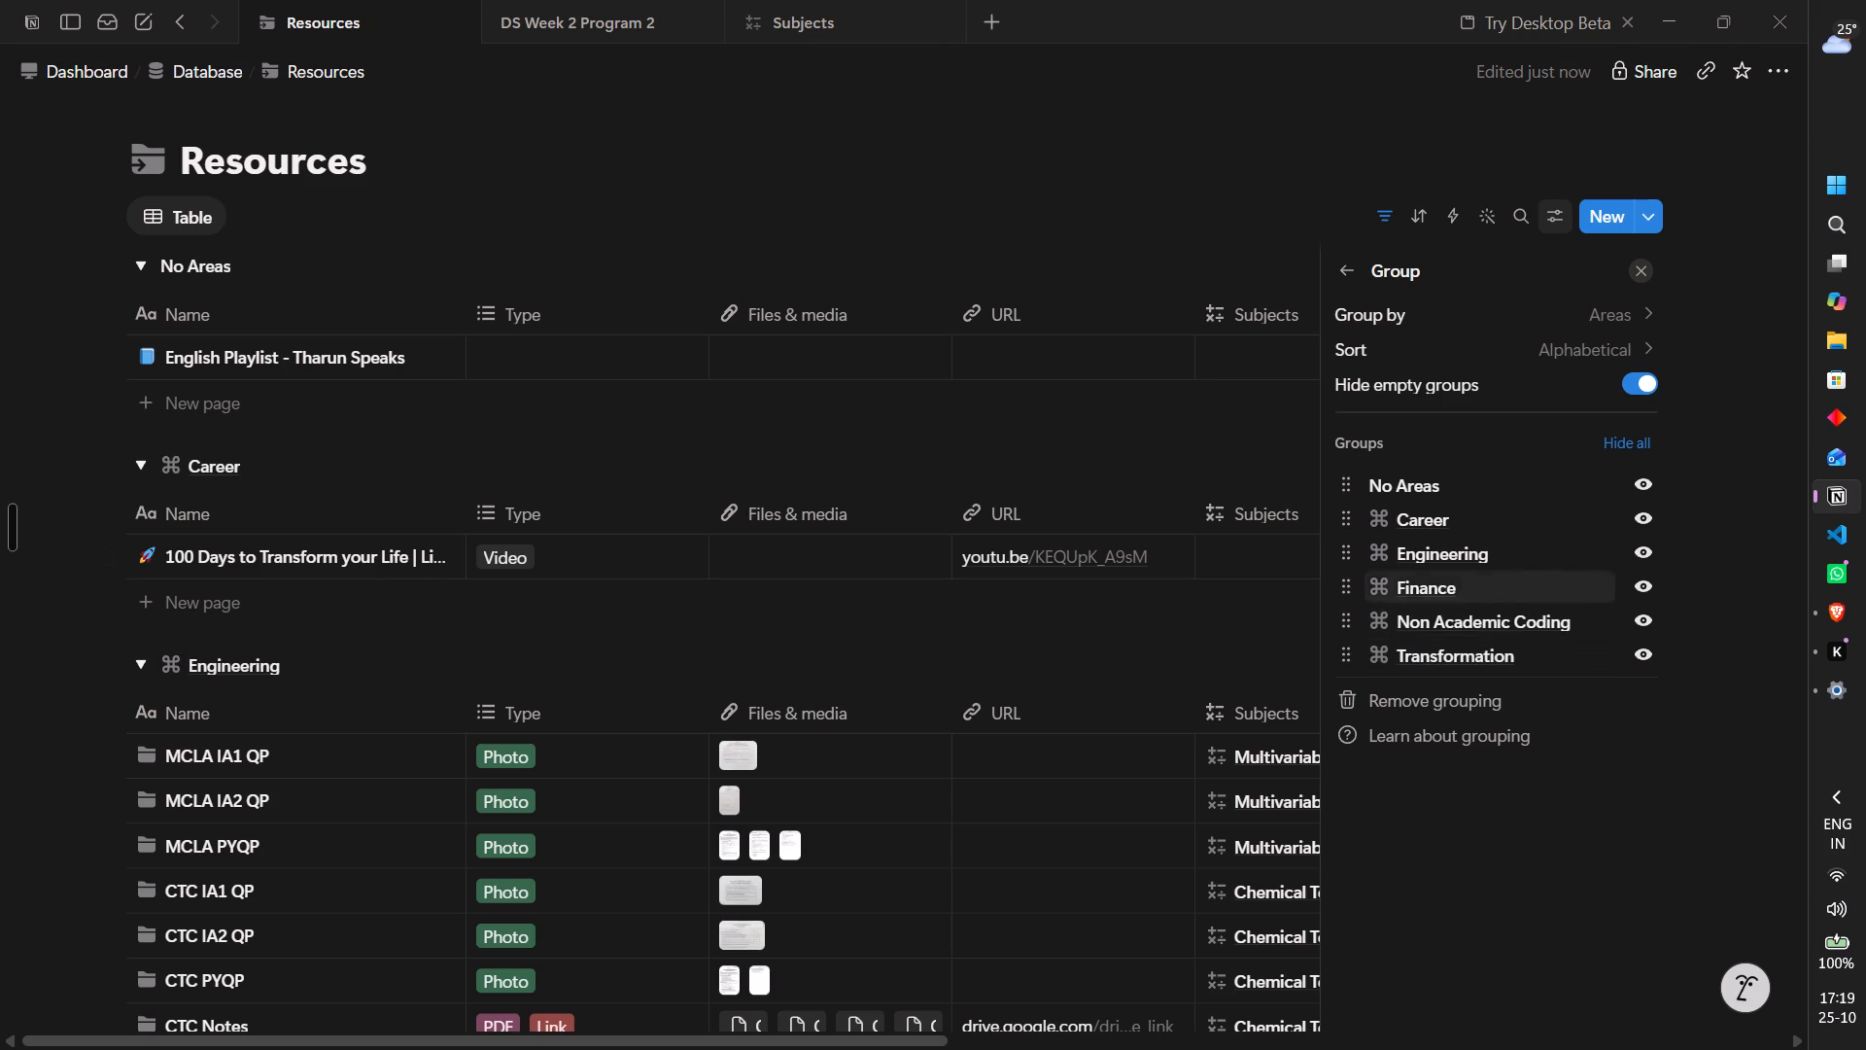
Reorder the area groups so Engineering comes last and Transformation directly follows No Areas, and close the view settings.
drag(1344, 567, 1341, 670)
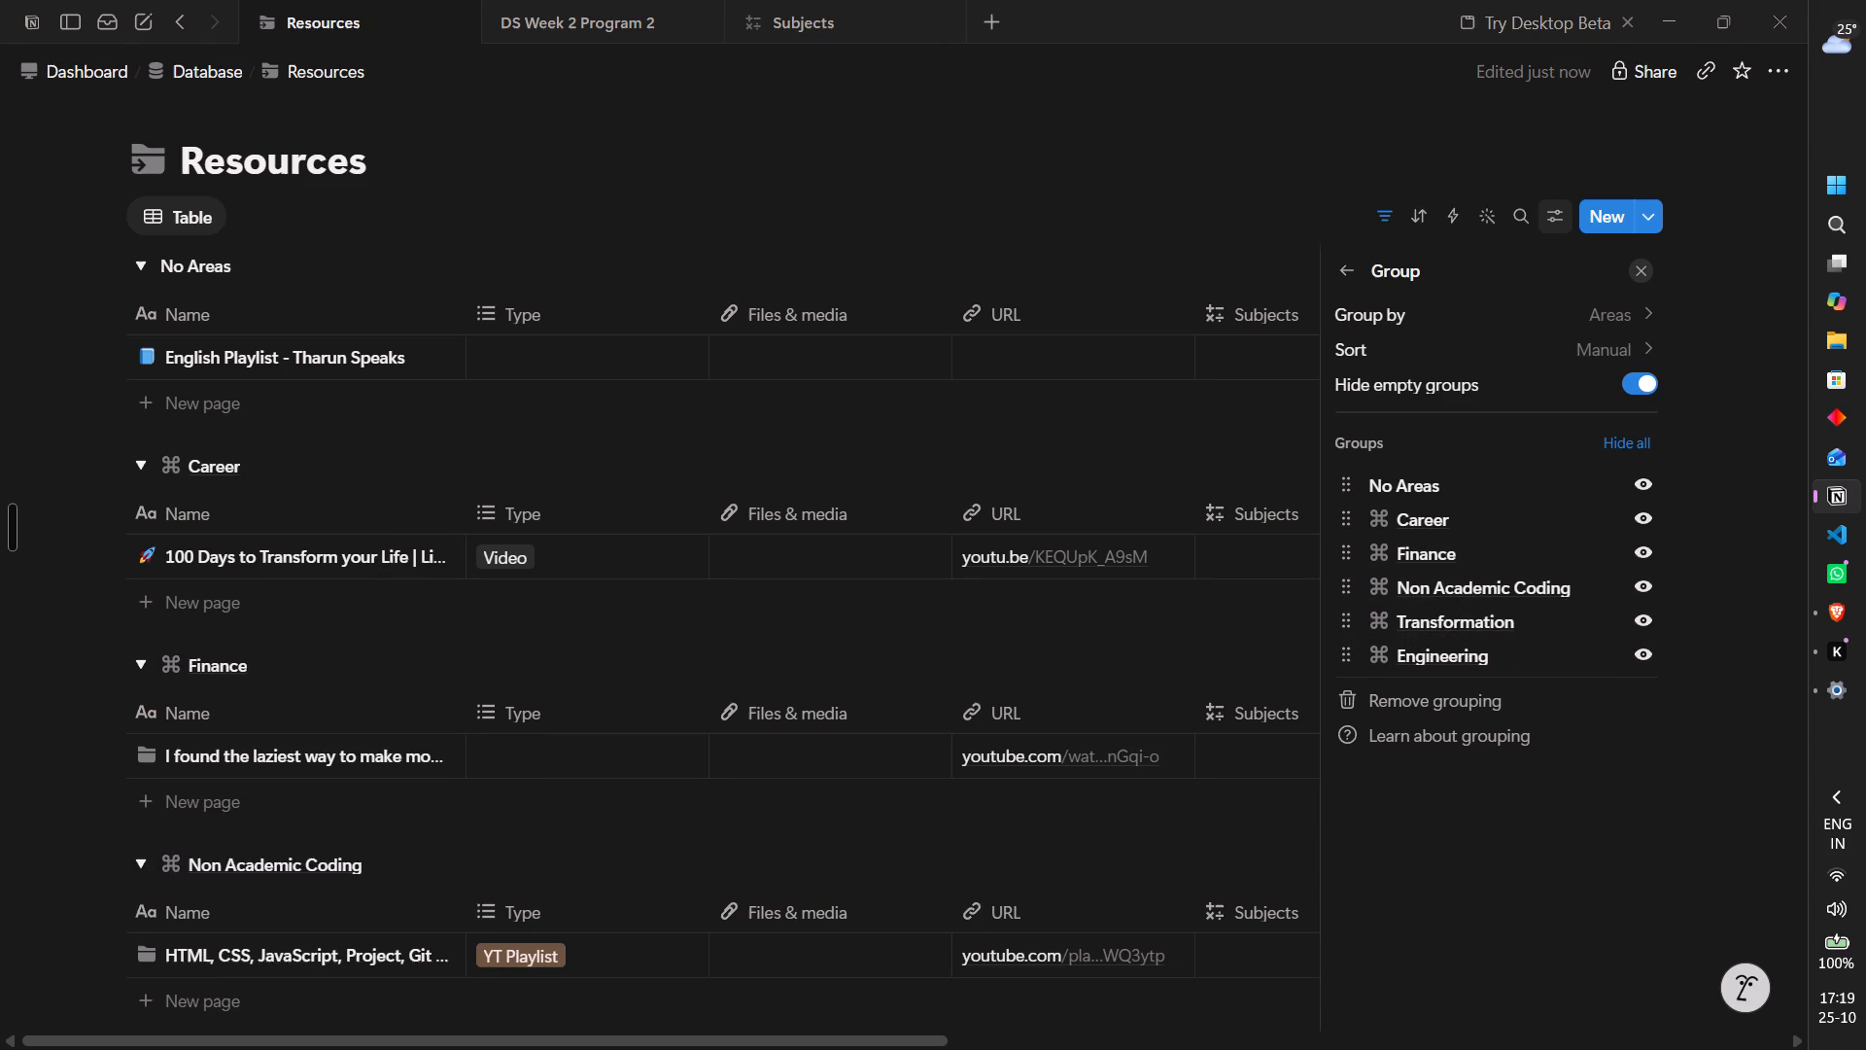
drag(1346, 628, 1326, 528)
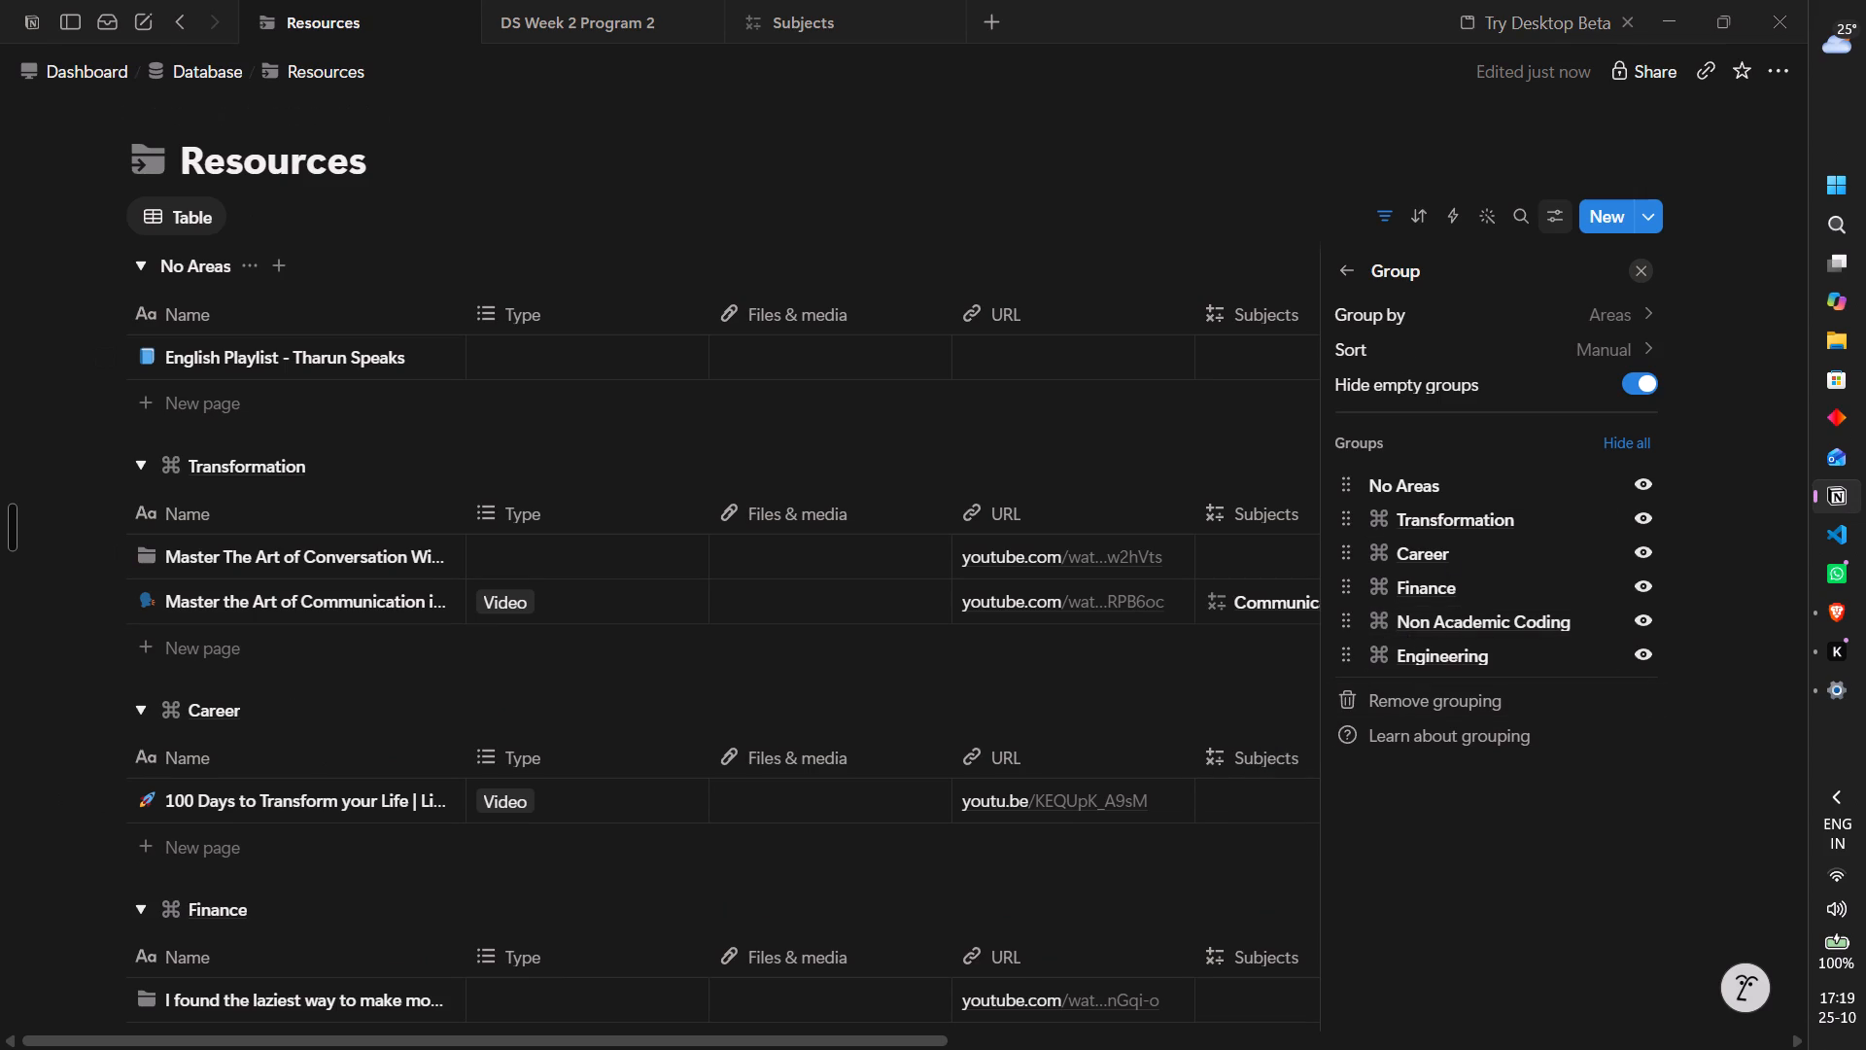
click(1333, 276)
click(1204, 165)
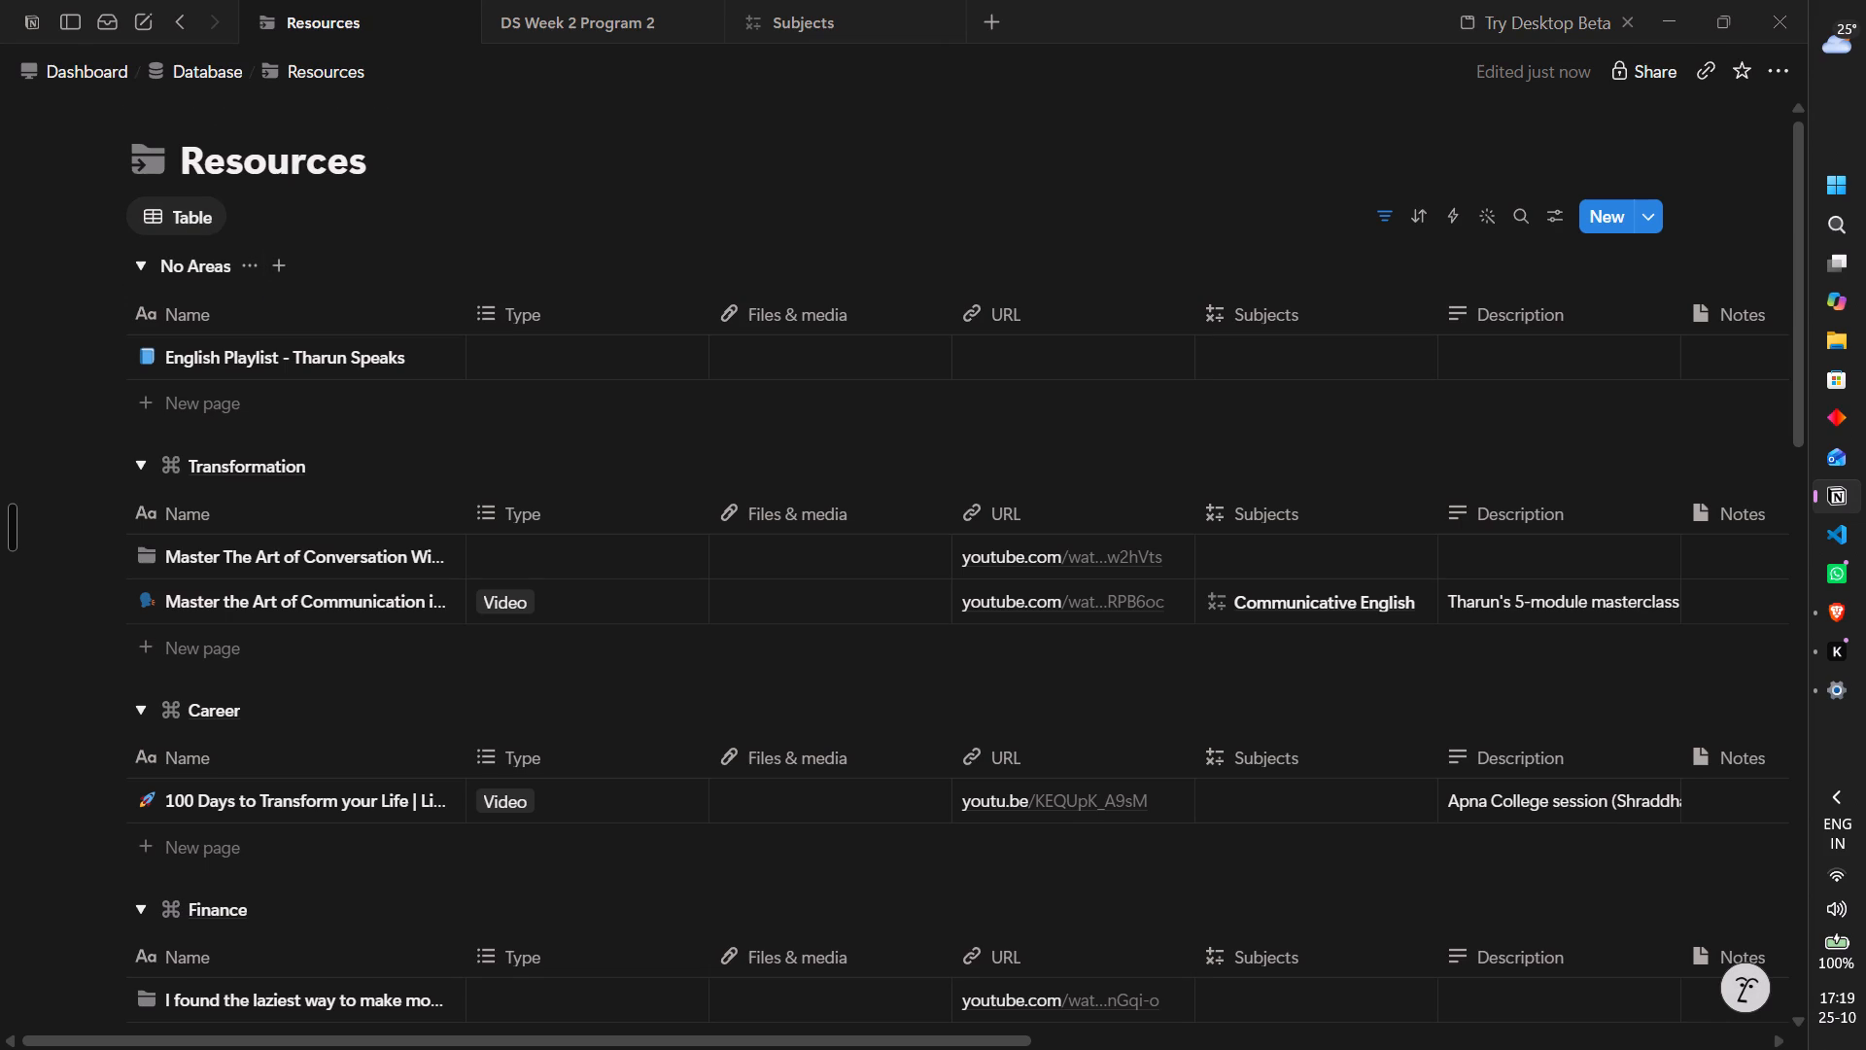
Add a filter to the Resources table so that Type contains Video.
click(1378, 215)
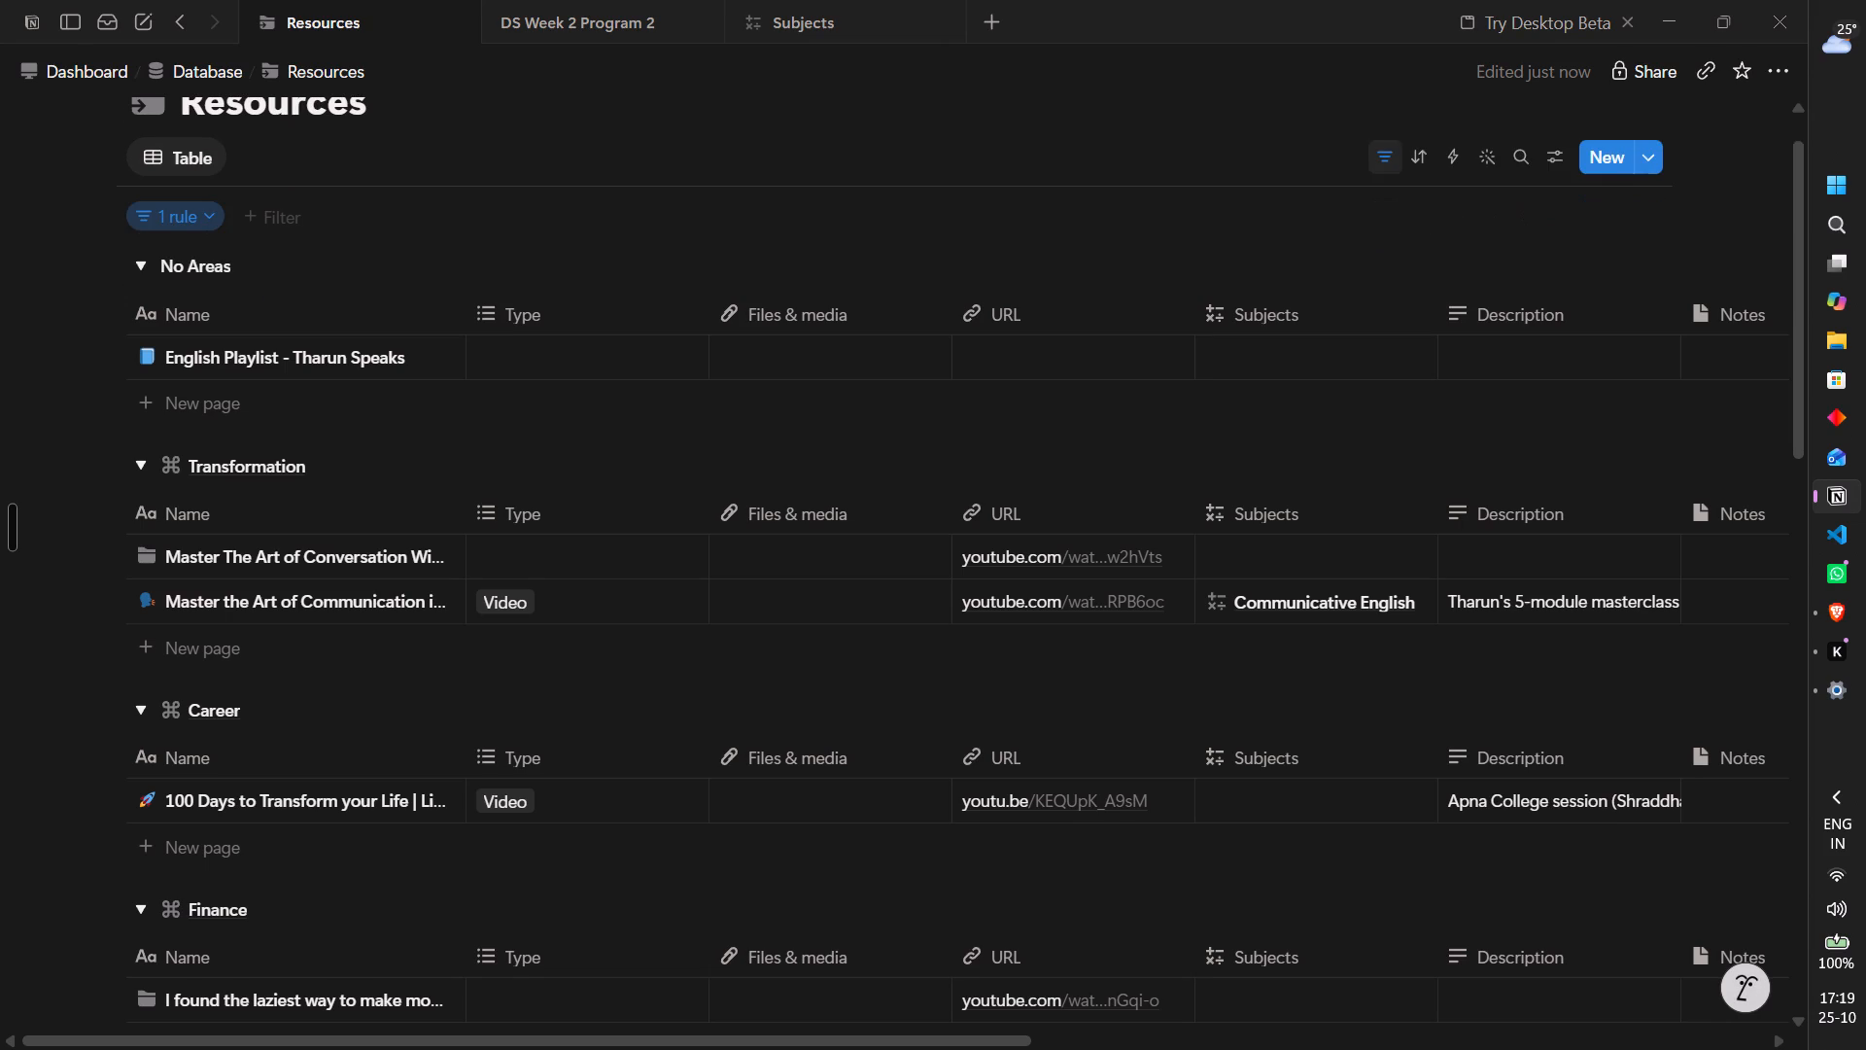
click(282, 217)
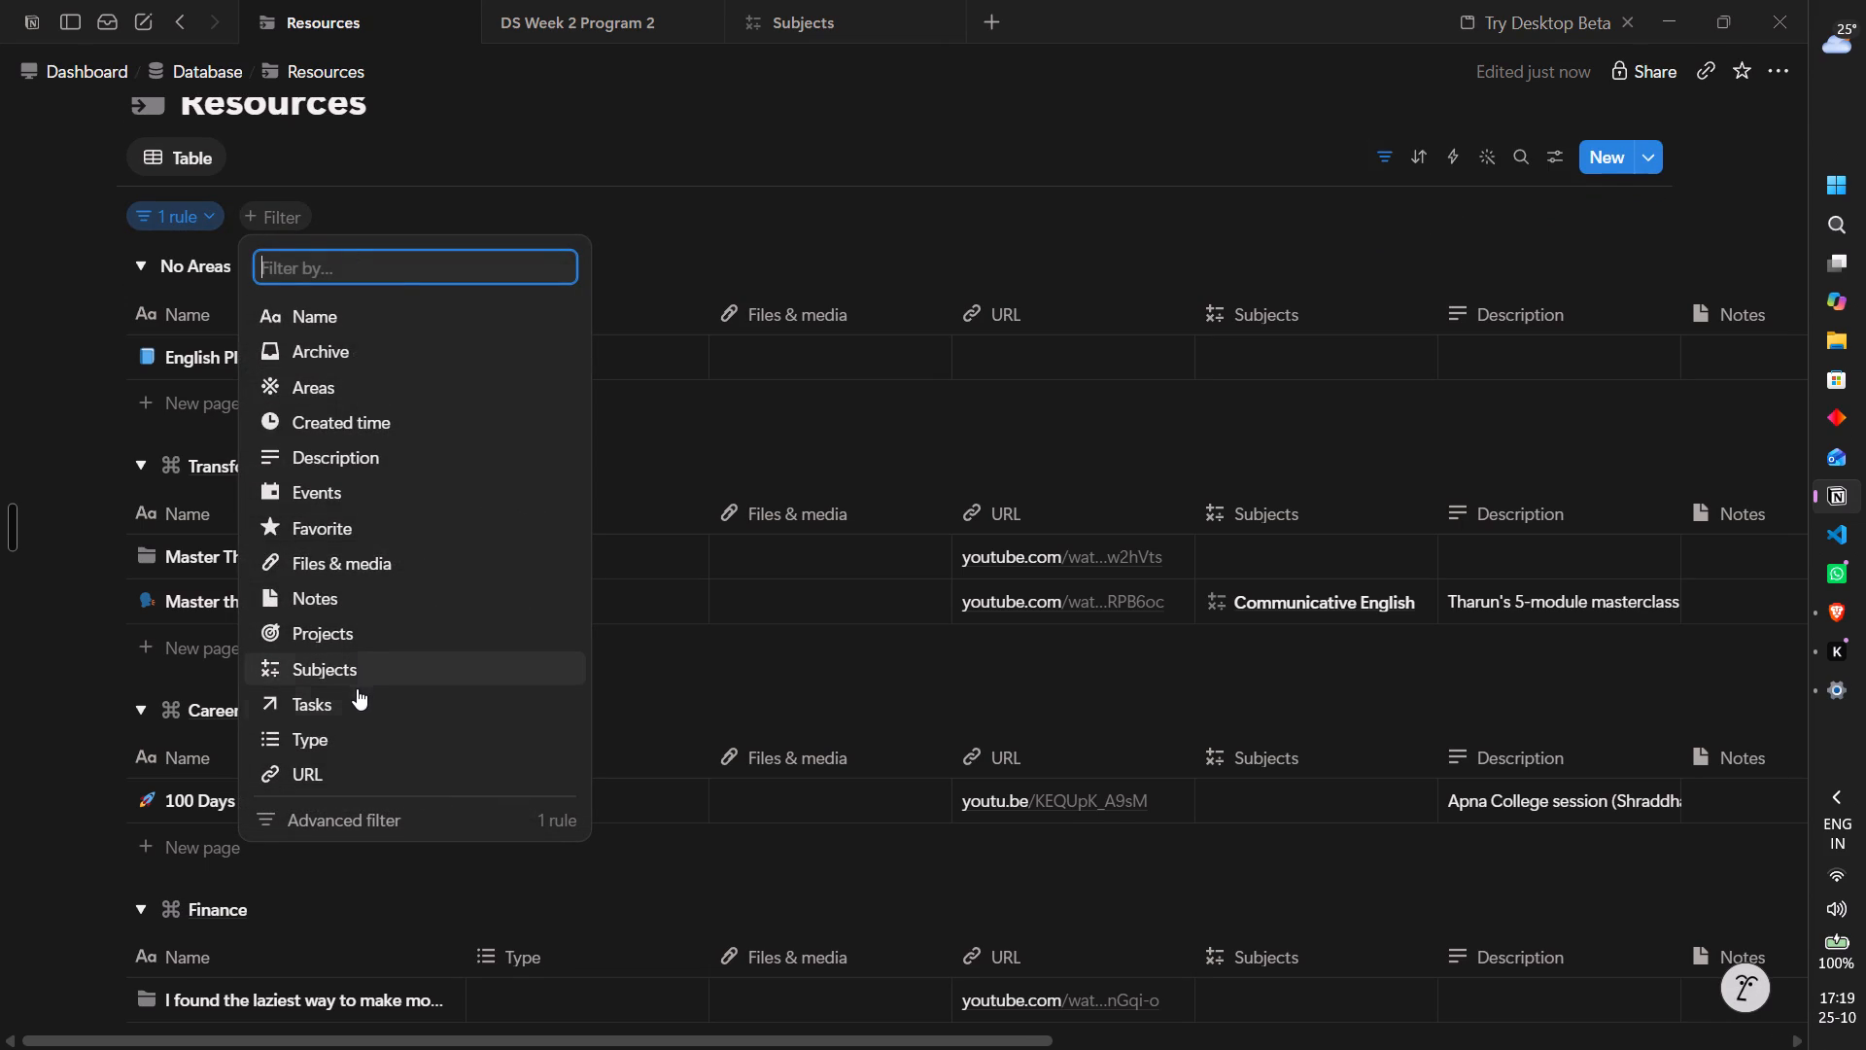
click(341, 733)
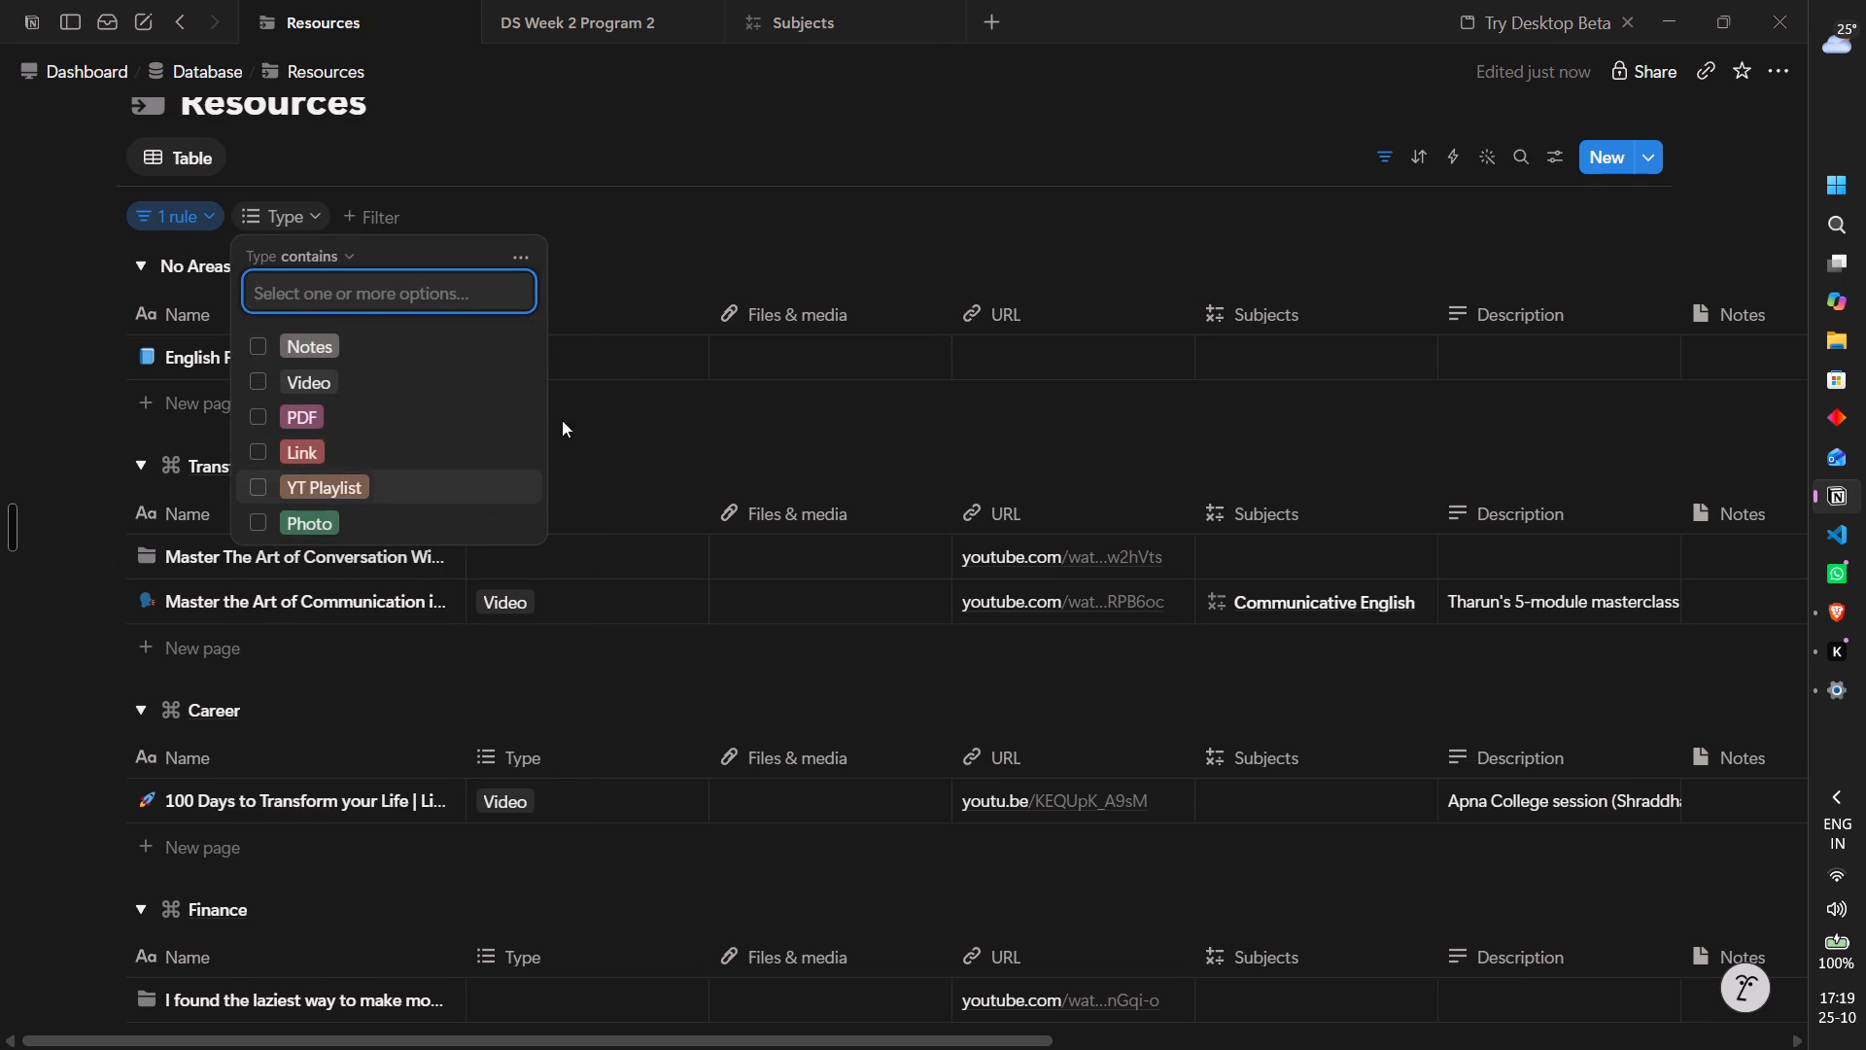
click(688, 218)
click(313, 208)
click(356, 373)
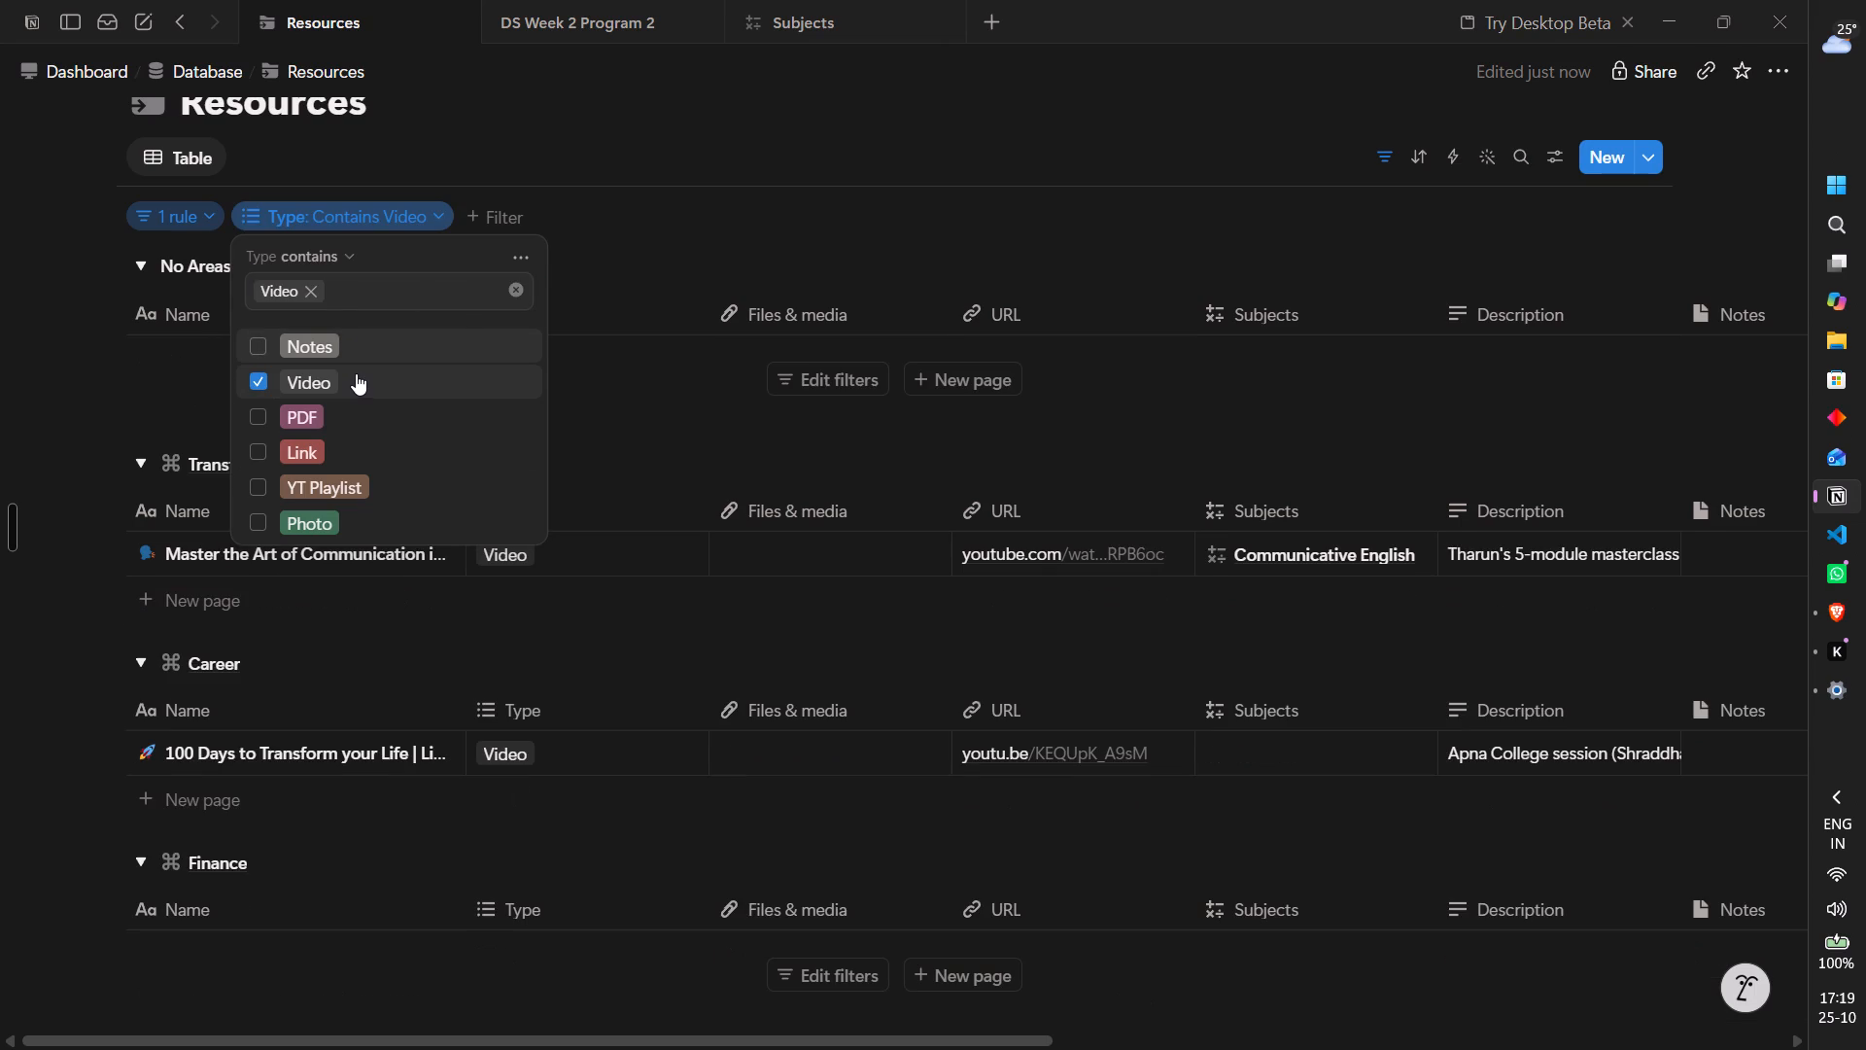
click(599, 252)
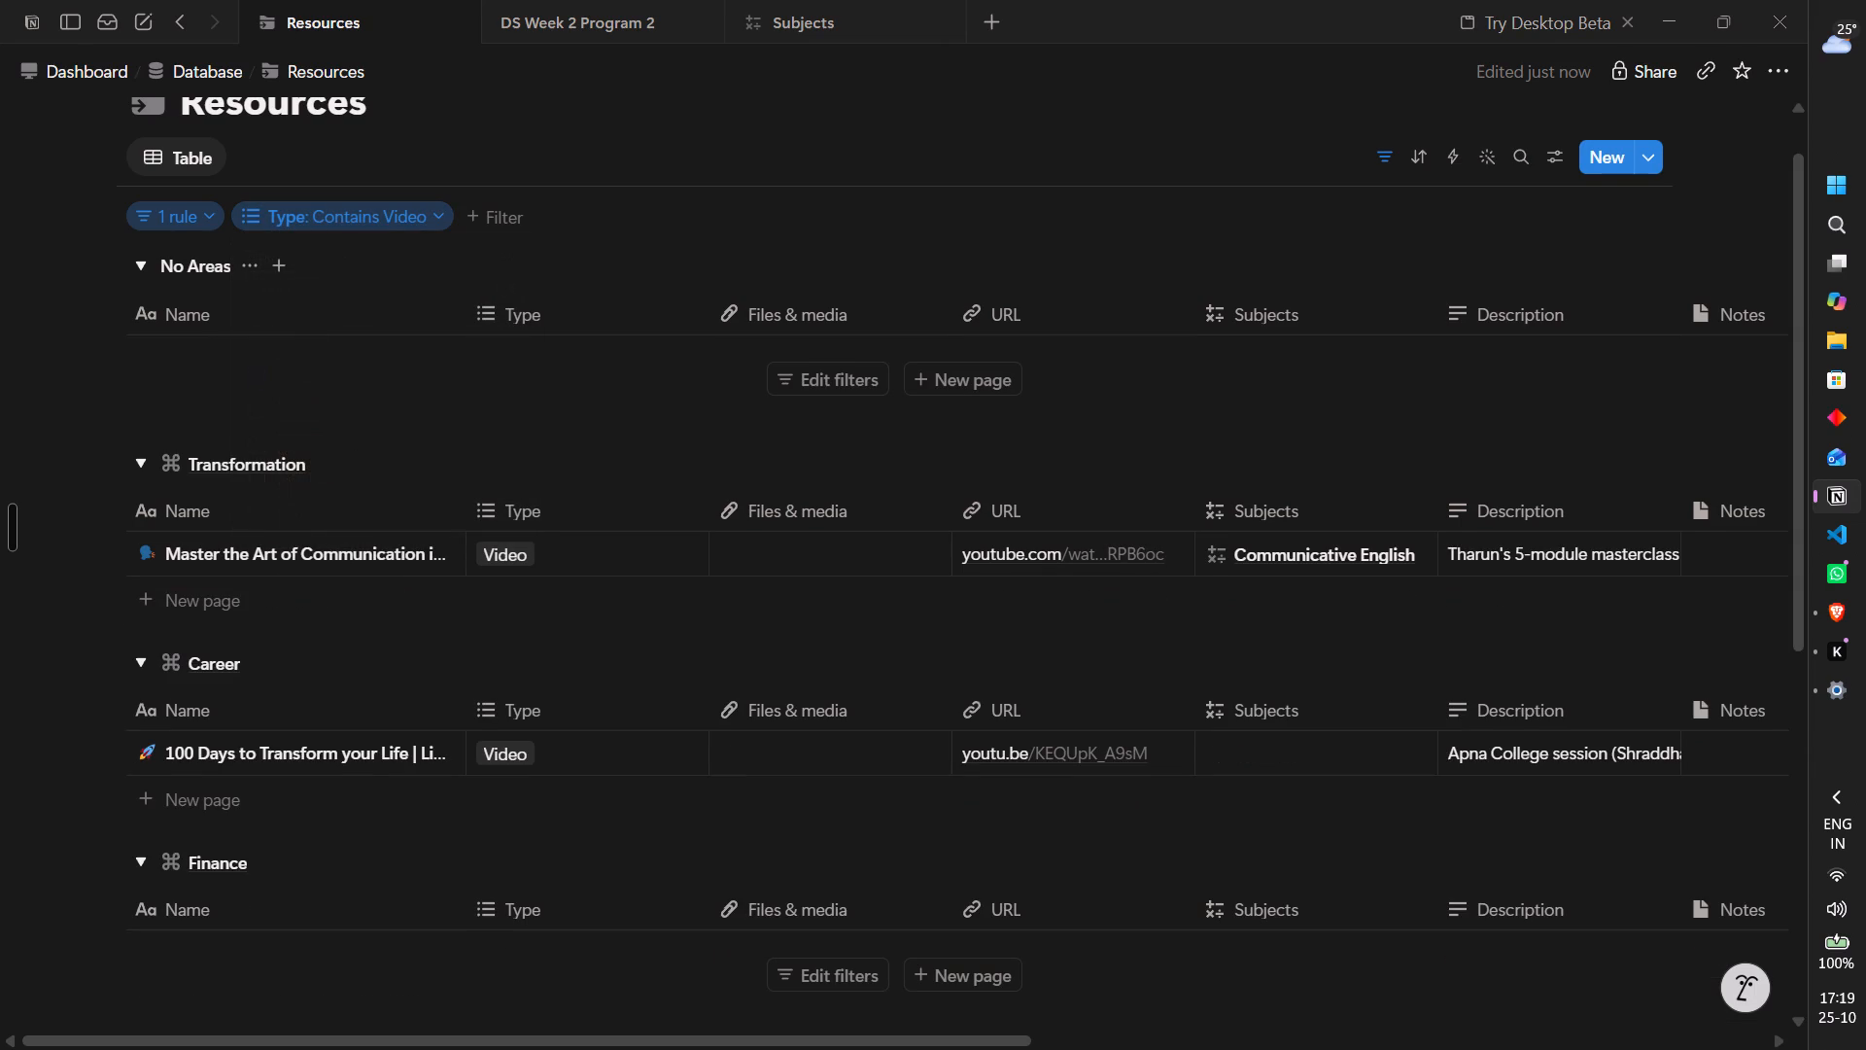
Examine the filtered table, the Type filter's options and the existing advanced filter rule.
scroll(472, 507, right, 4)
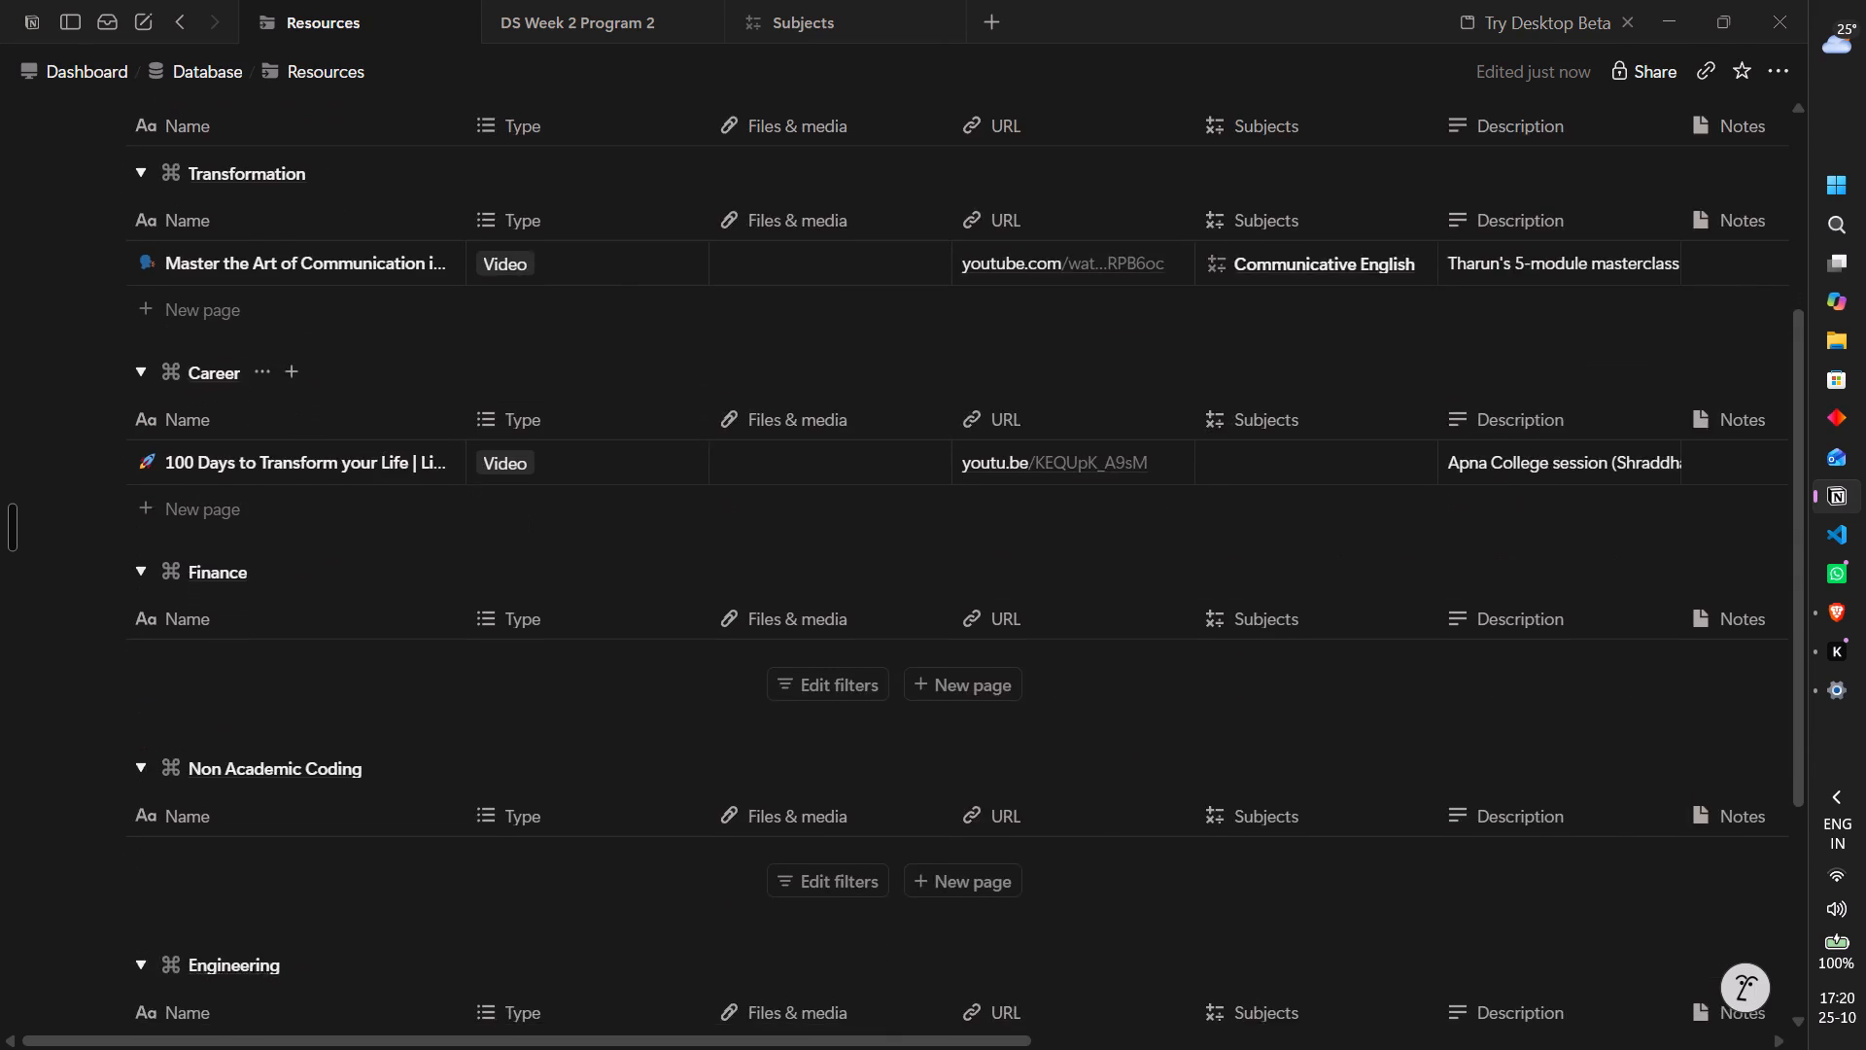
scroll(472, 507, up, 5)
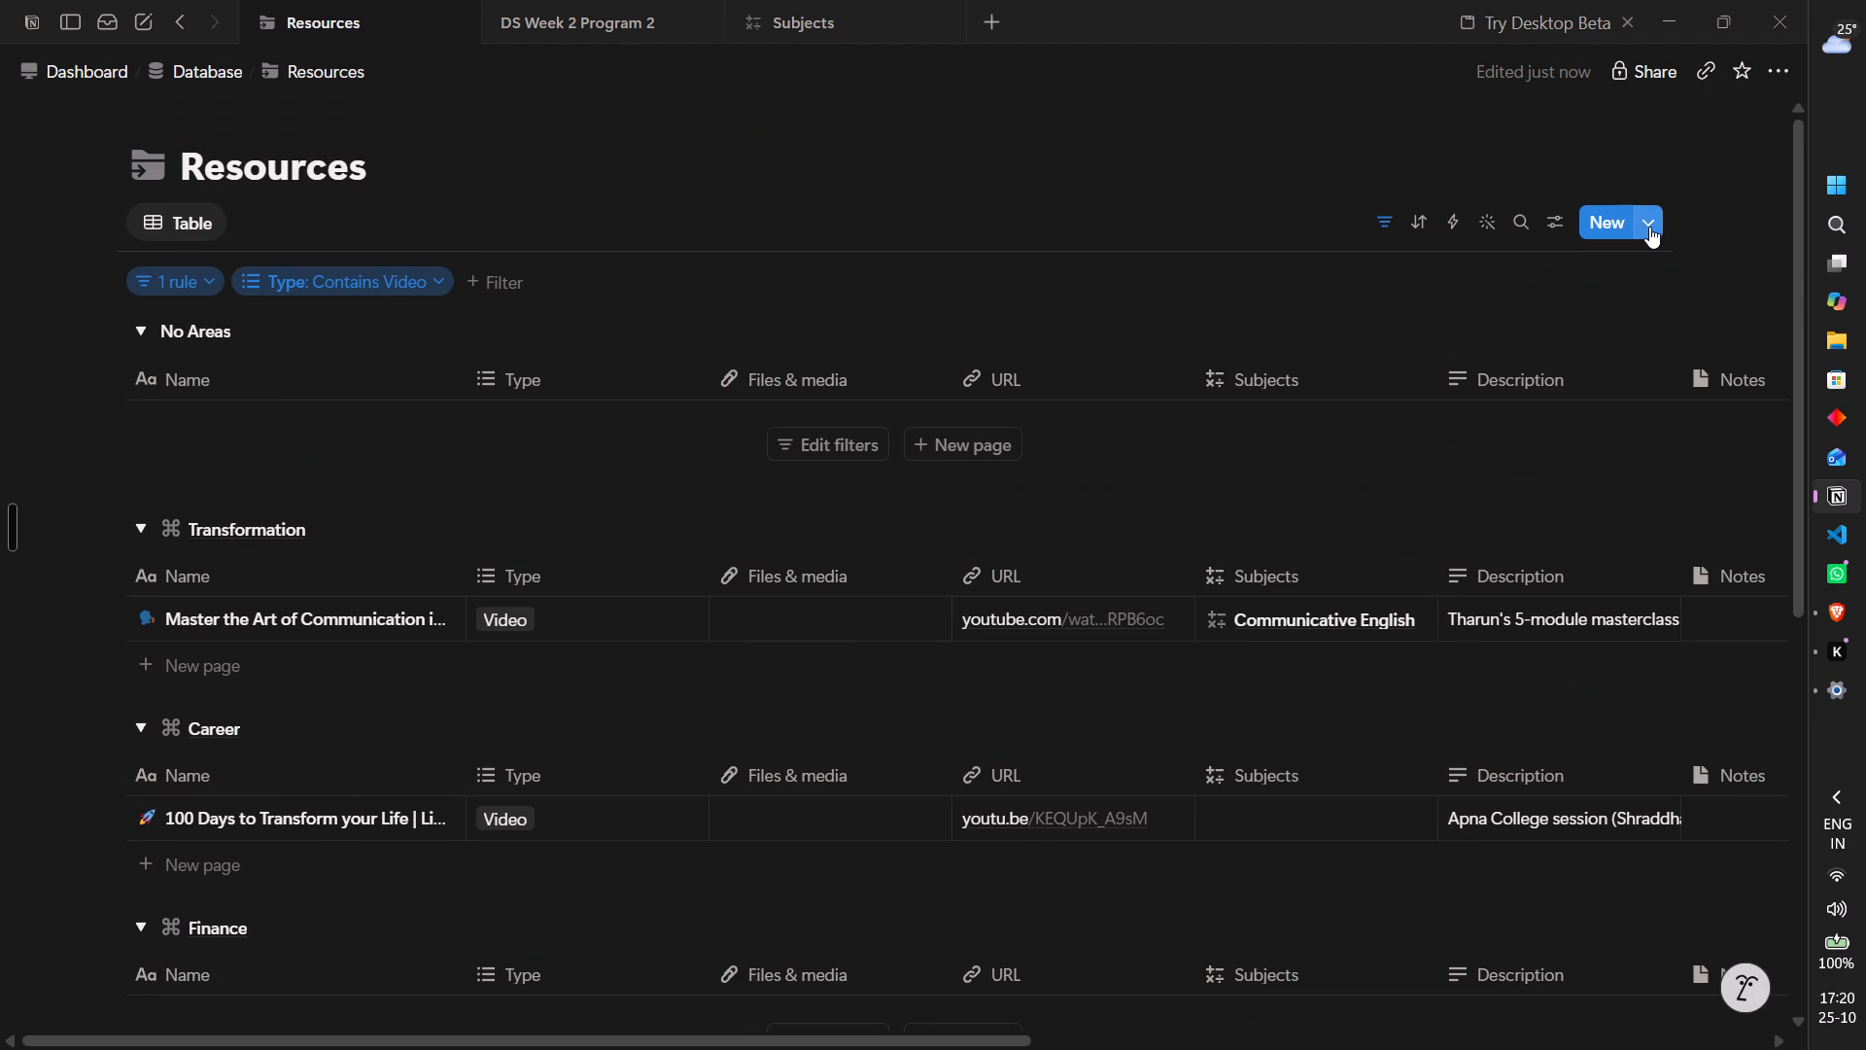
click(374, 285)
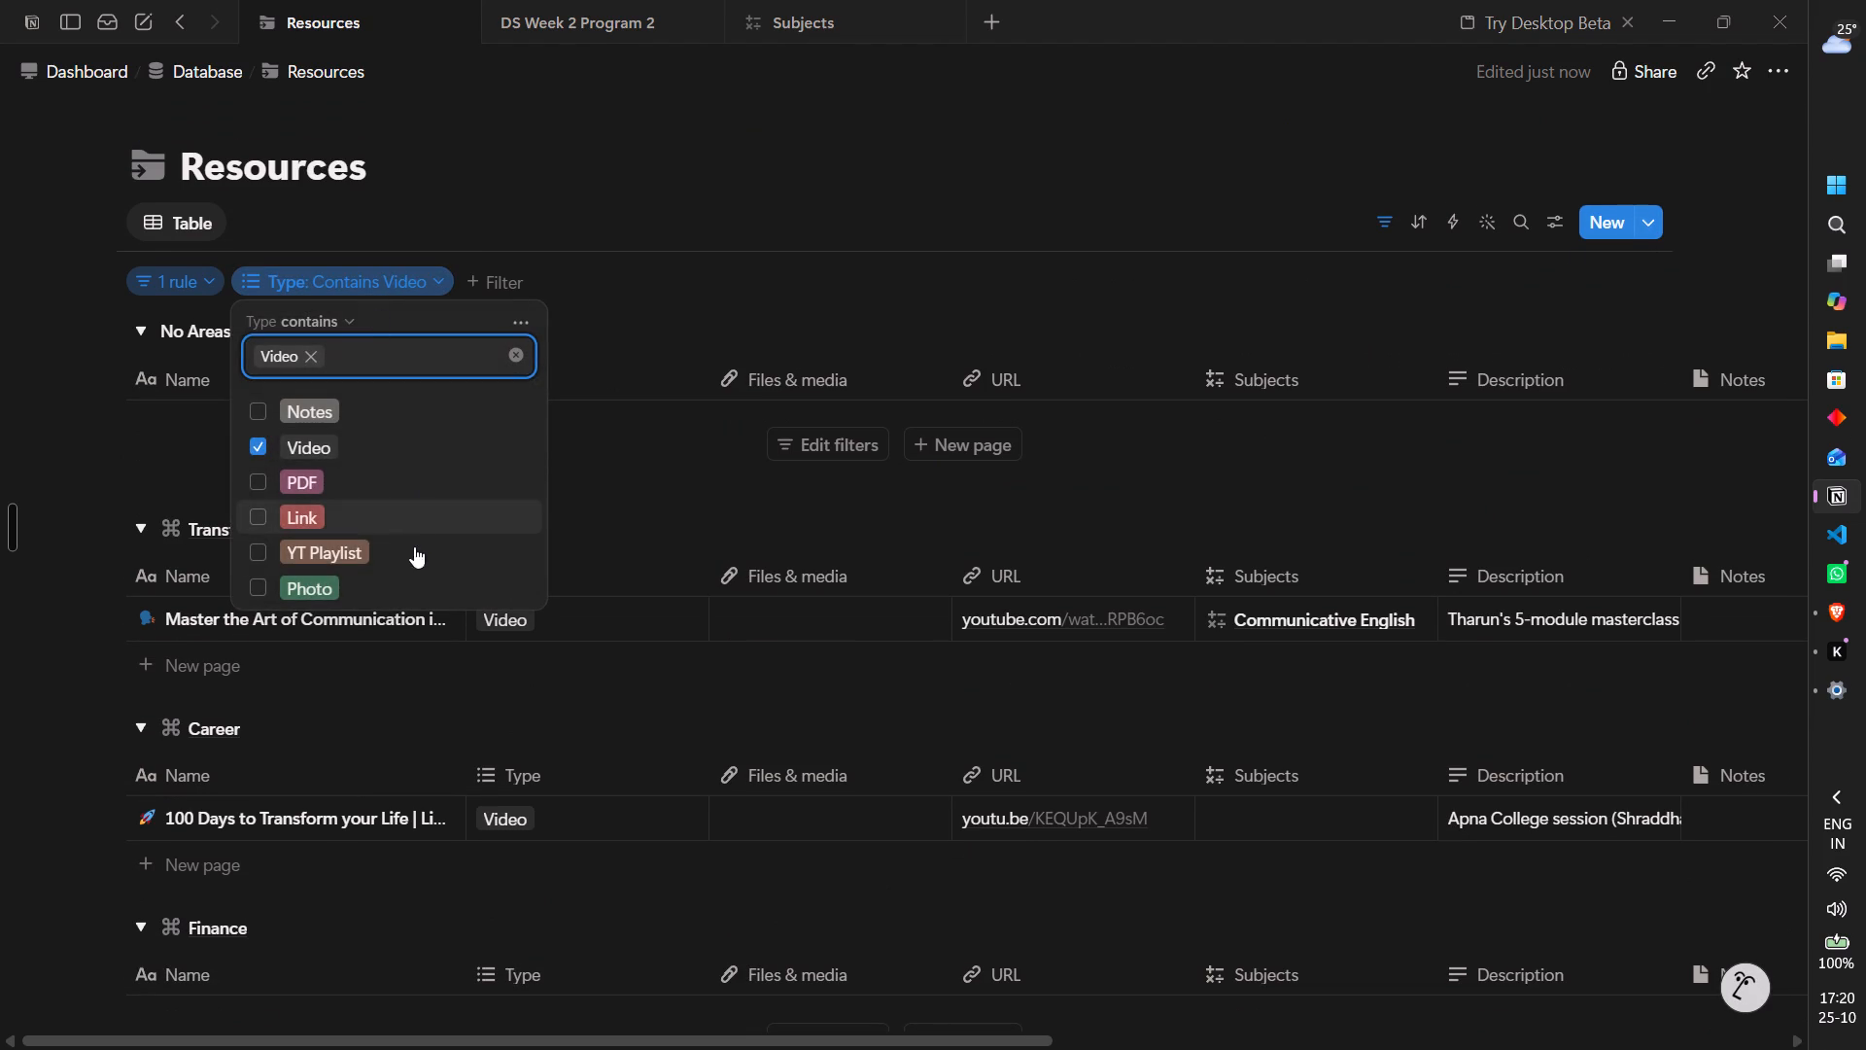
click(524, 321)
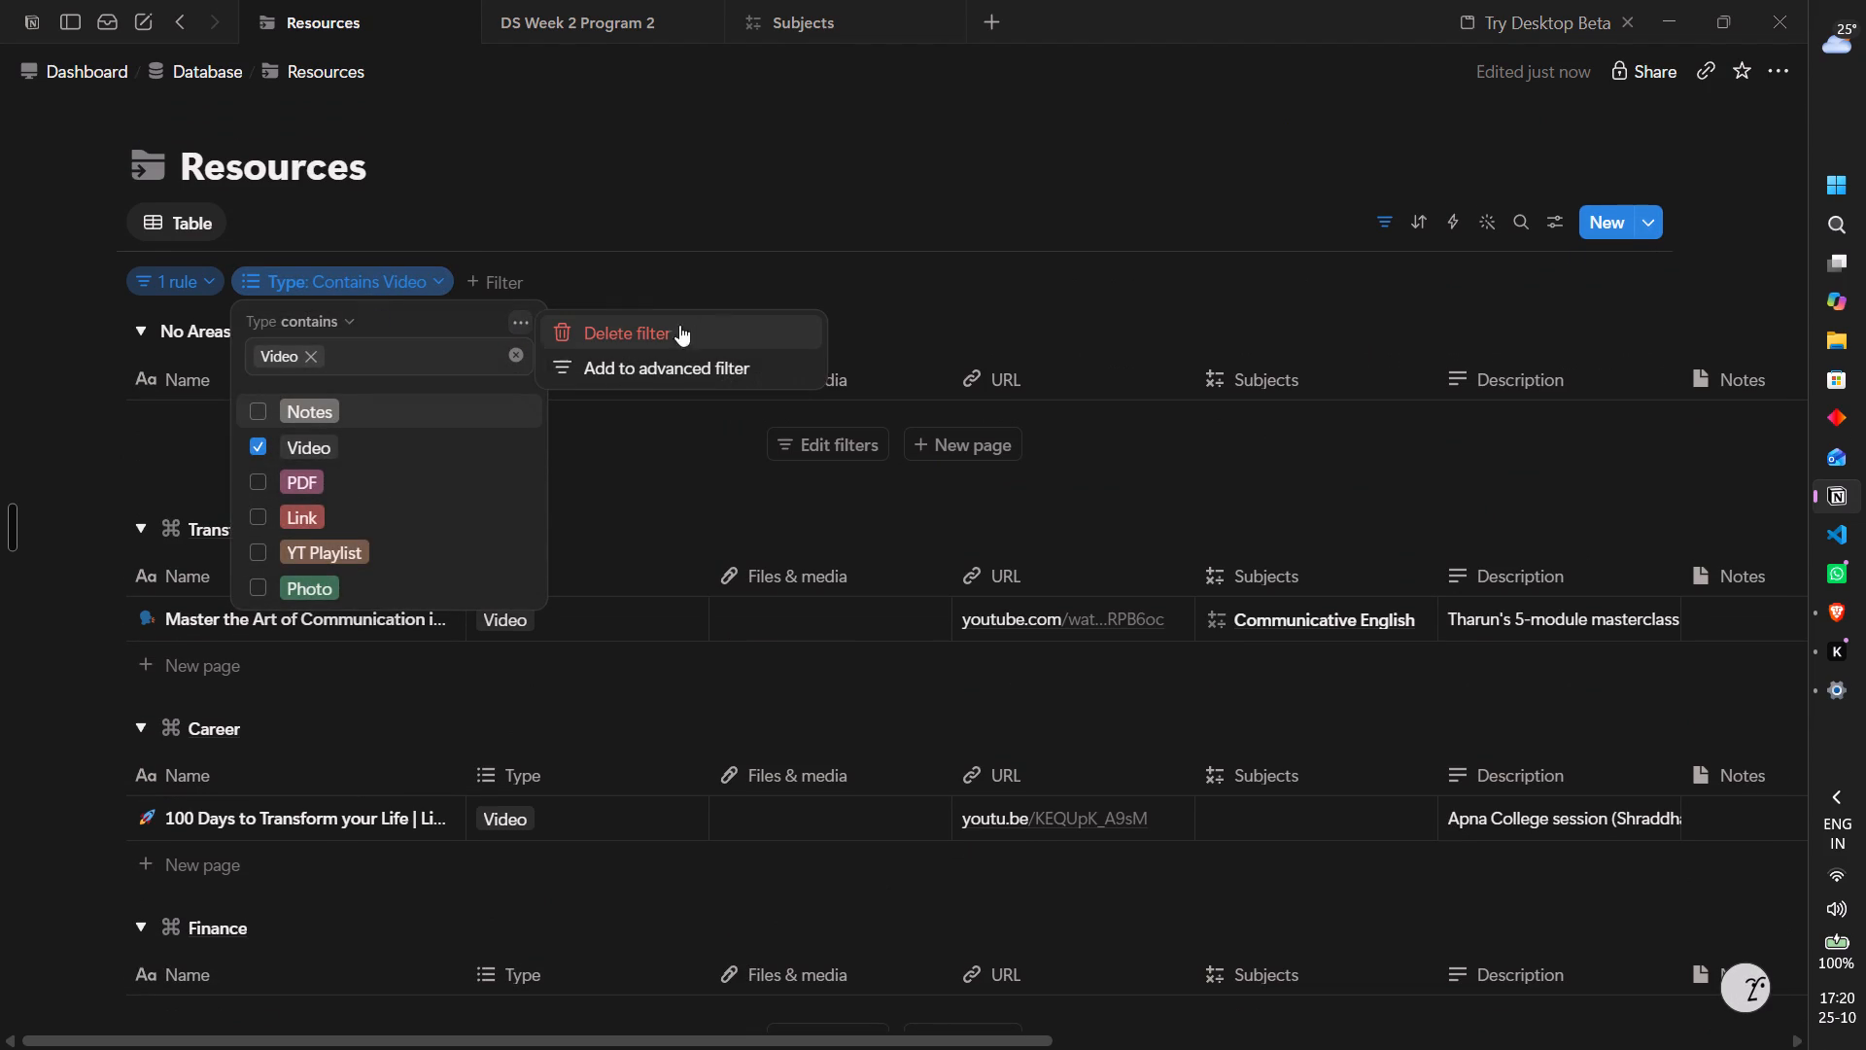
click(905, 300)
click(905, 300)
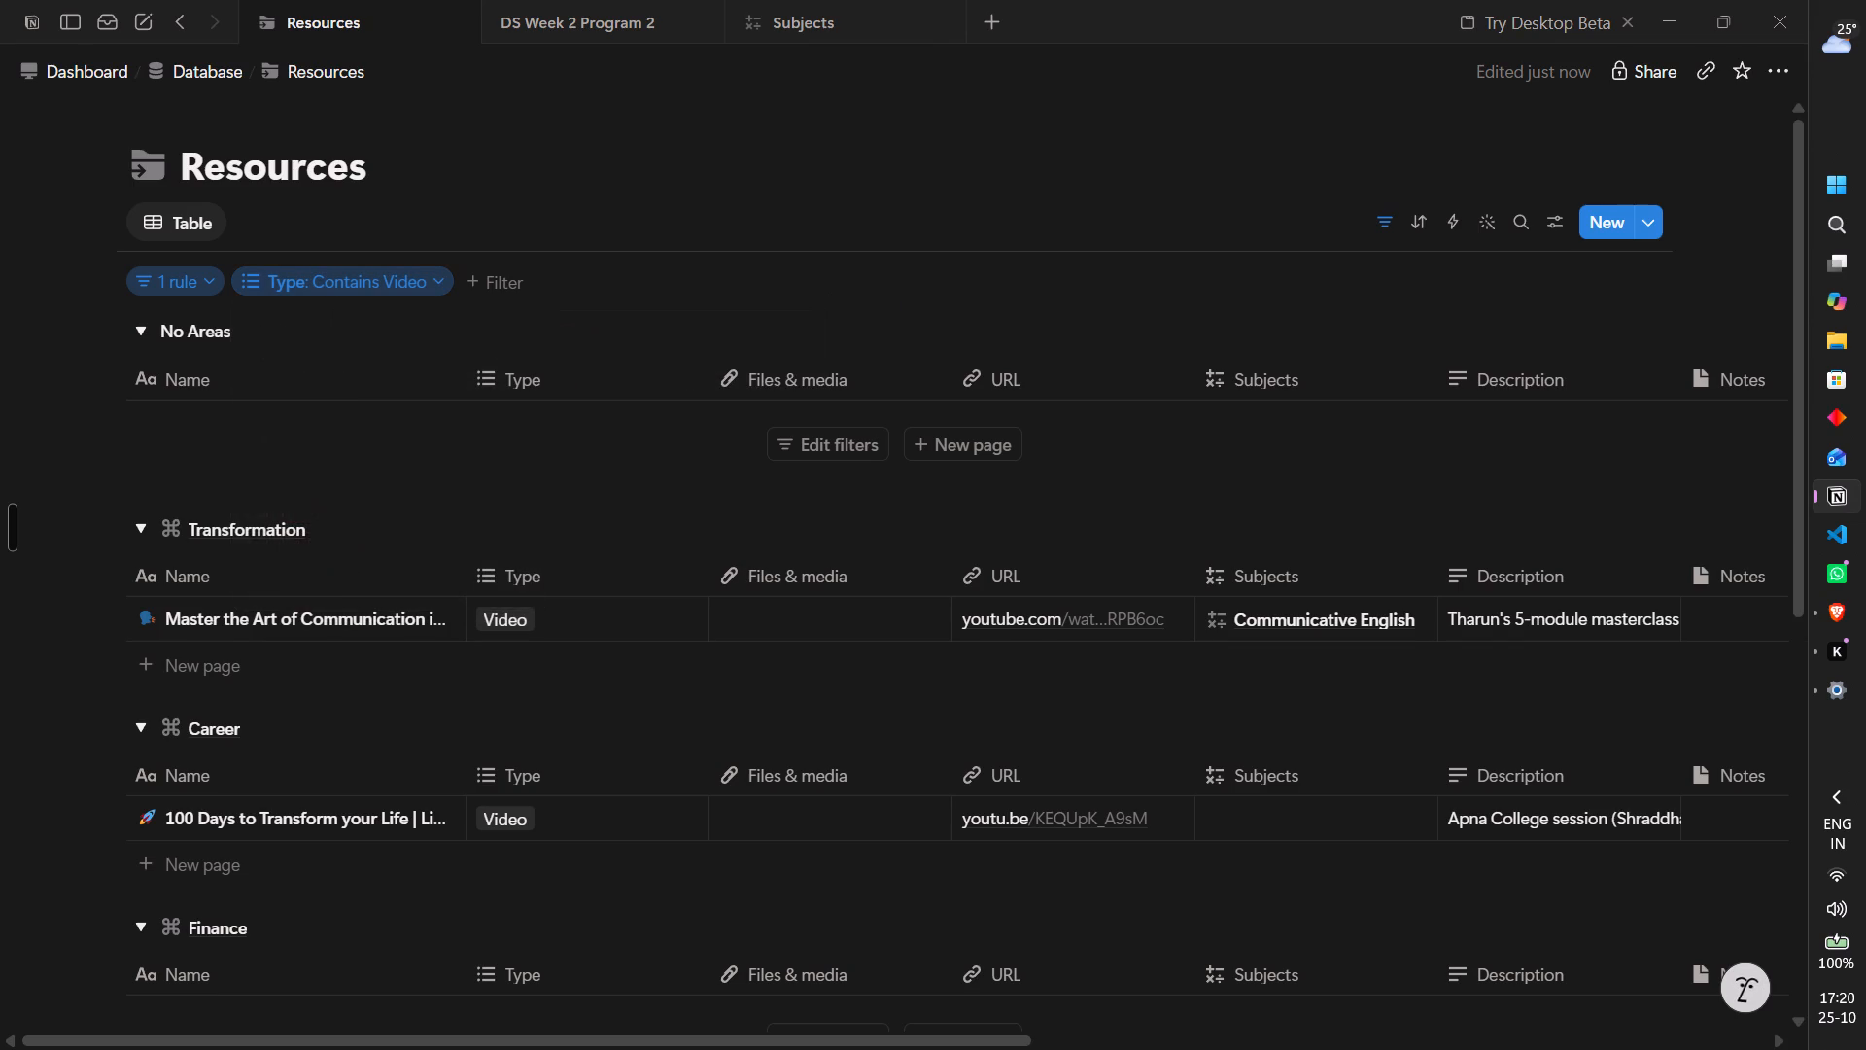
click(179, 291)
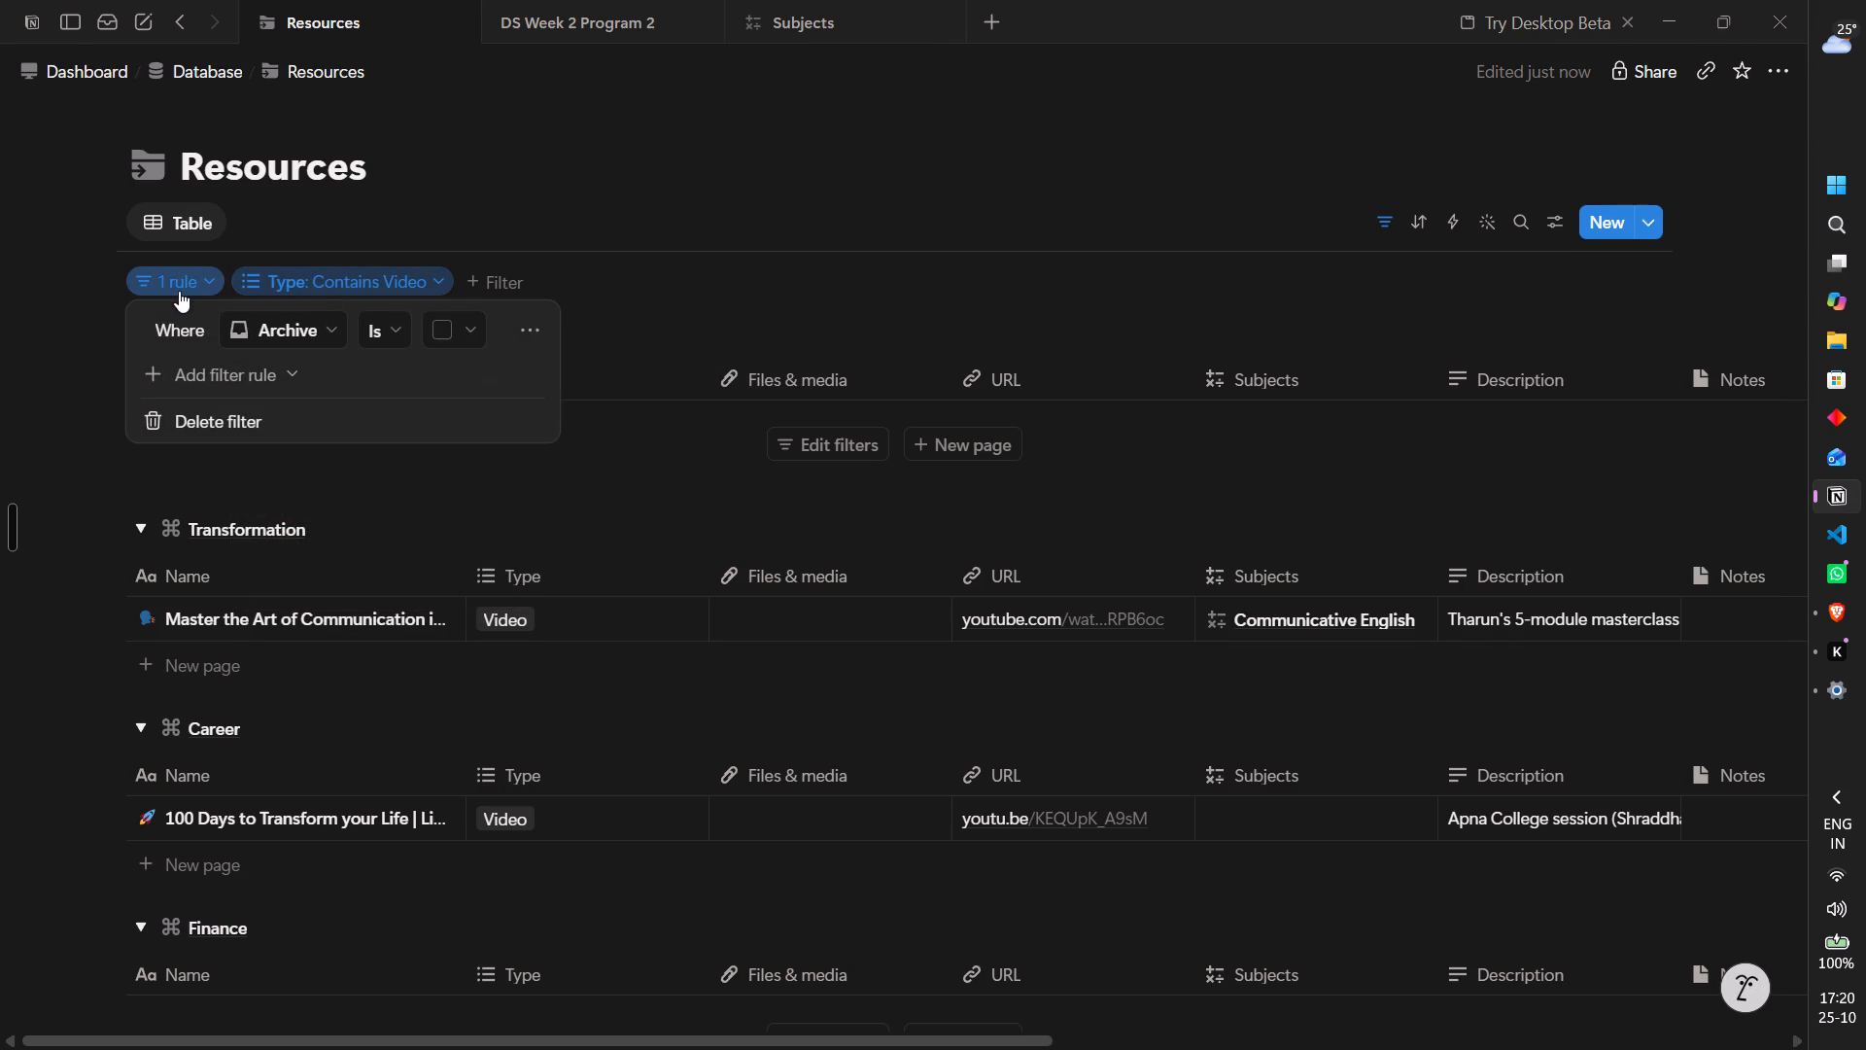
click(675, 320)
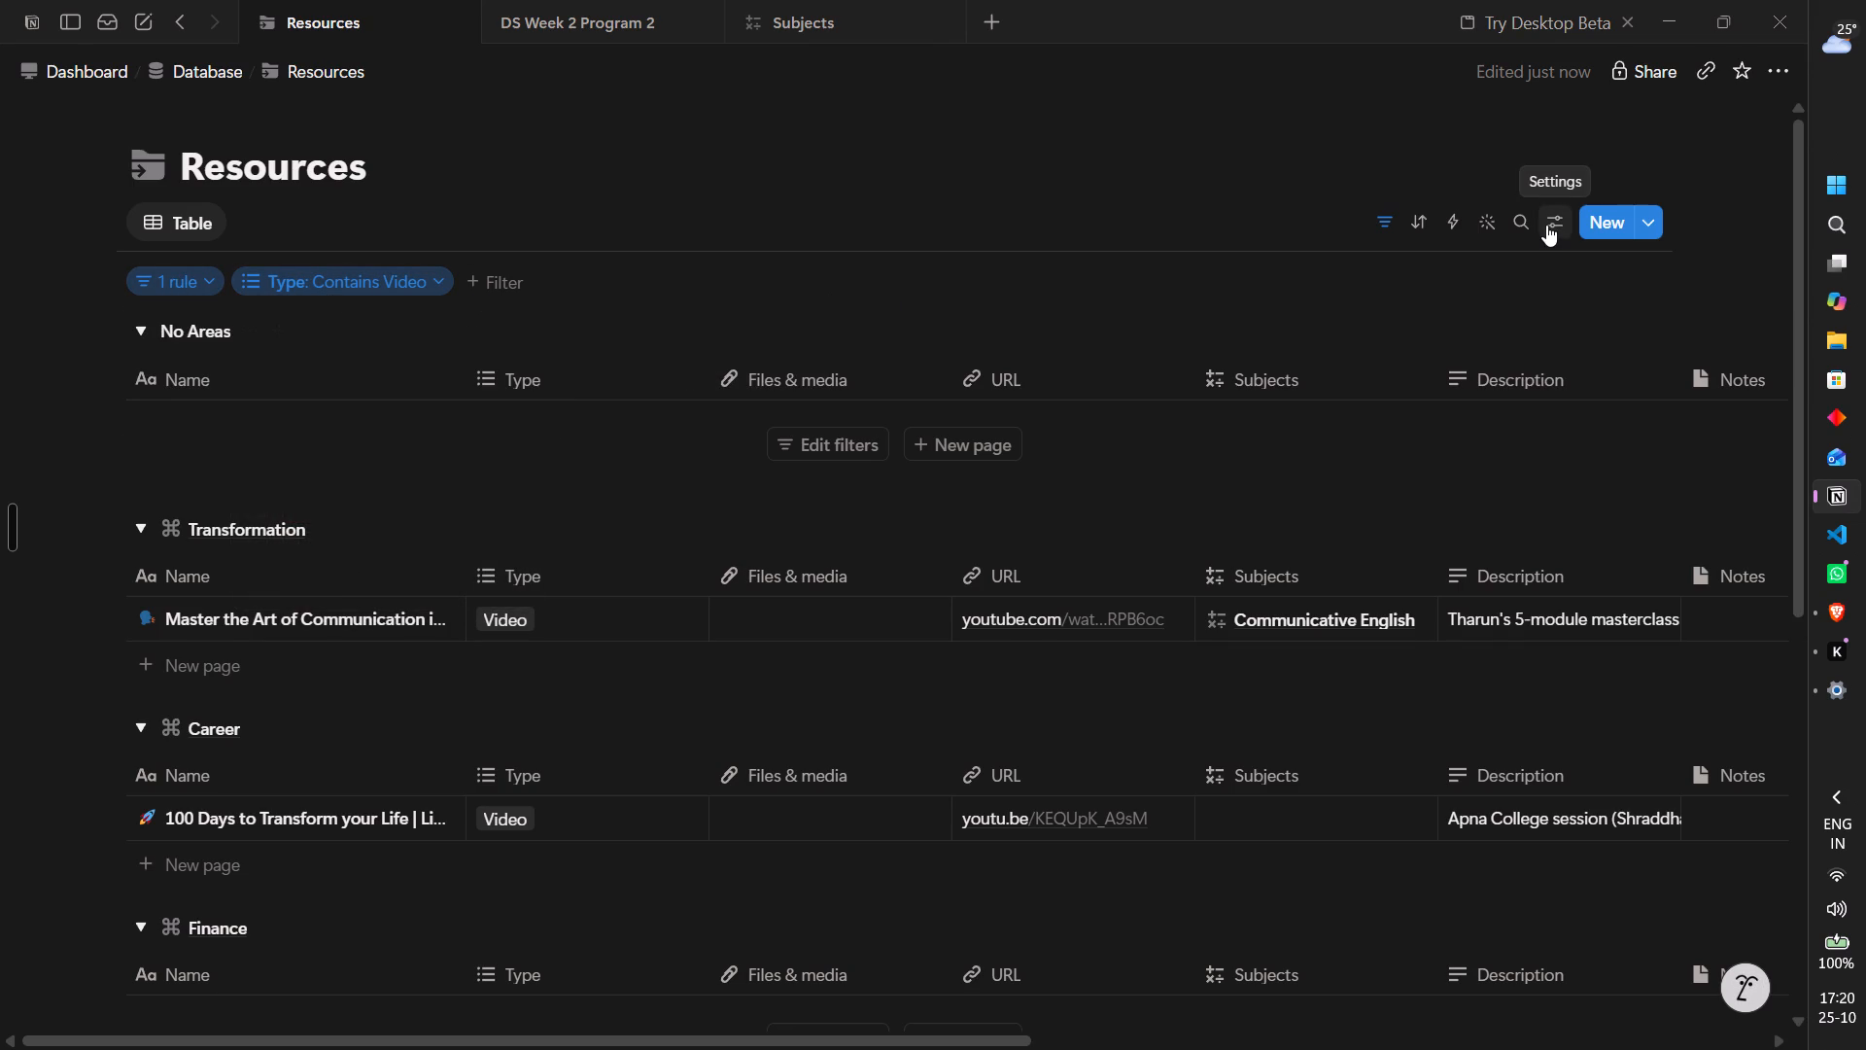
Look through the property visibility settings of the Resources table view.
click(1546, 225)
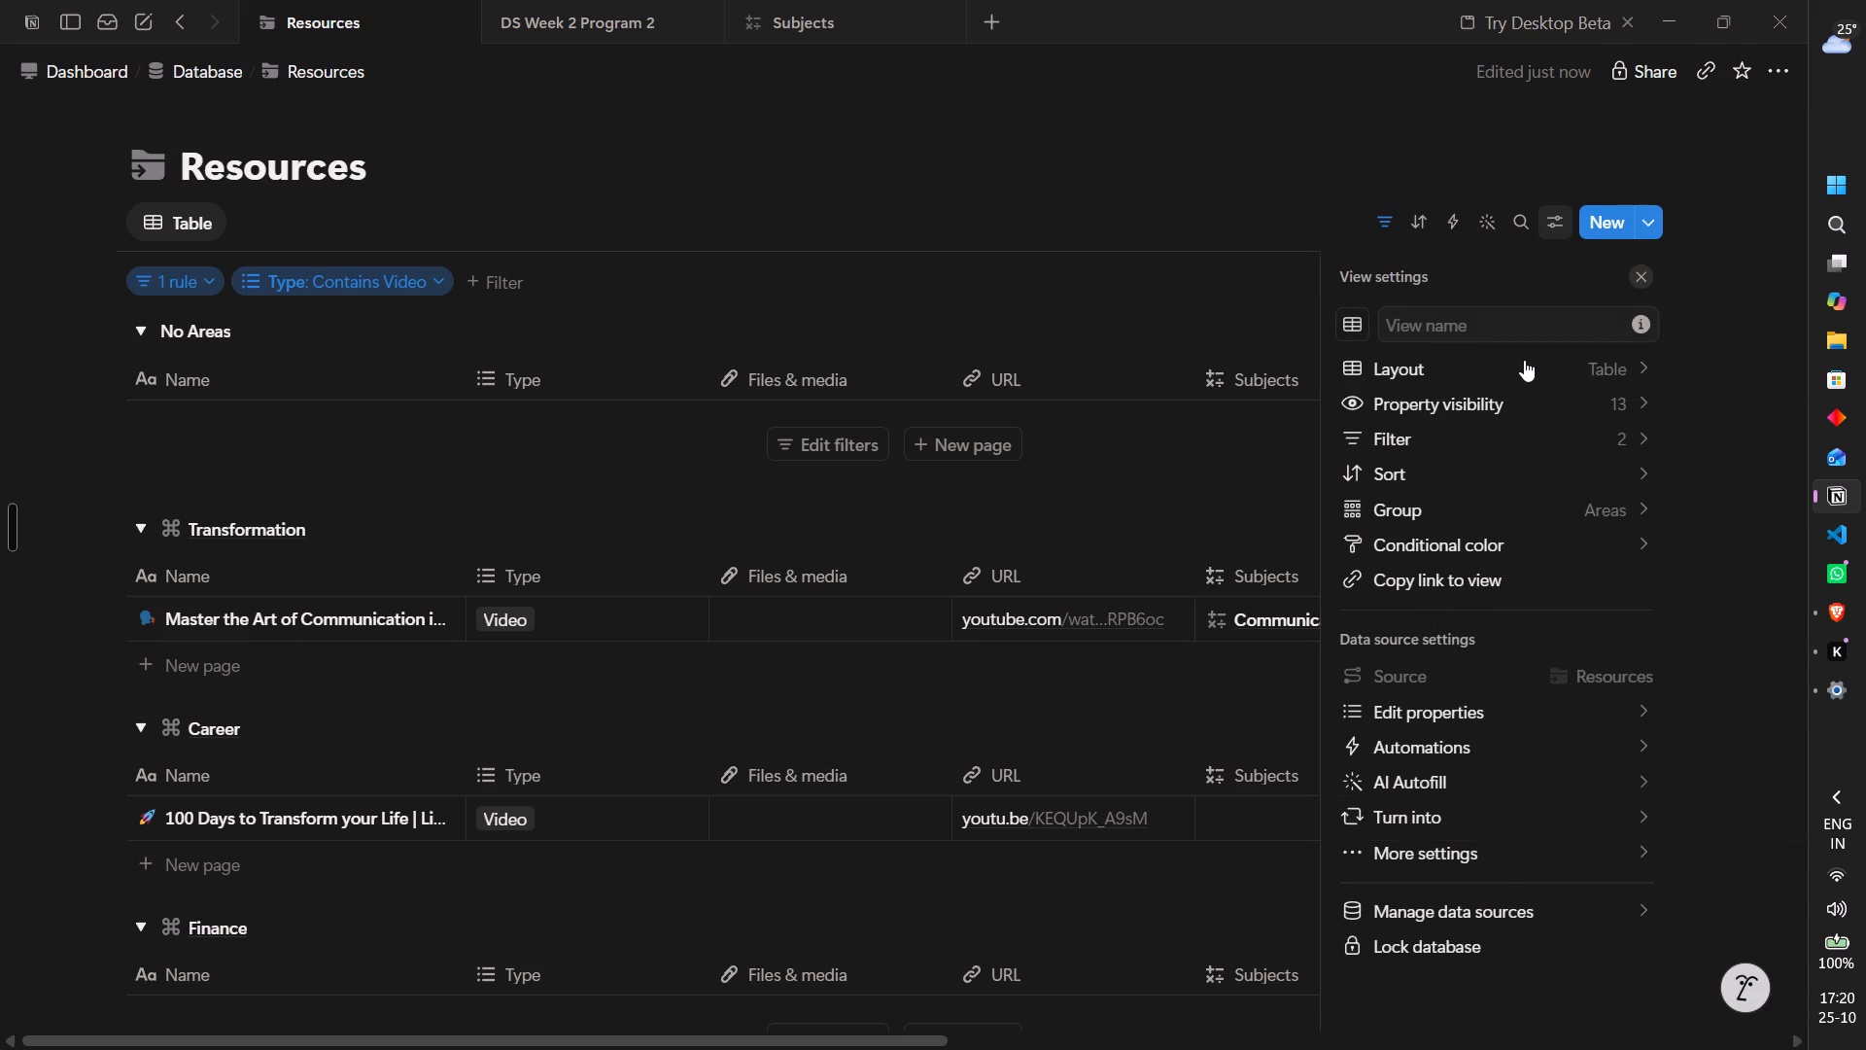
click(1485, 415)
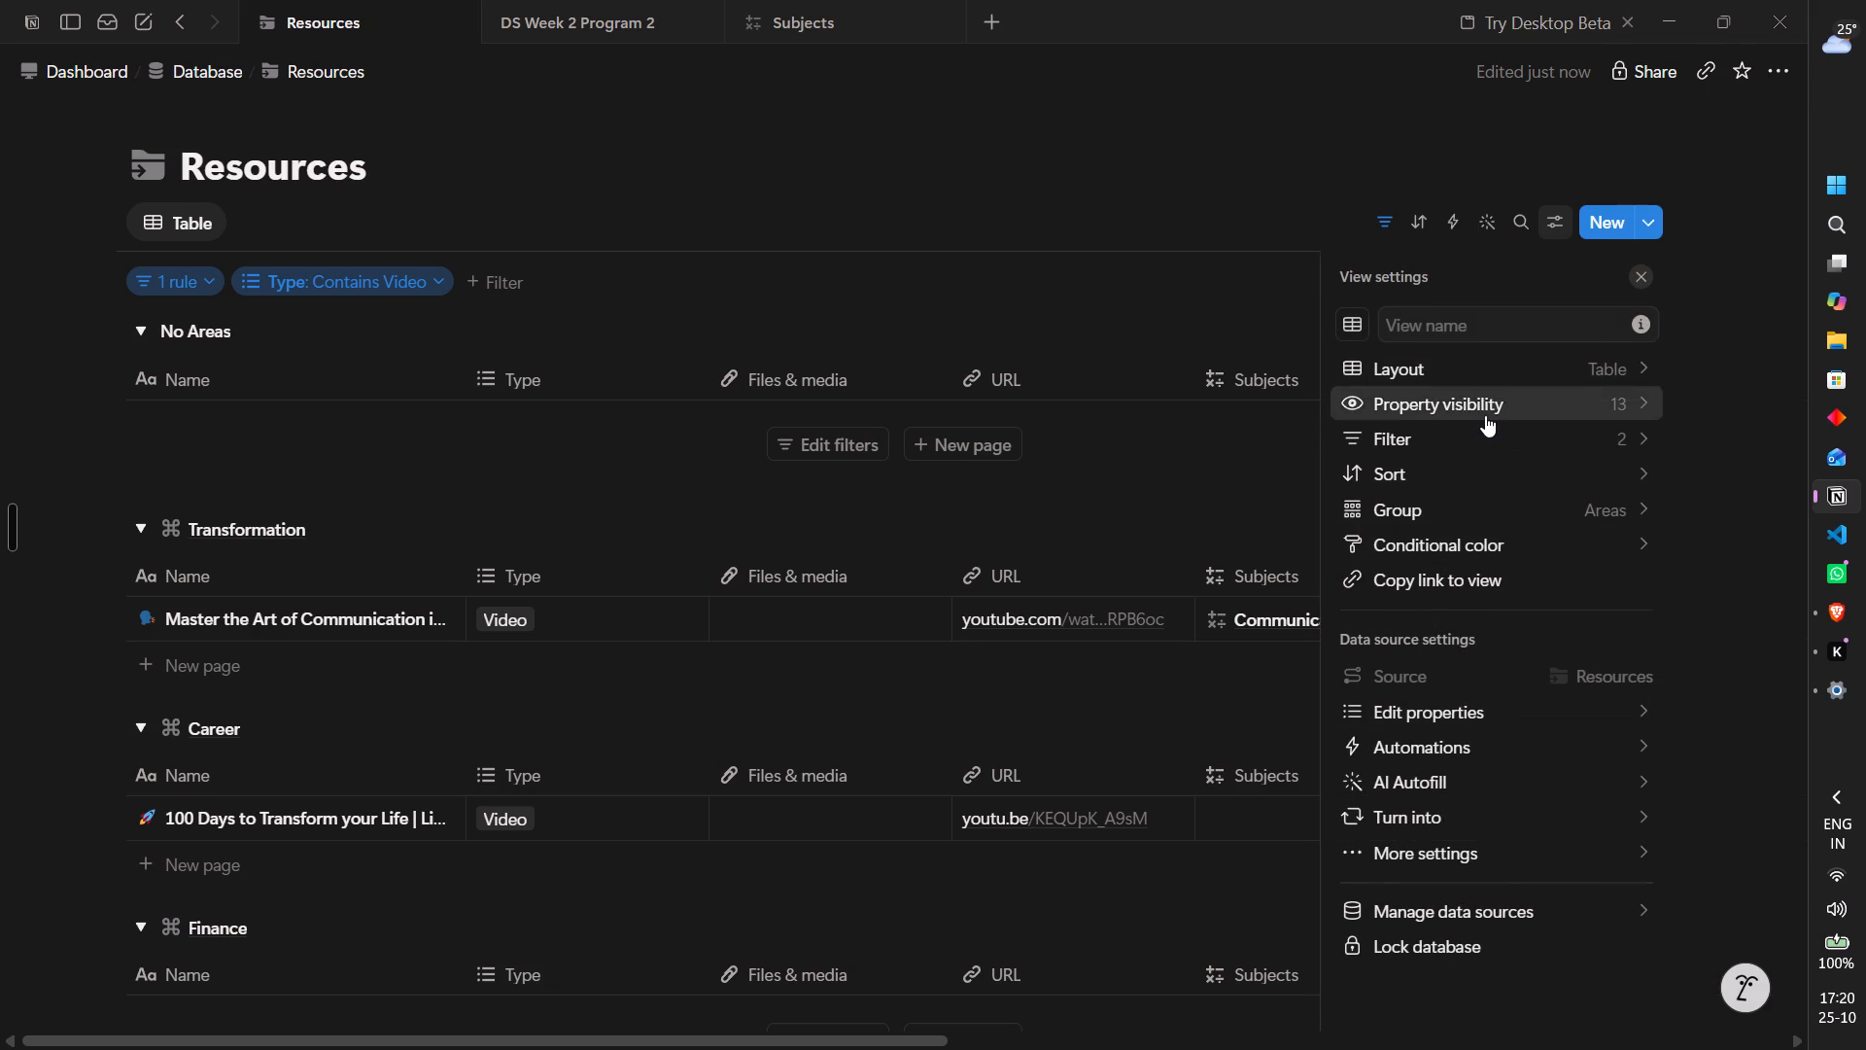
scroll(1476, 557, down, 2)
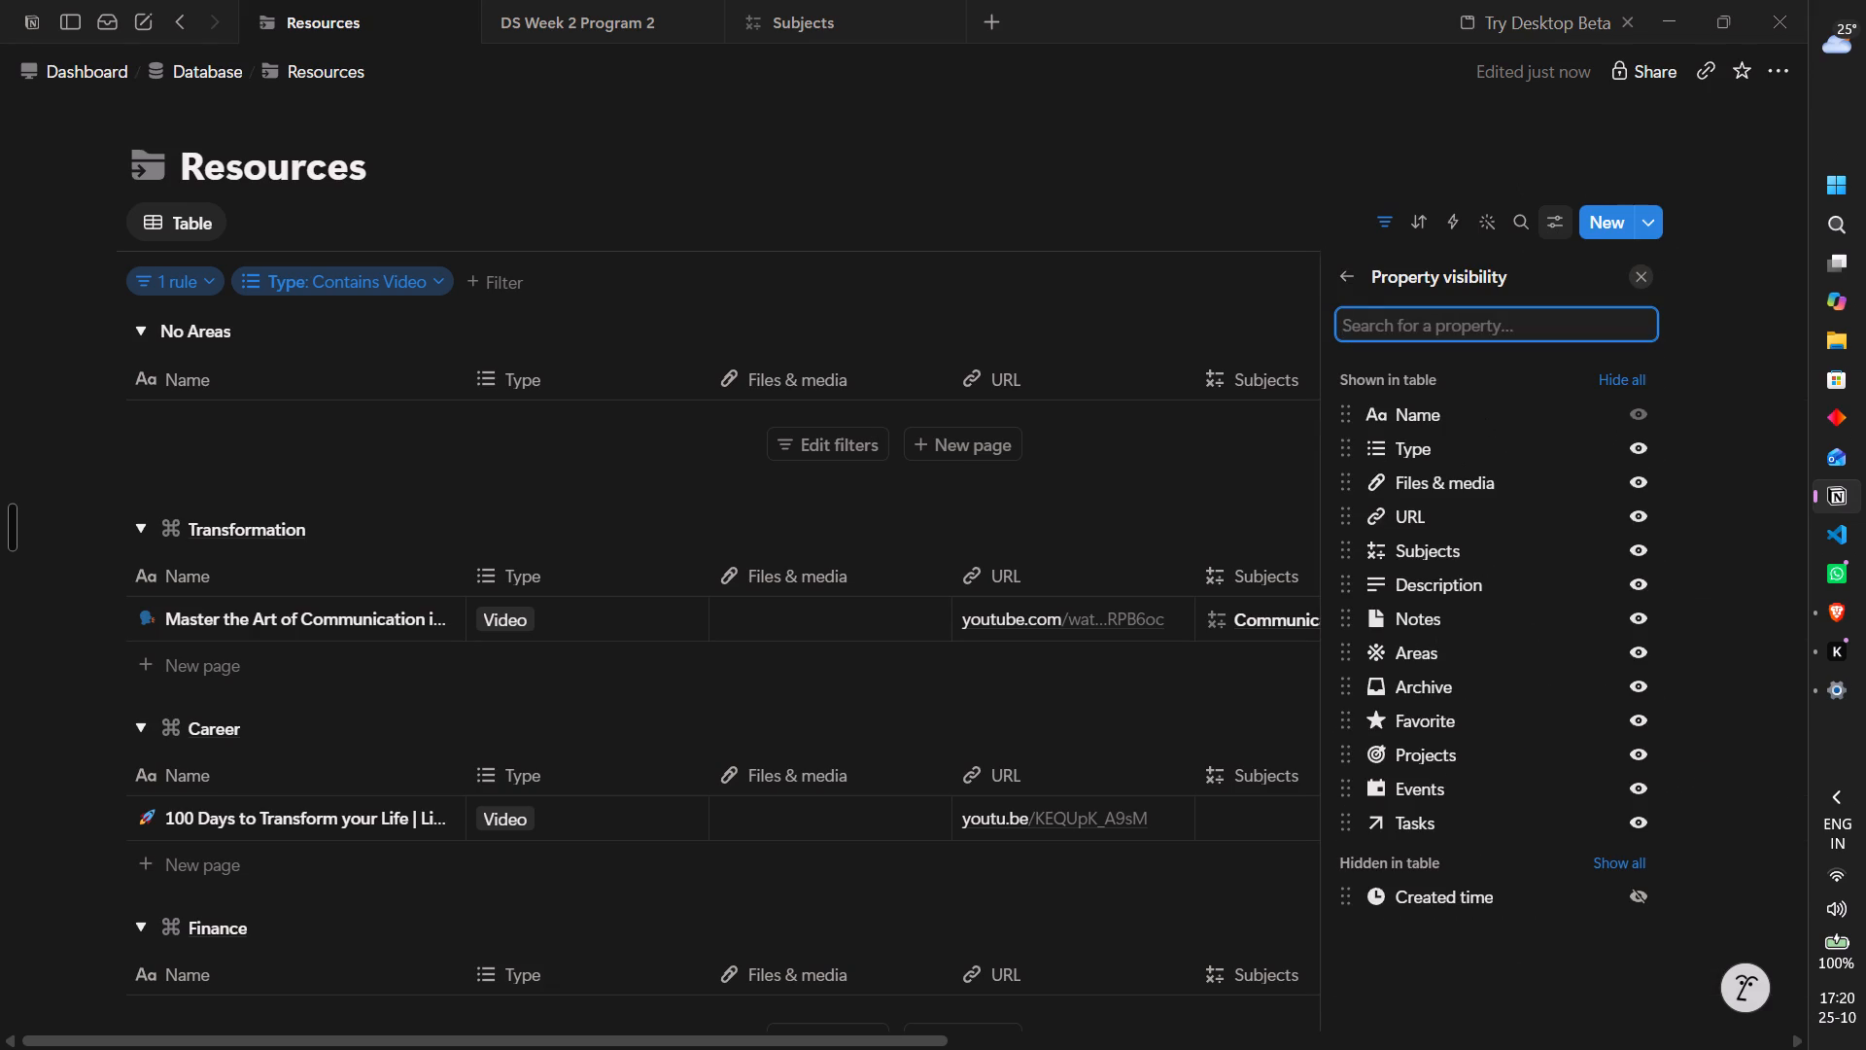
click(1353, 284)
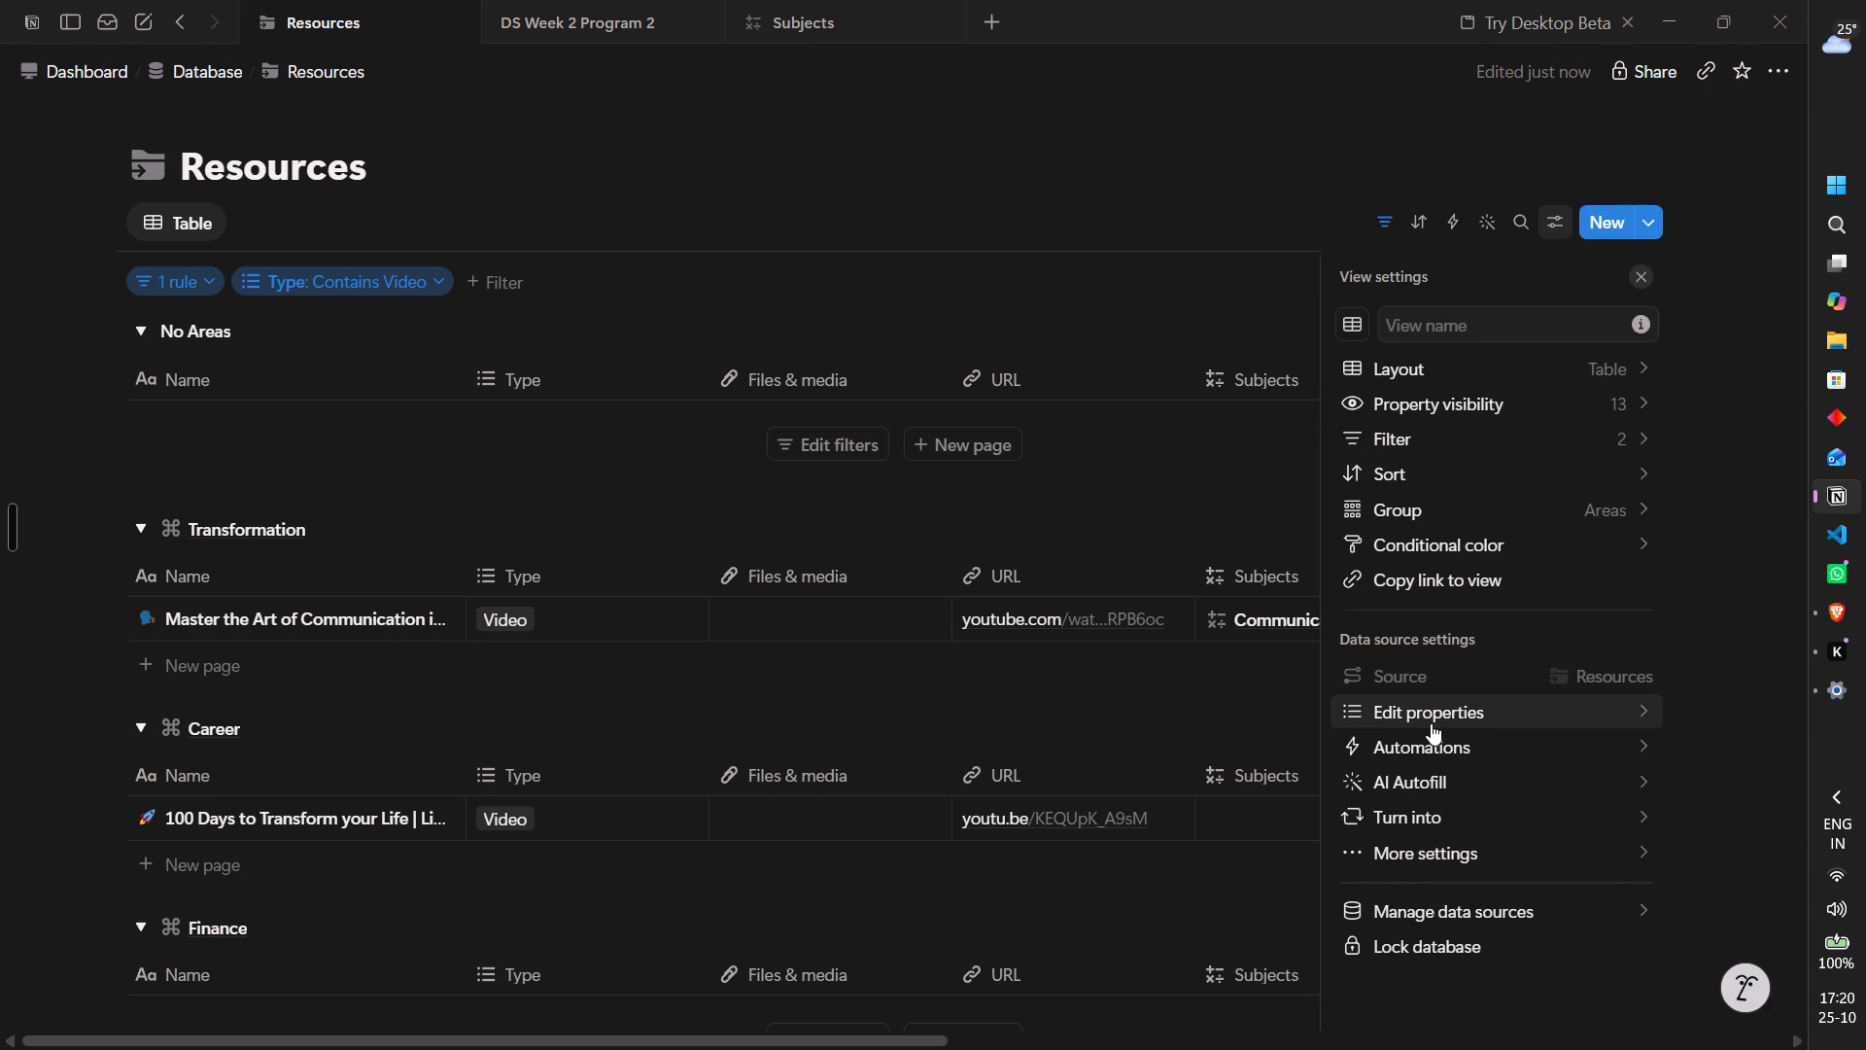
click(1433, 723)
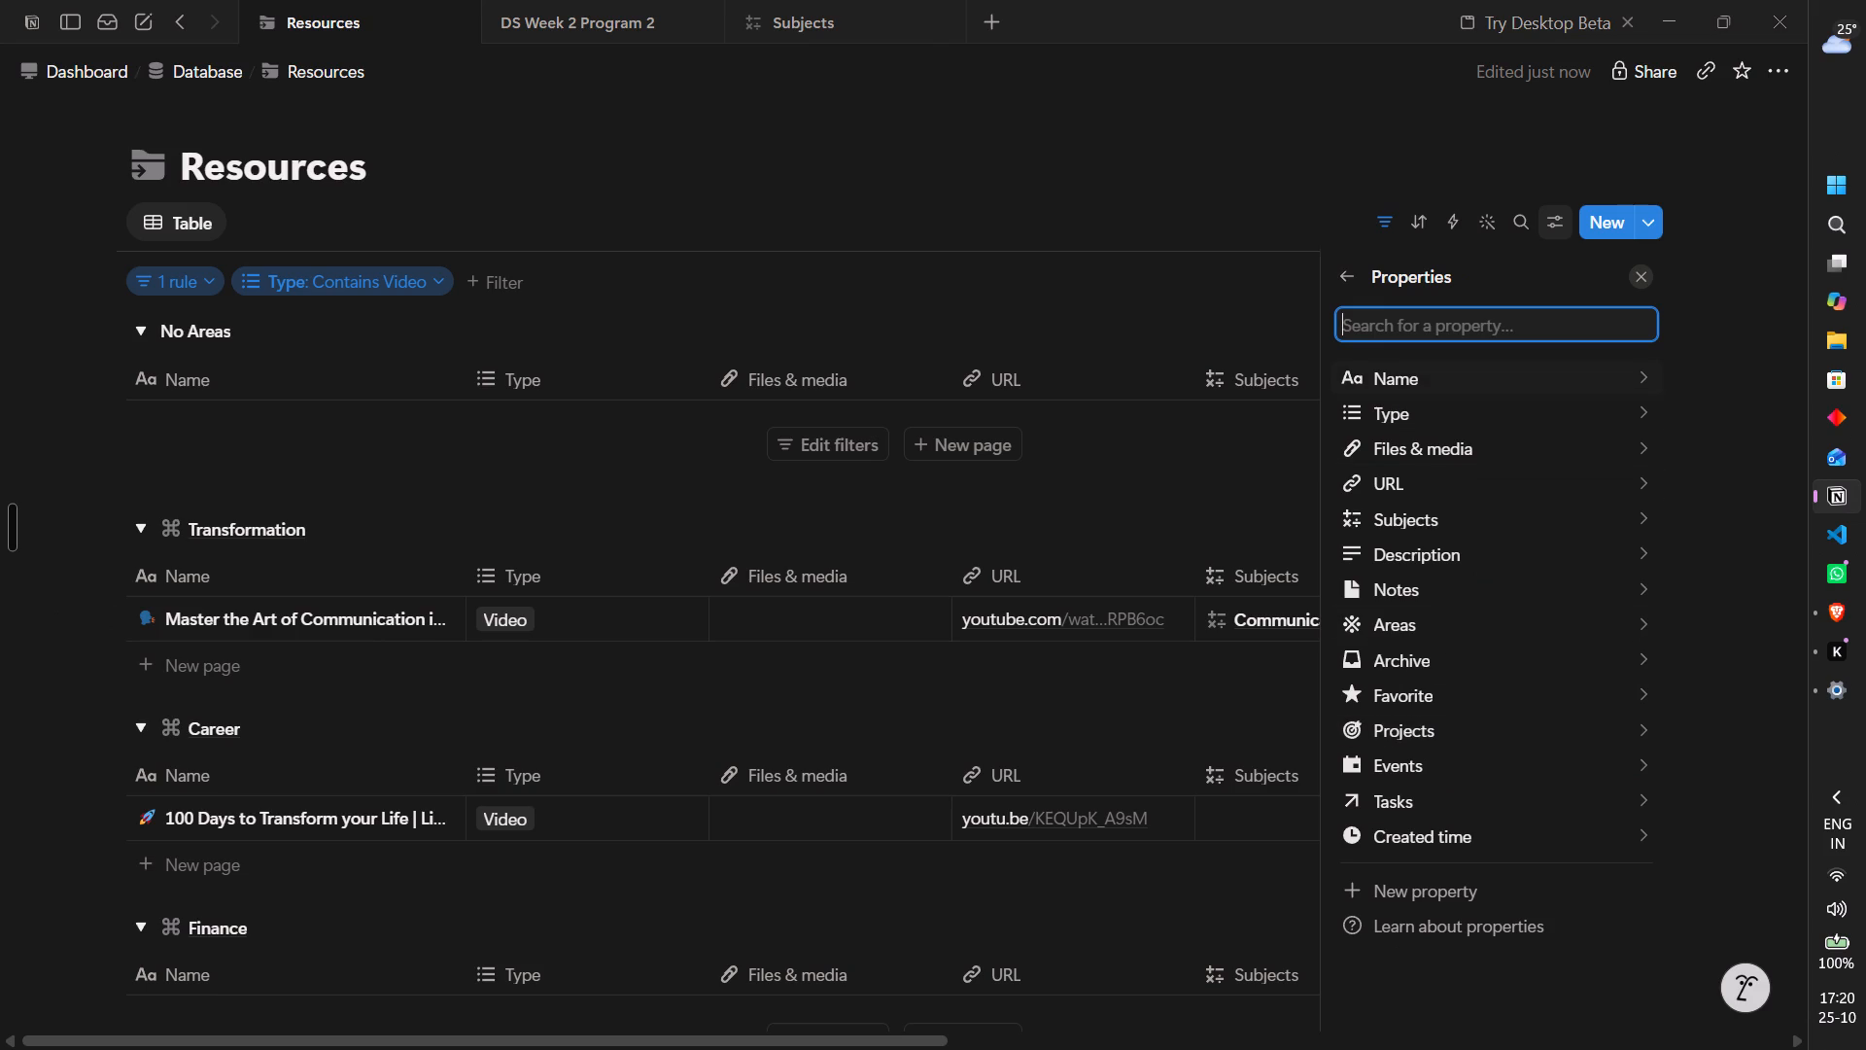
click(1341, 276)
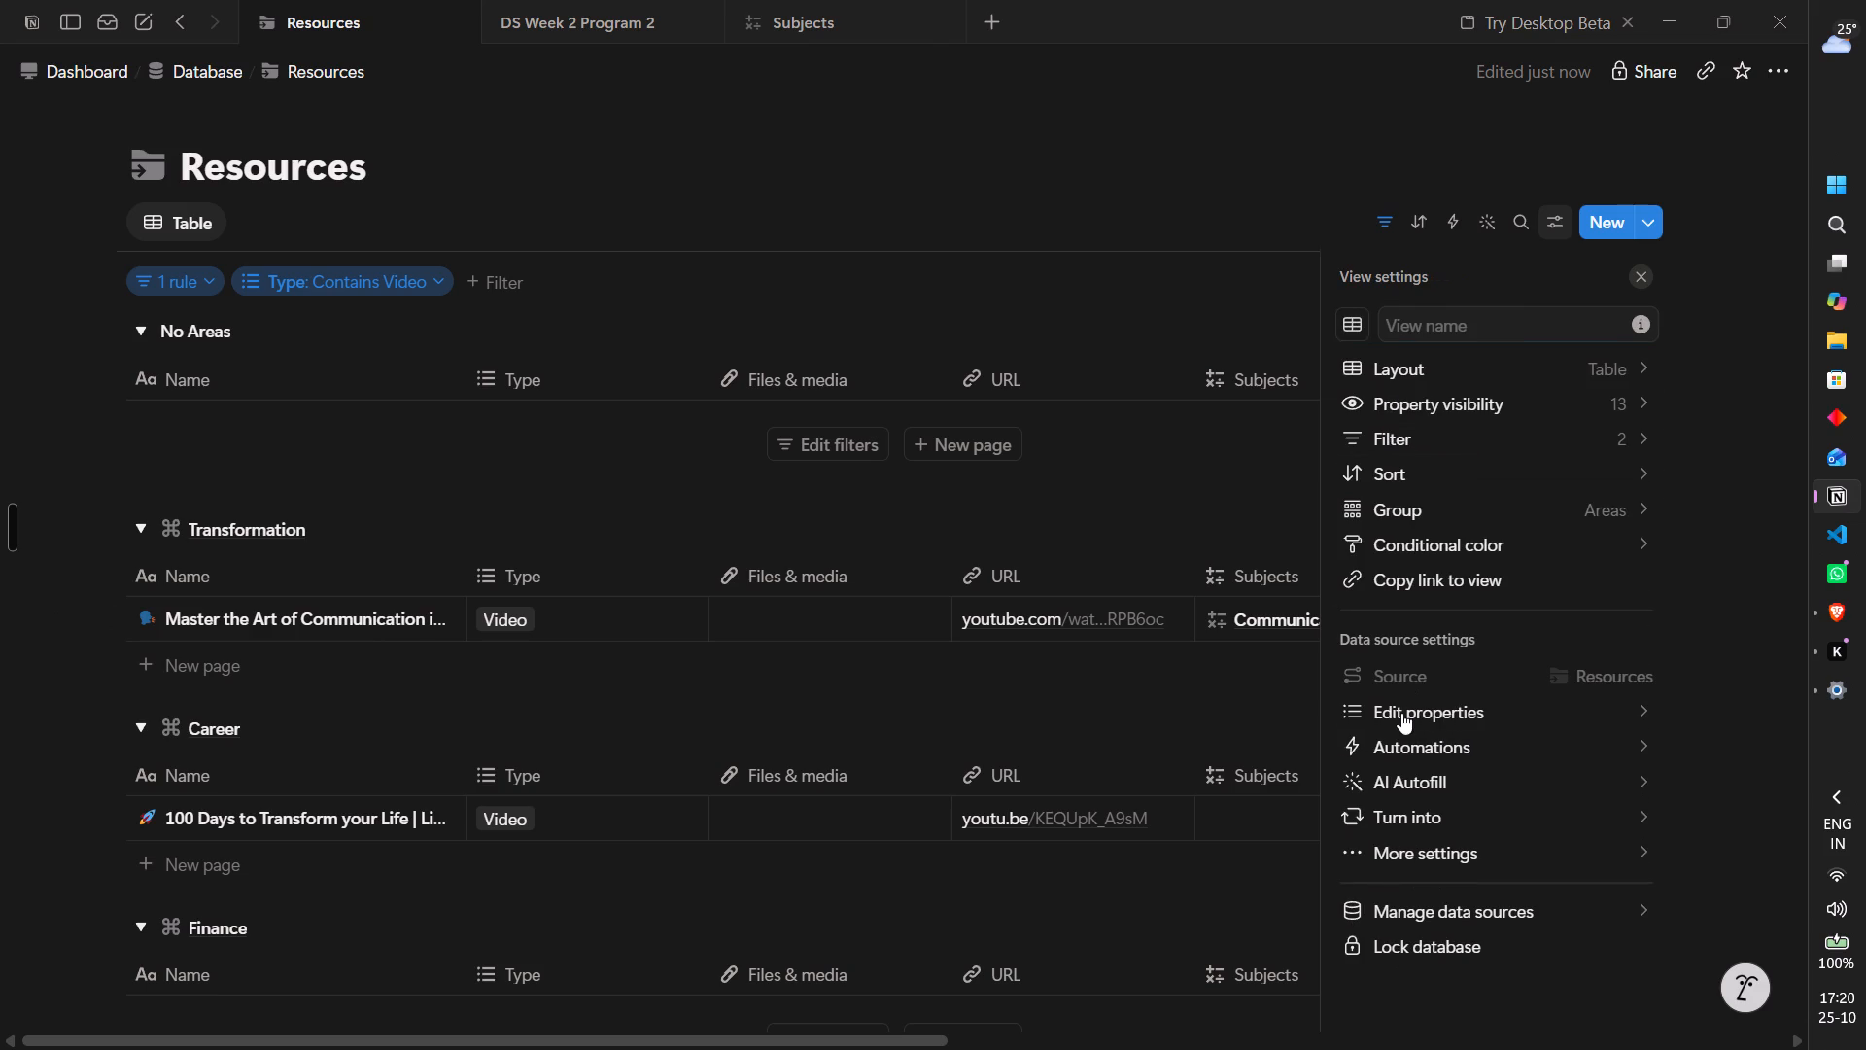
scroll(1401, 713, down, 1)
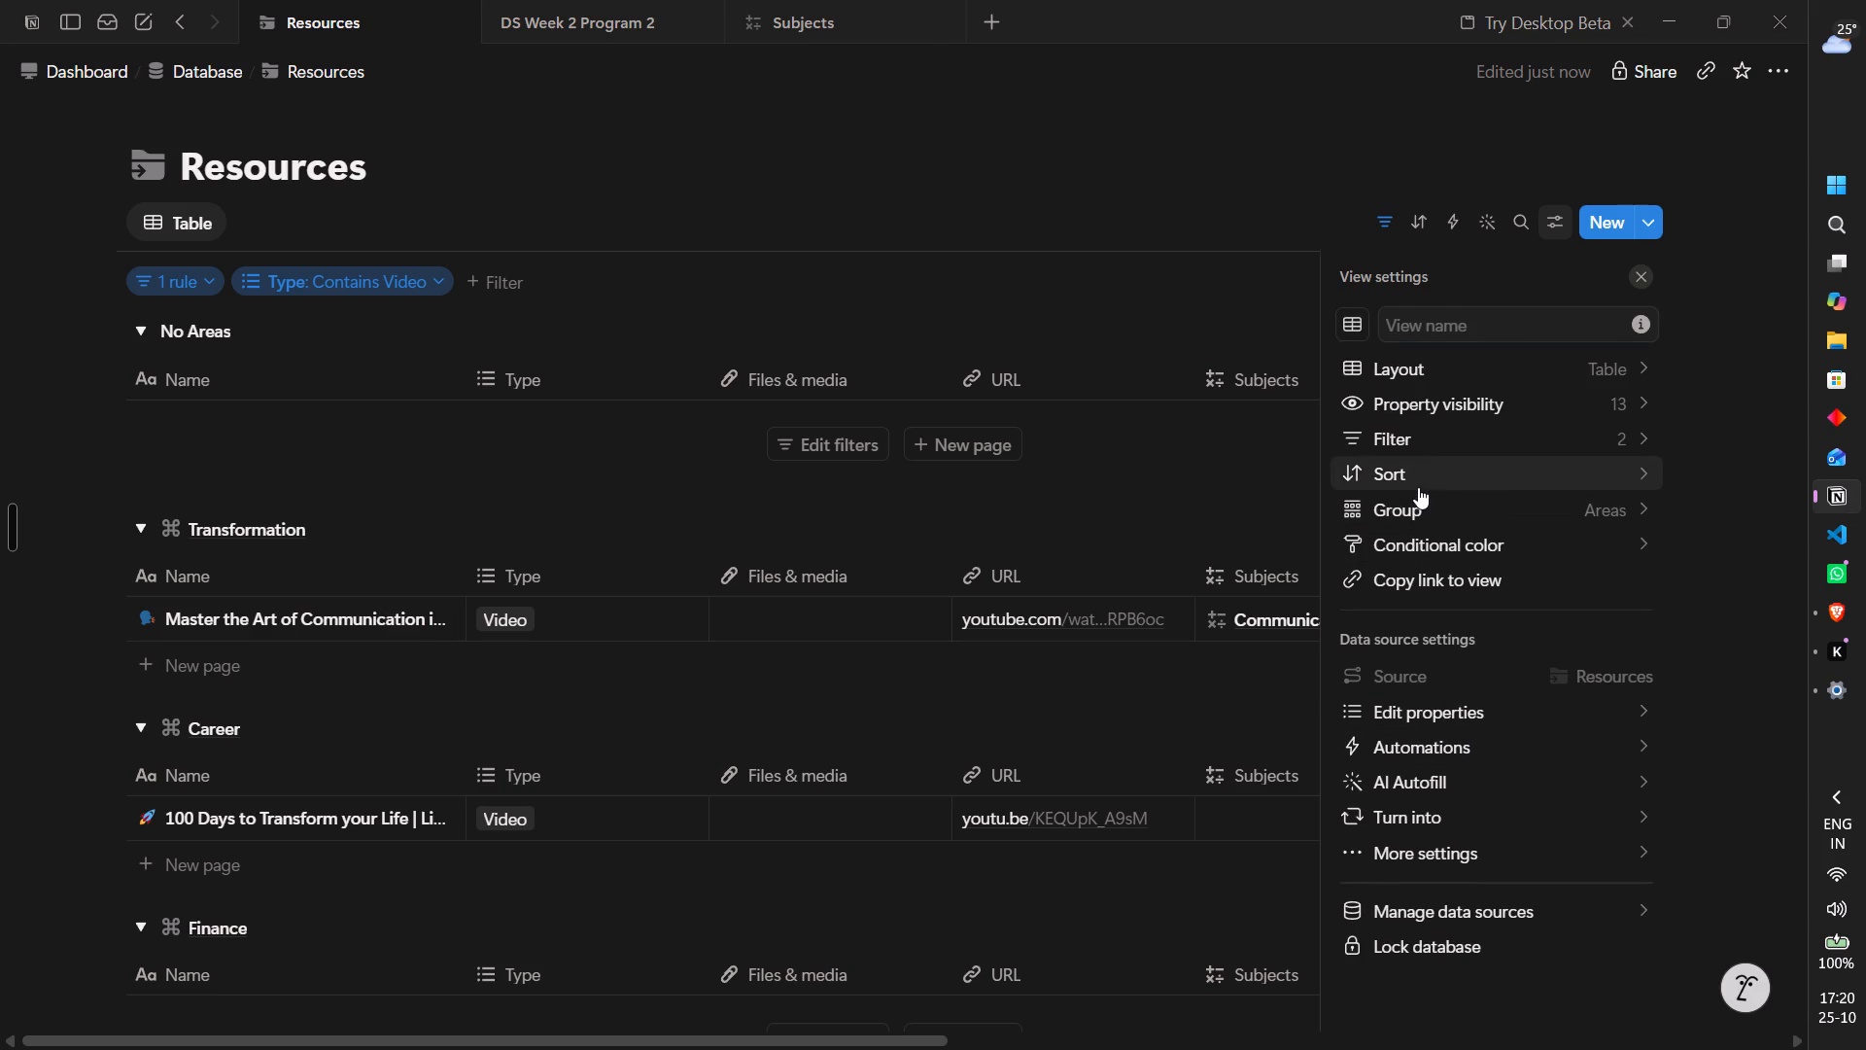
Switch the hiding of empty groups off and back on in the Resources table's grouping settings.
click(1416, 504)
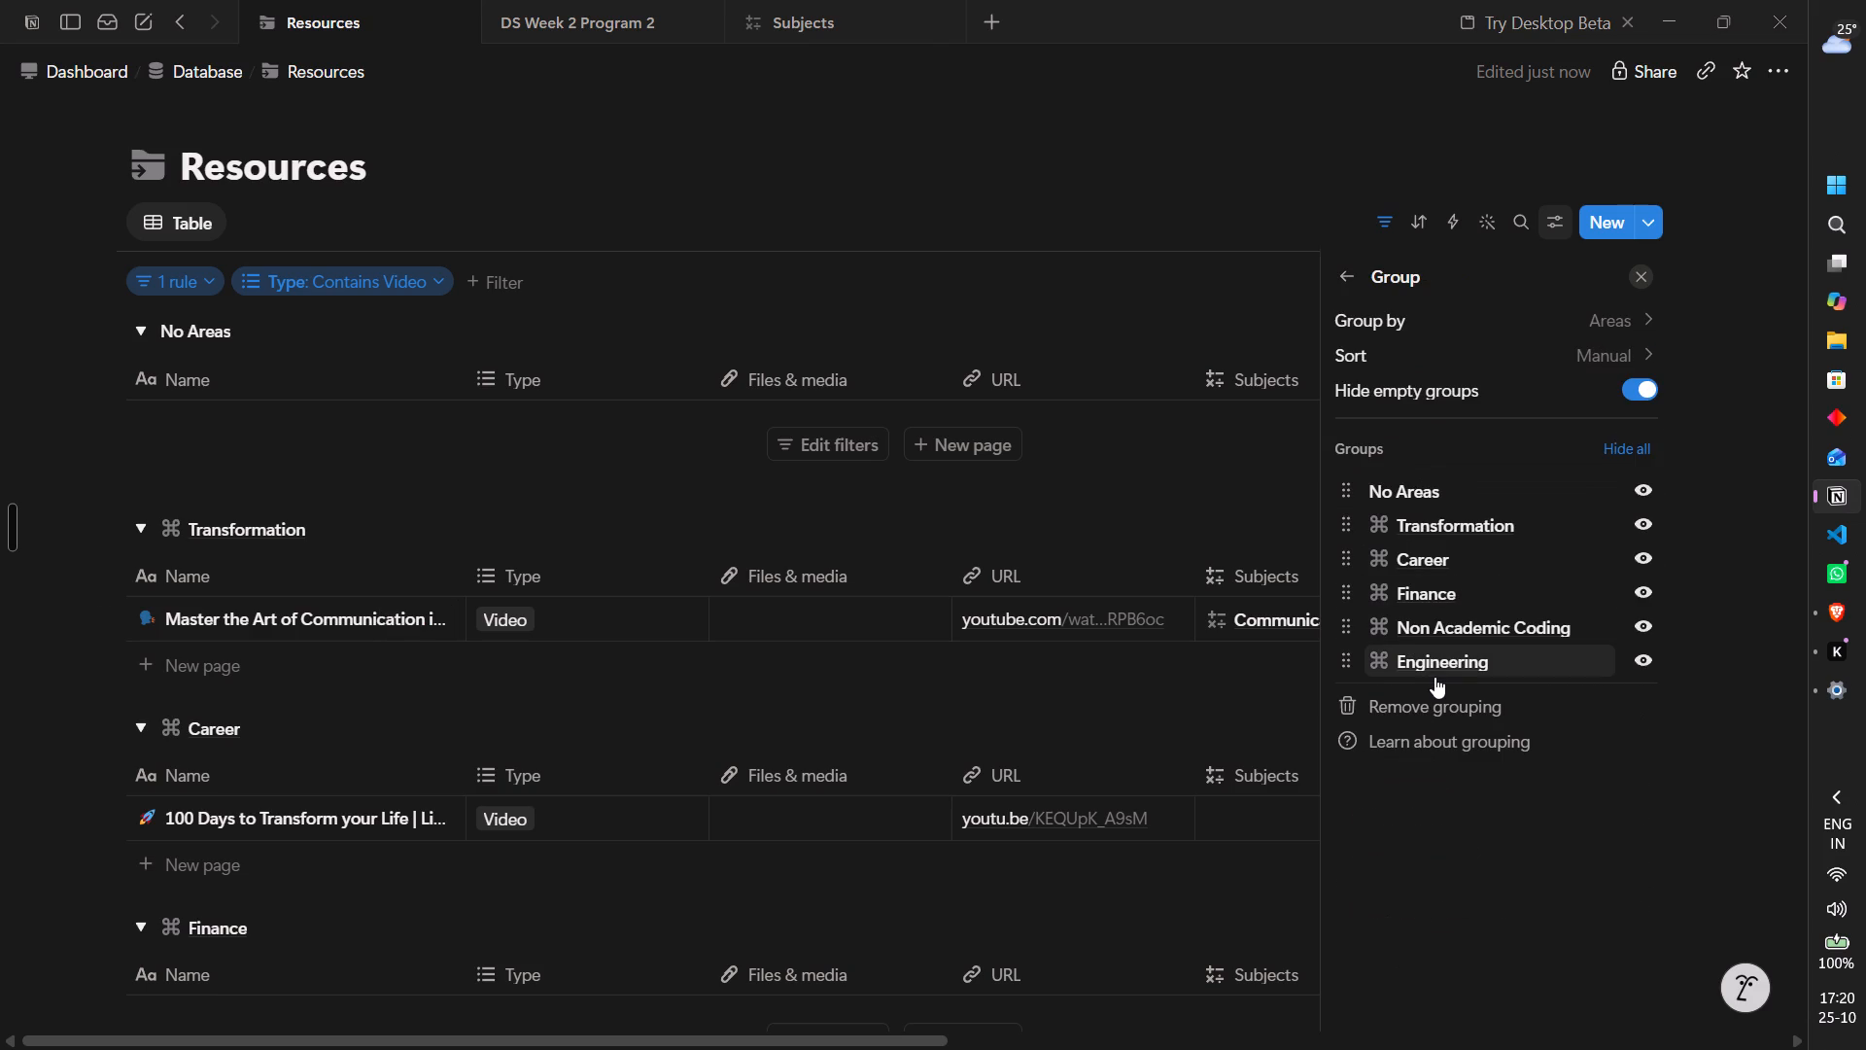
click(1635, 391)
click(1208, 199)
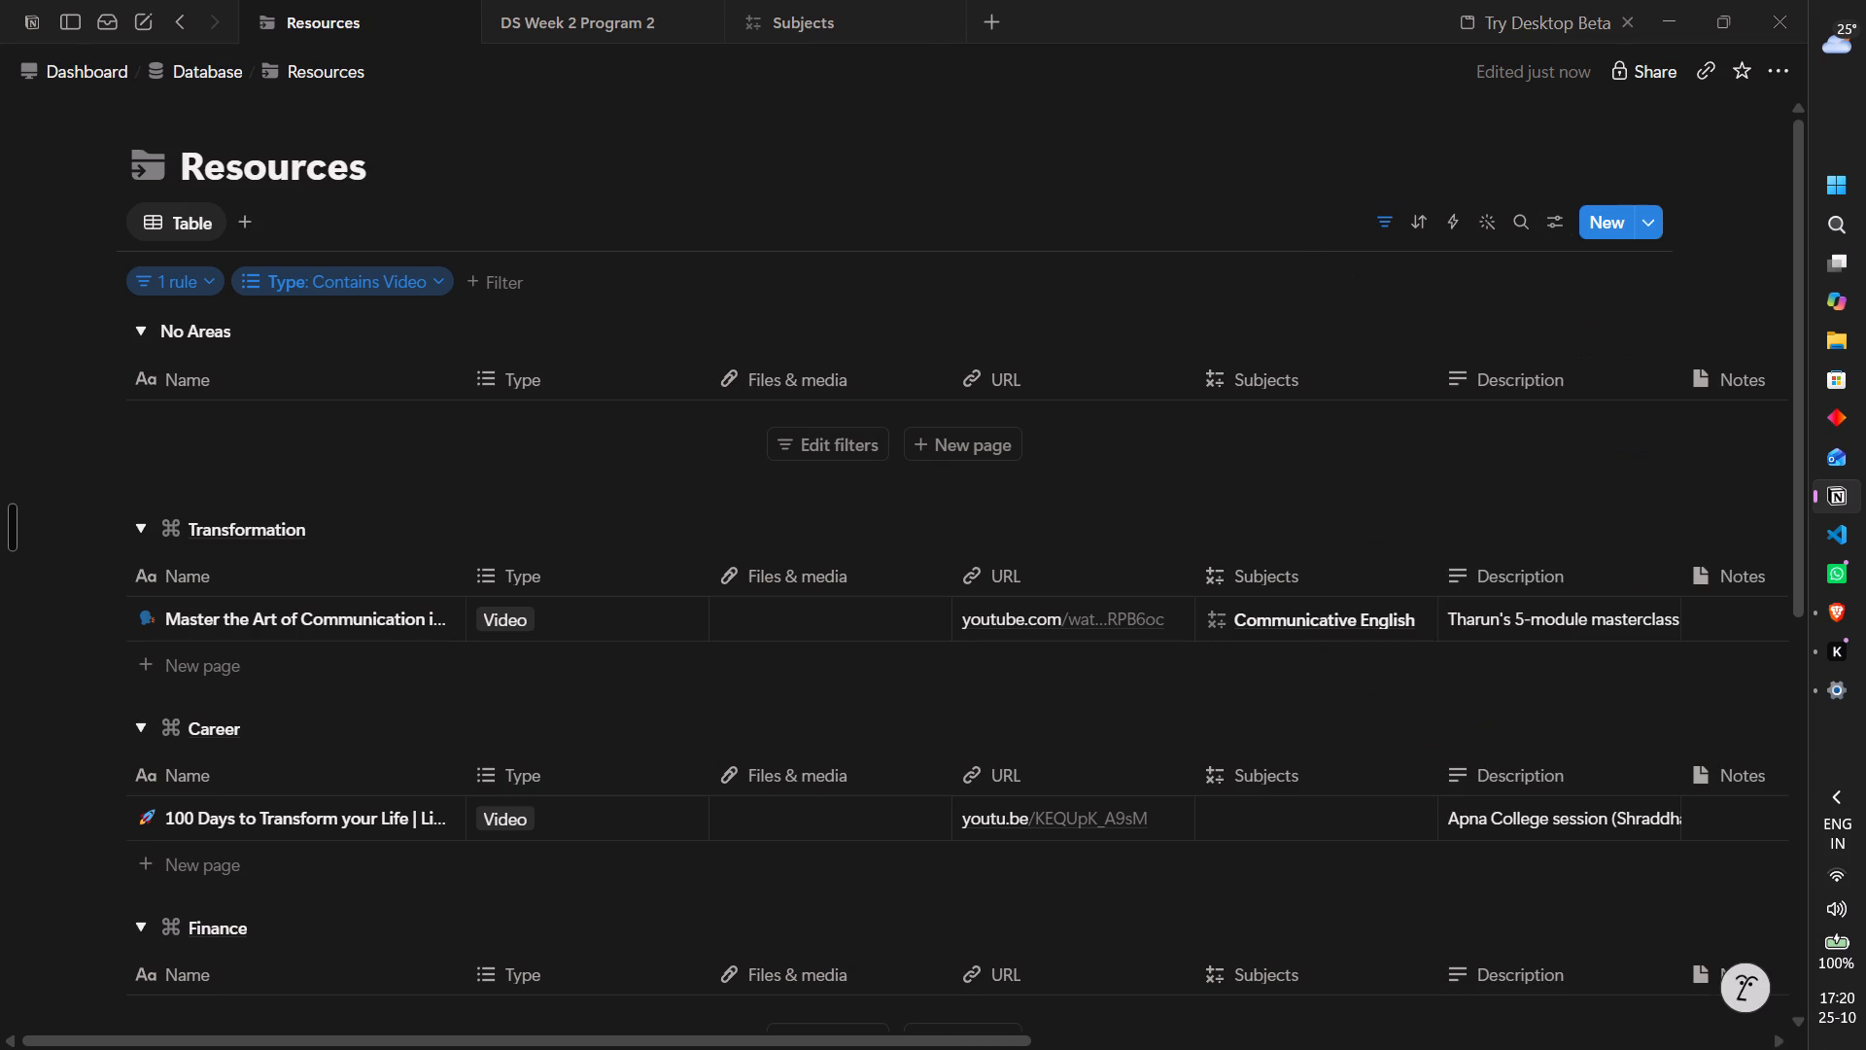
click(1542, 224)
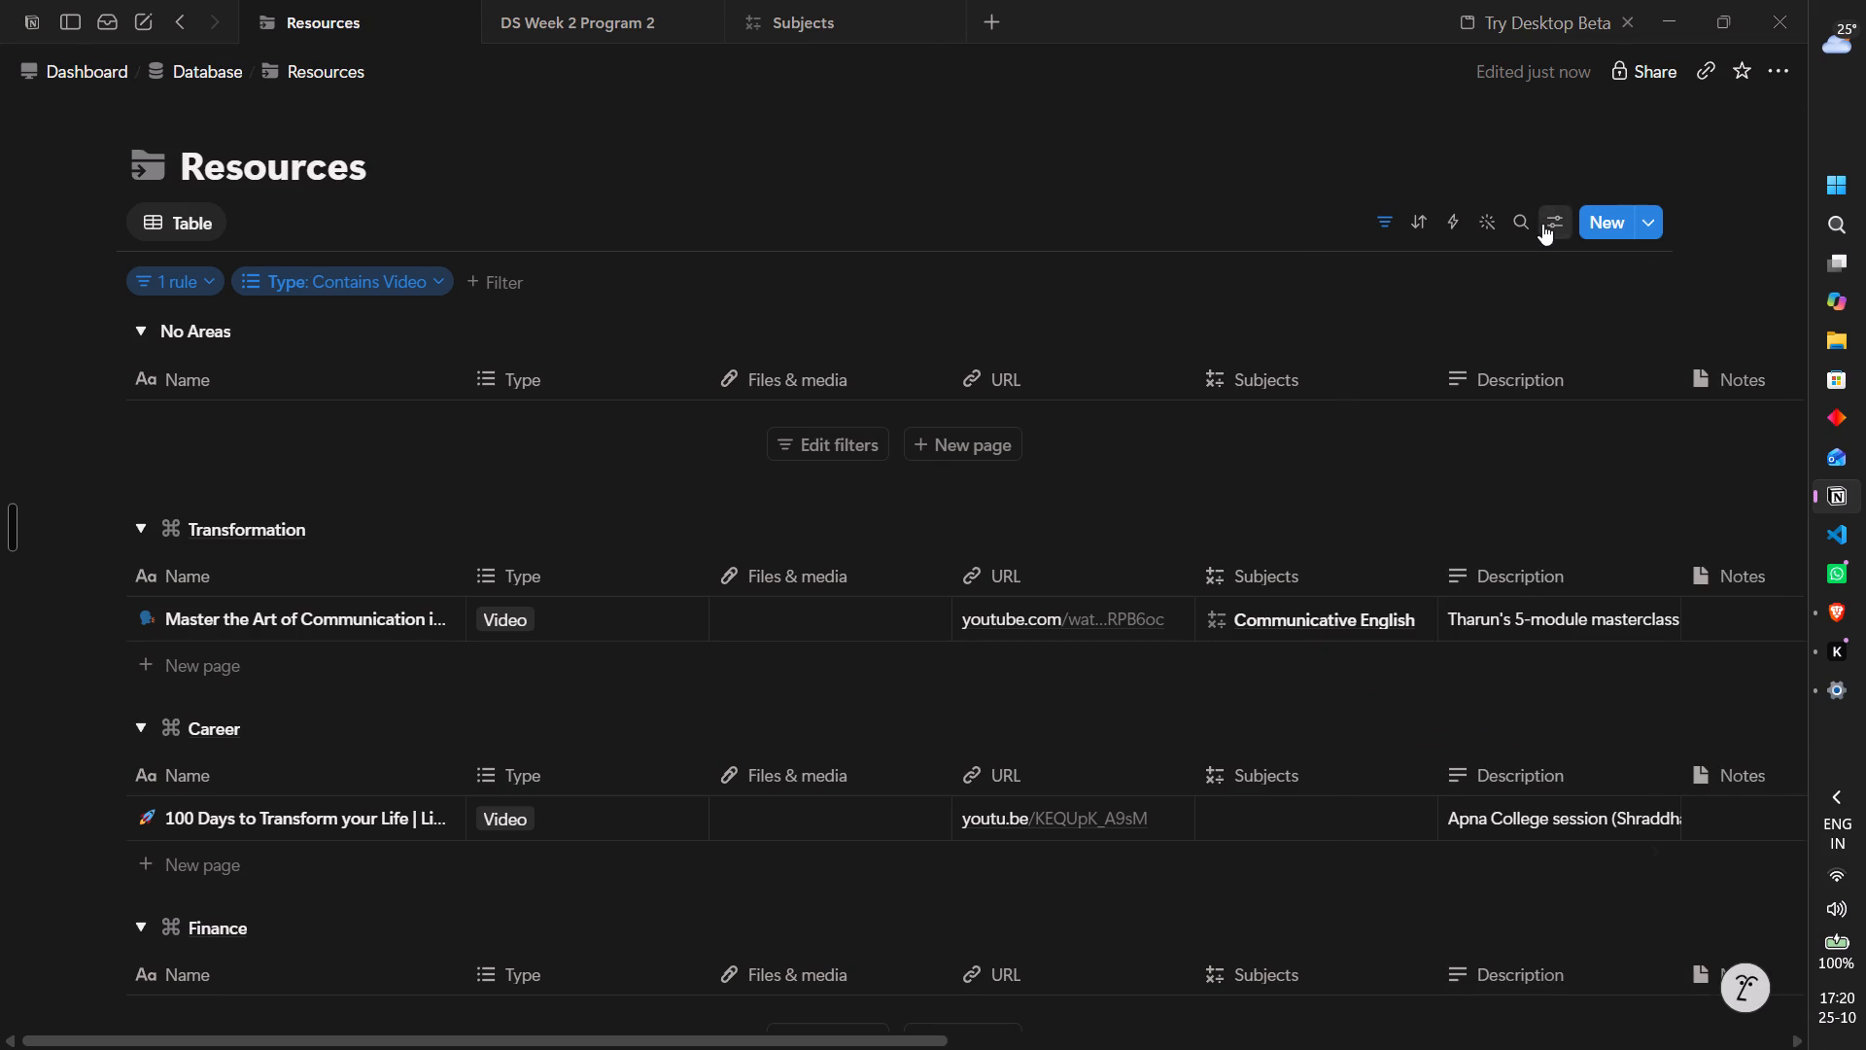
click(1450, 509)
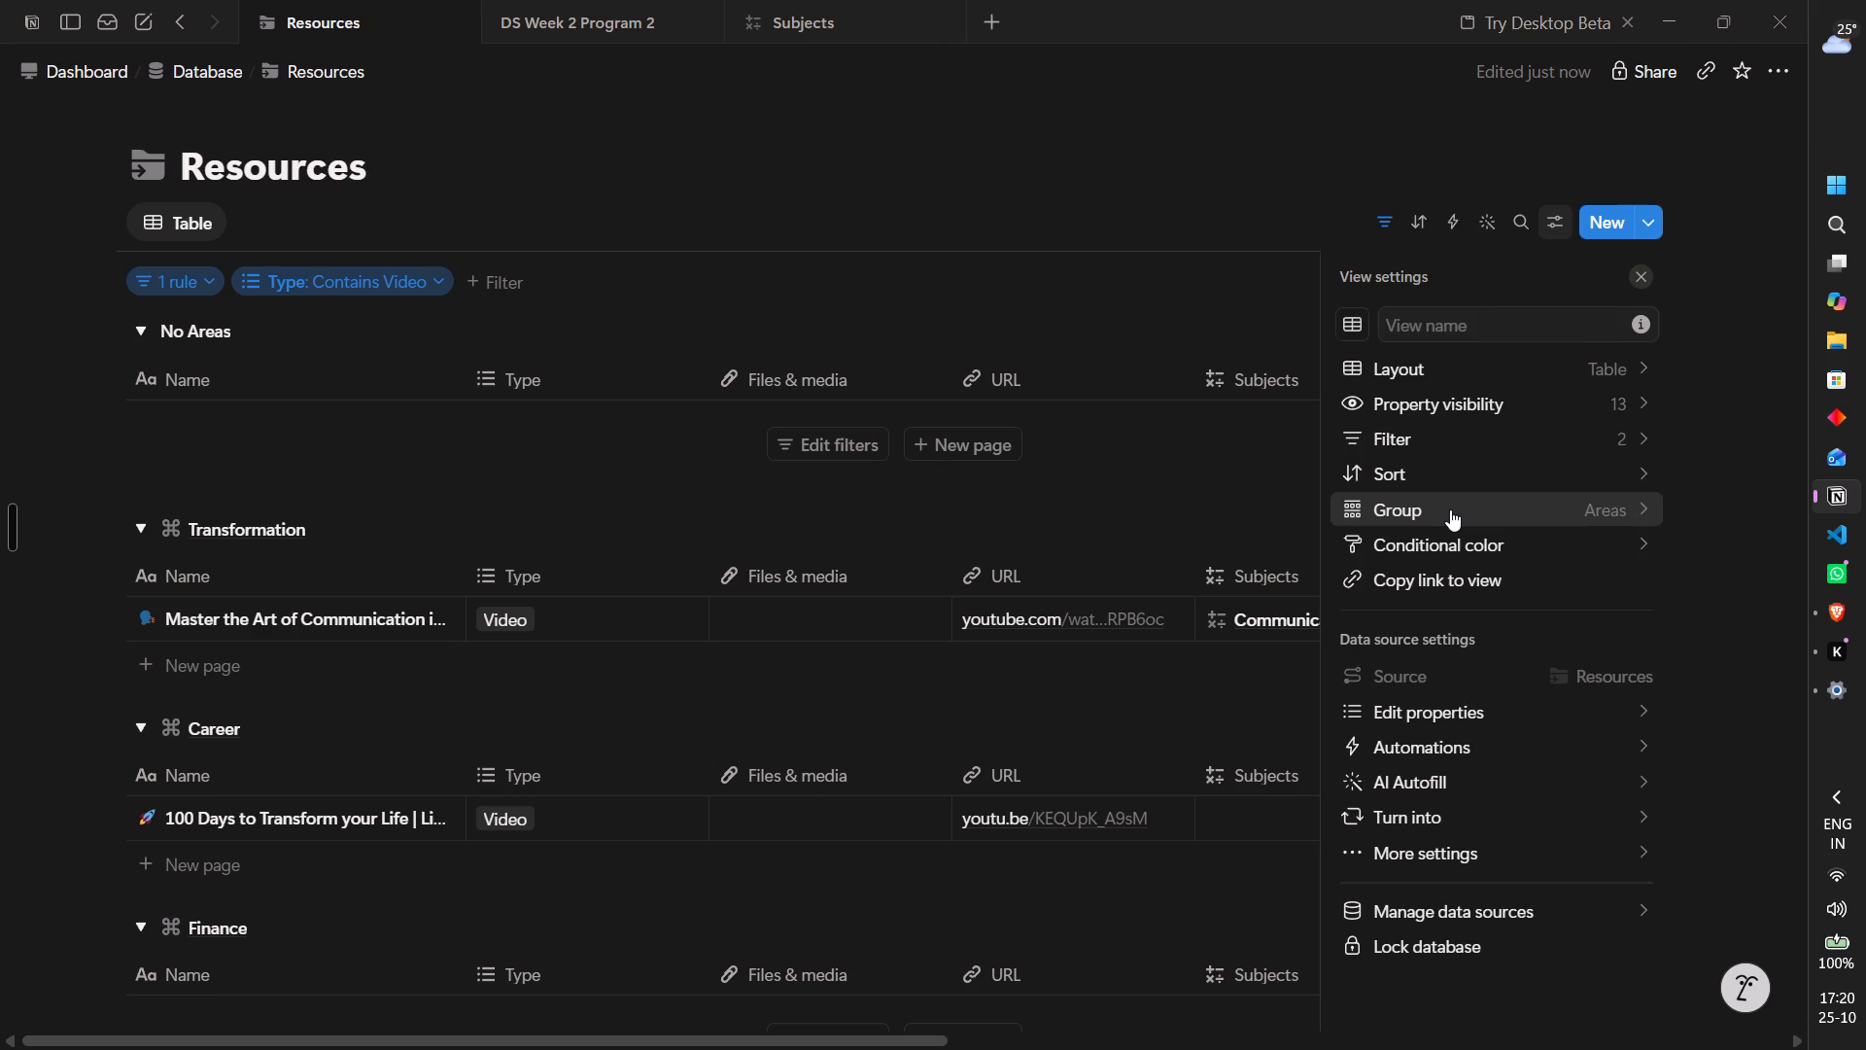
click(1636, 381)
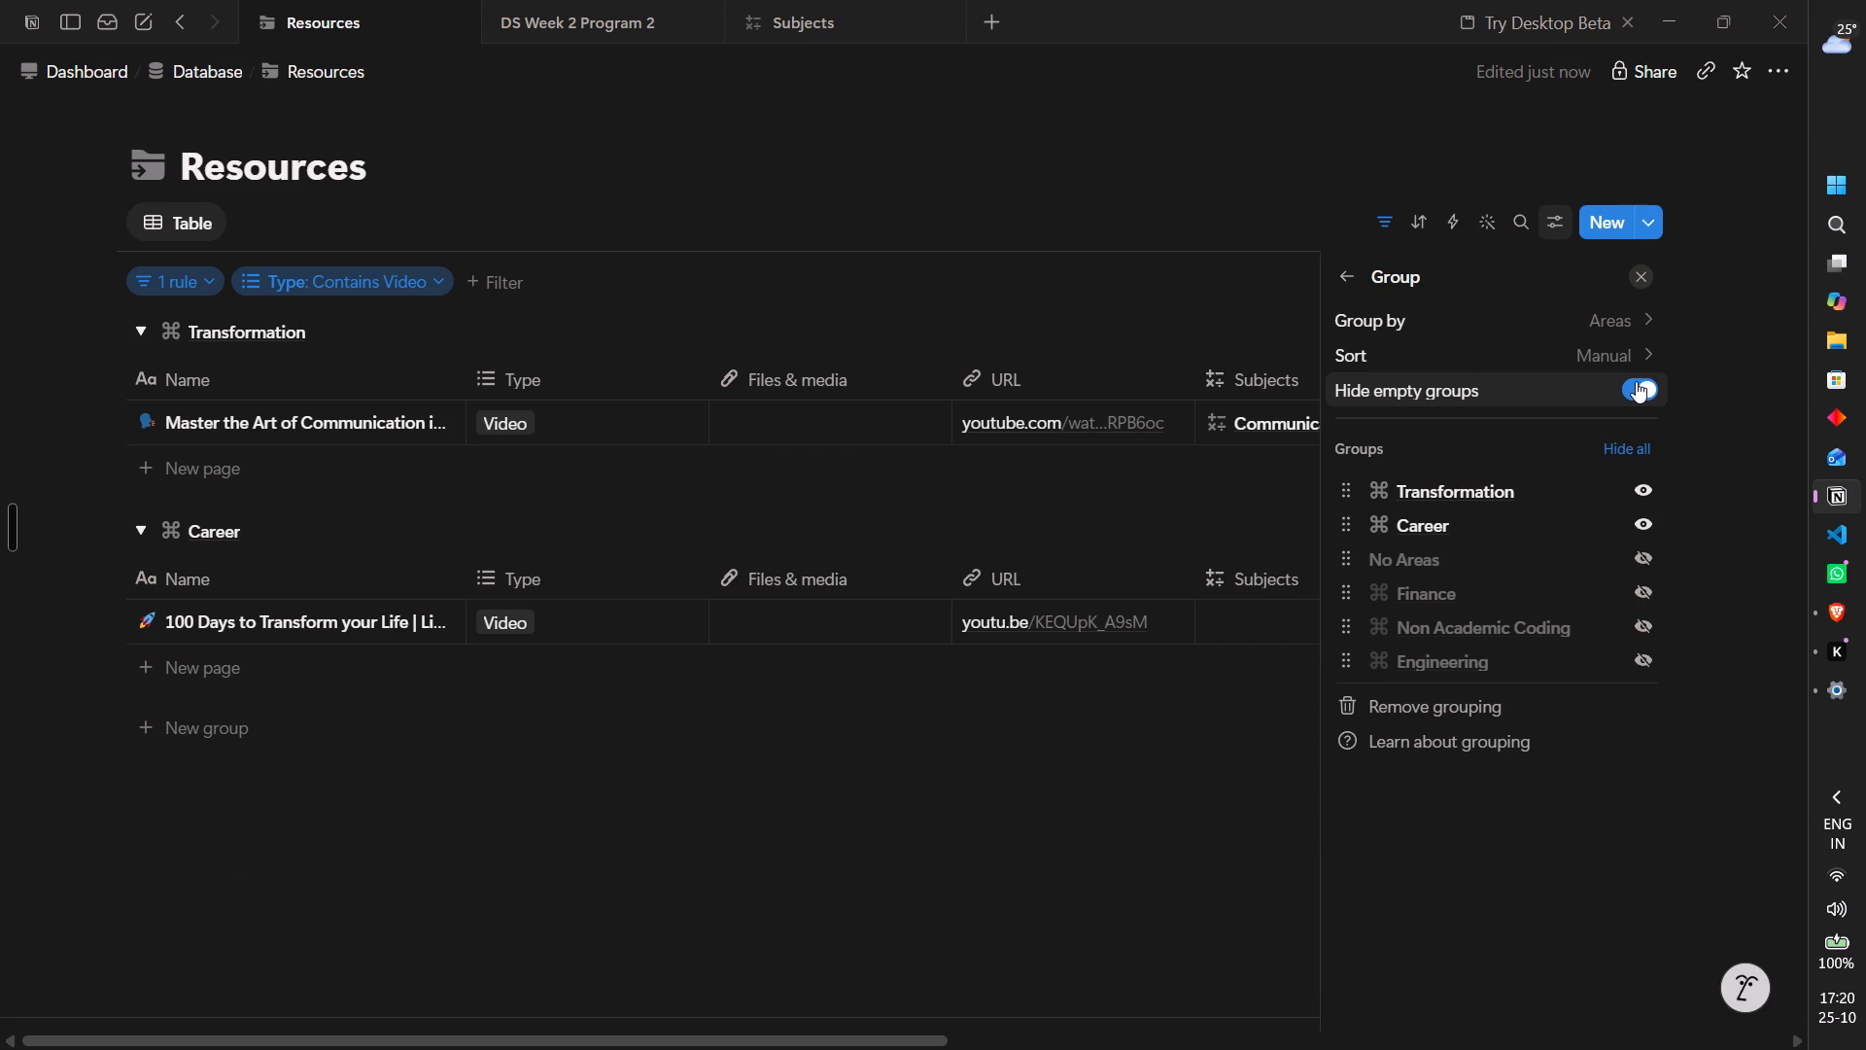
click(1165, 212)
Clear the Video selection from the Type filter on the Resources table.
click(396, 294)
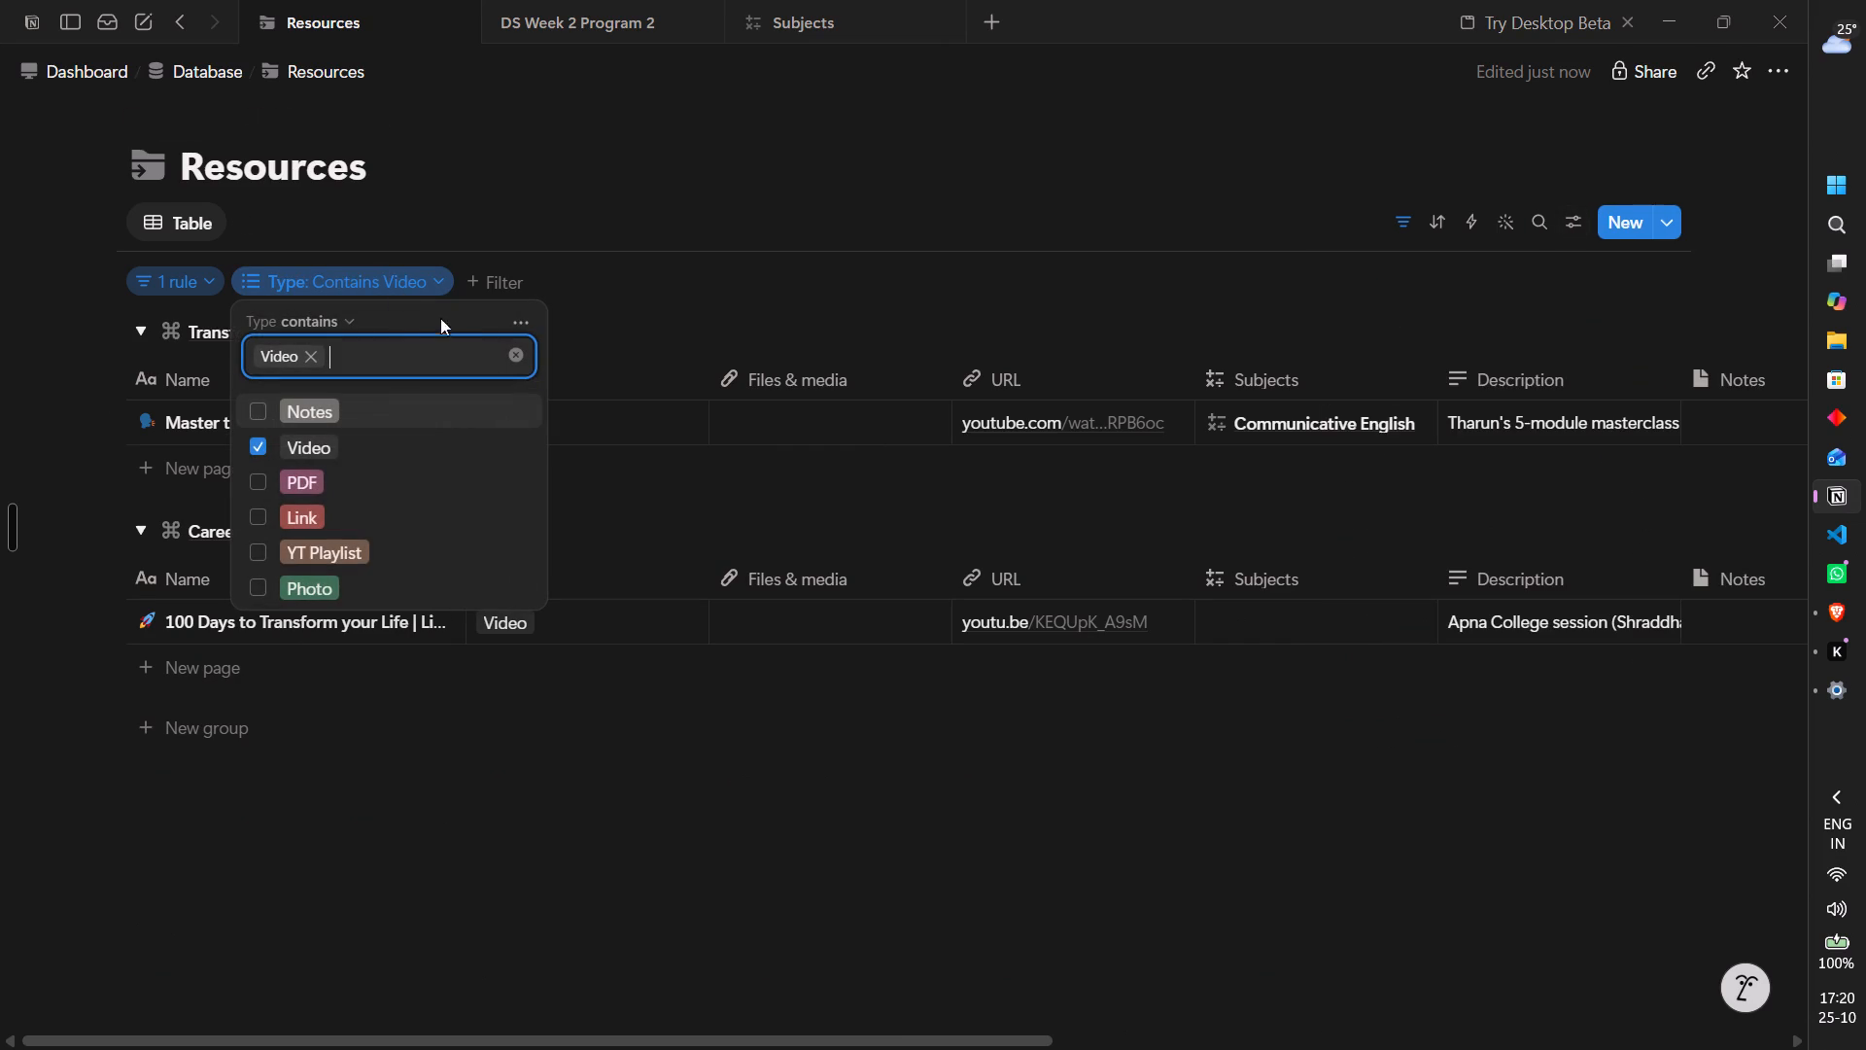
click(312, 361)
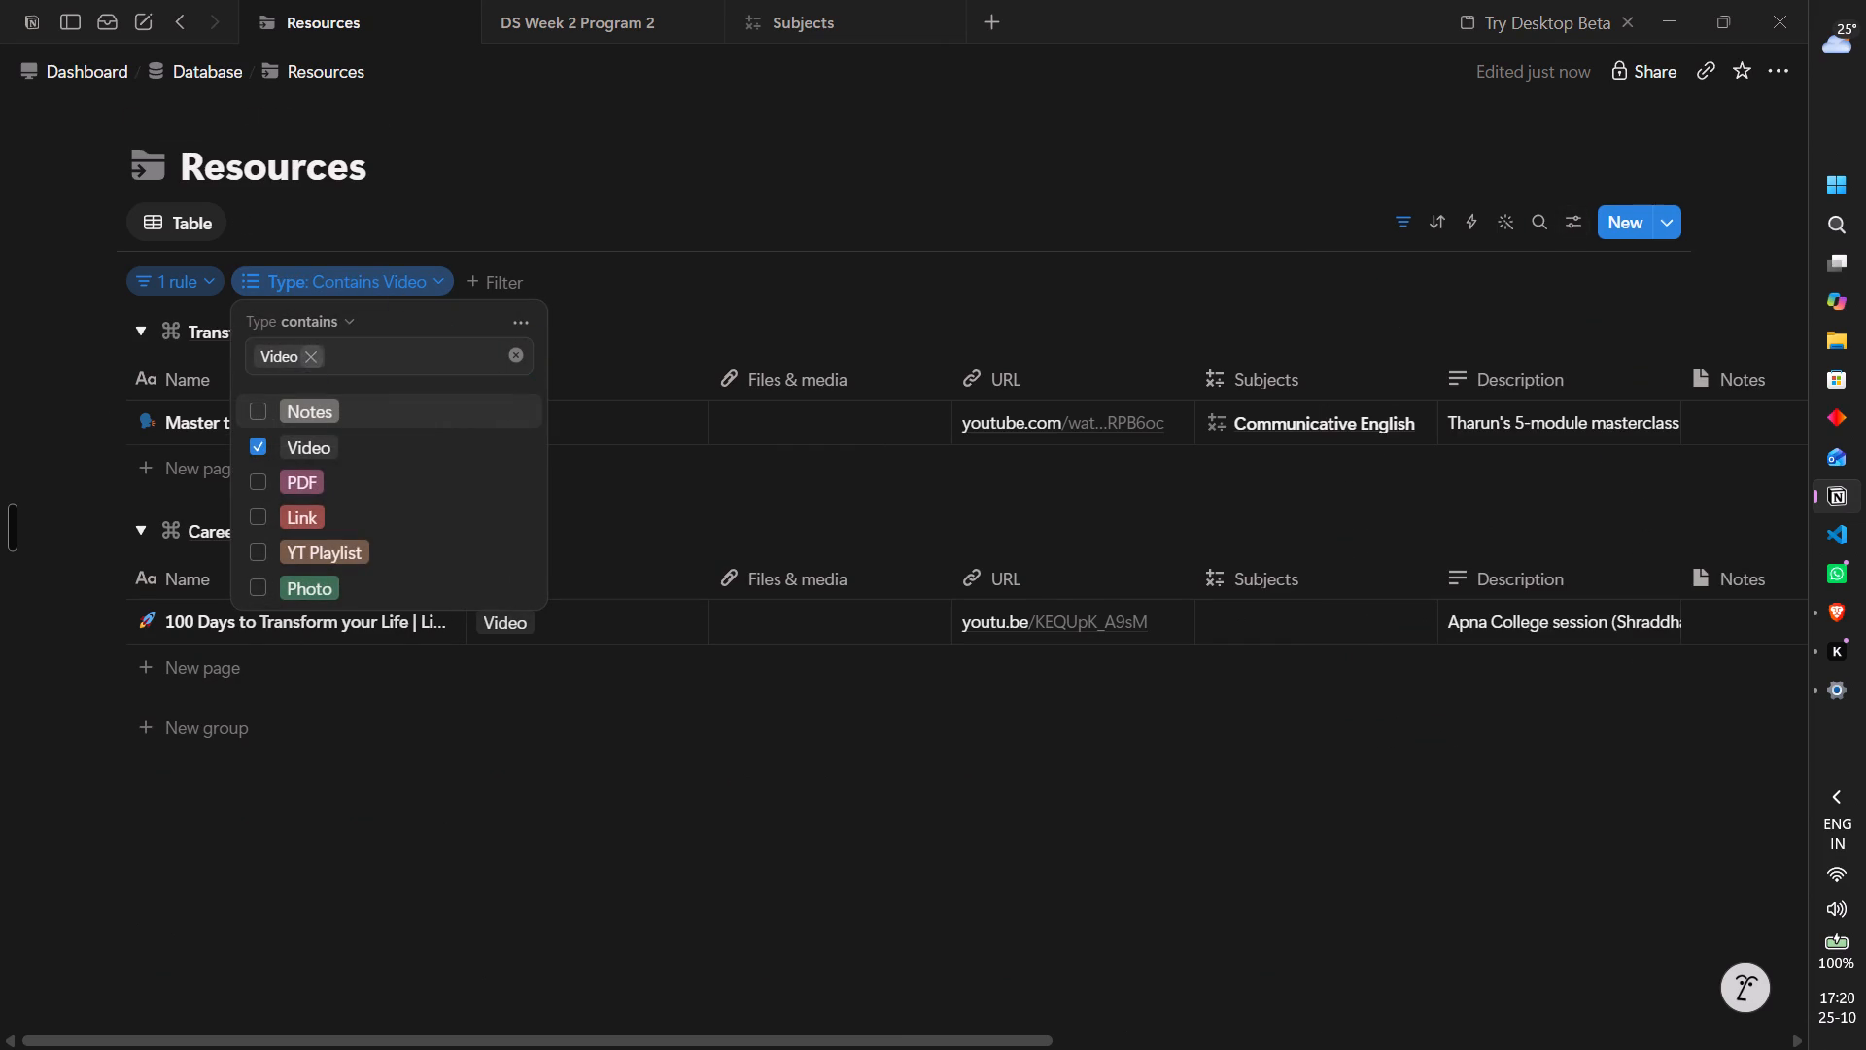
click(731, 206)
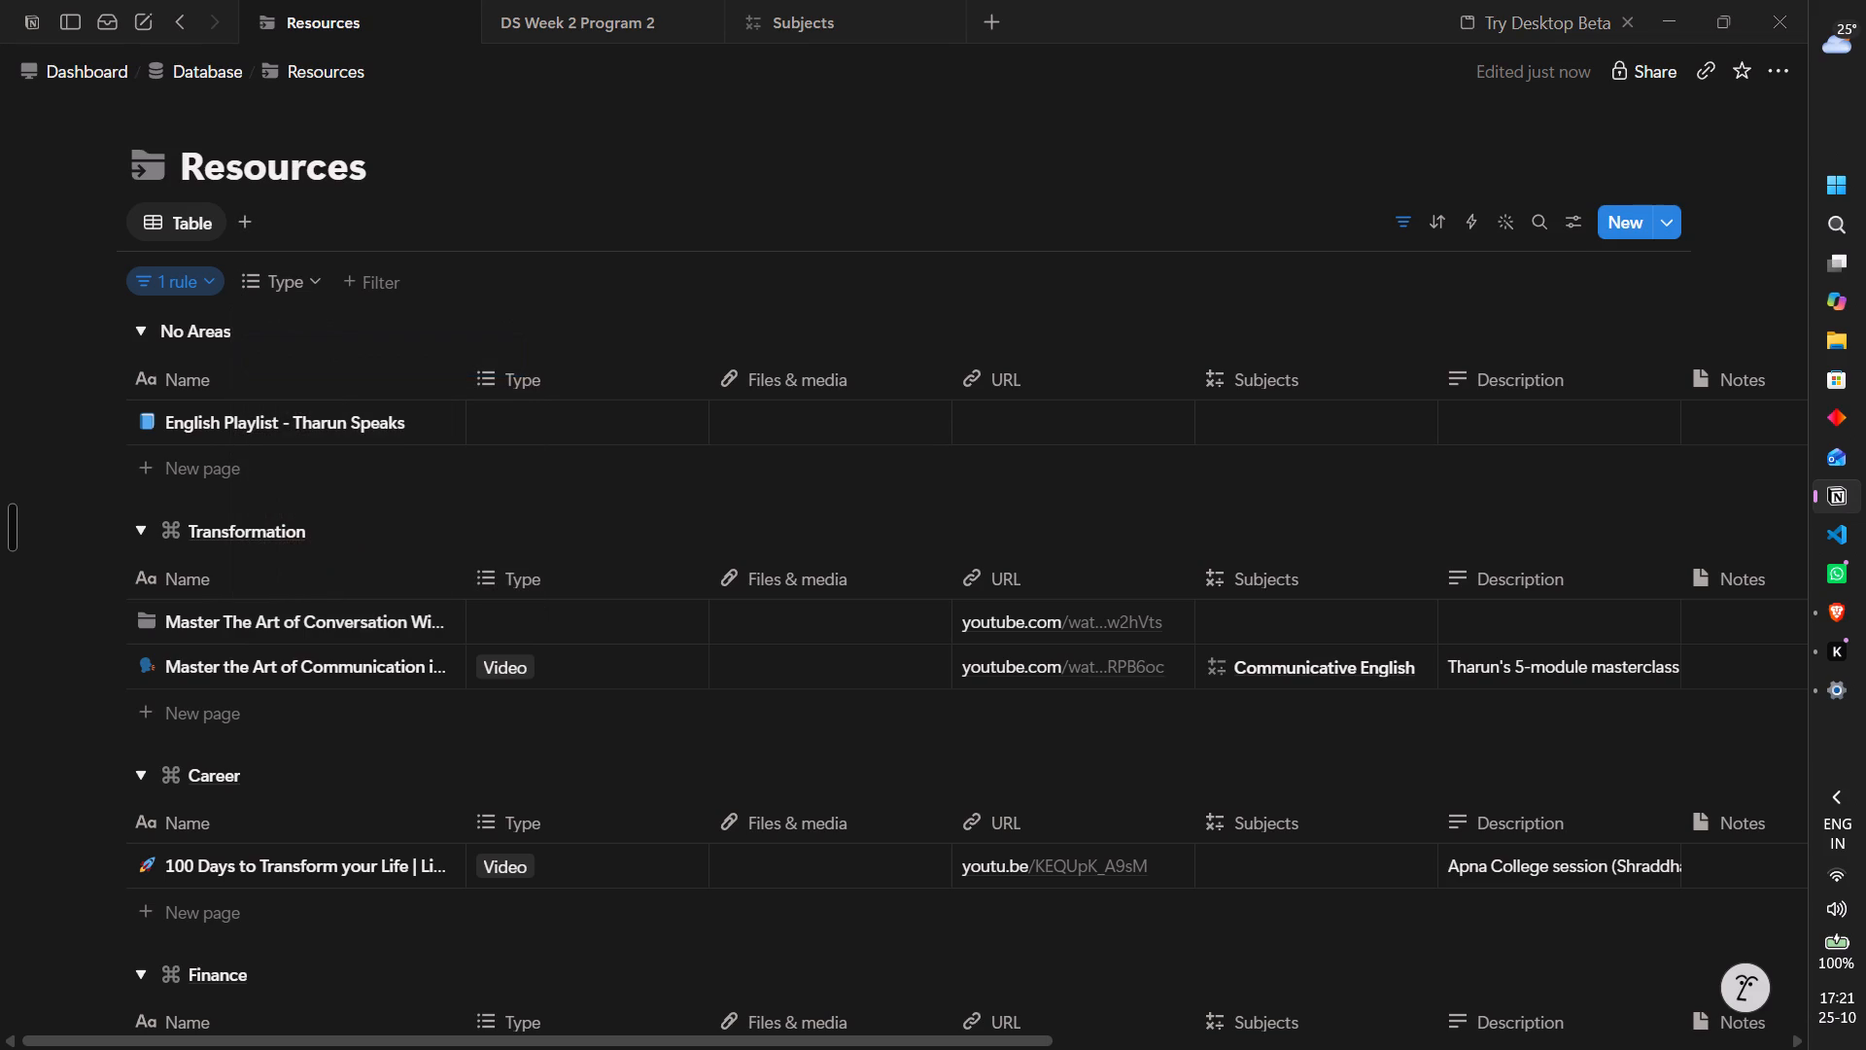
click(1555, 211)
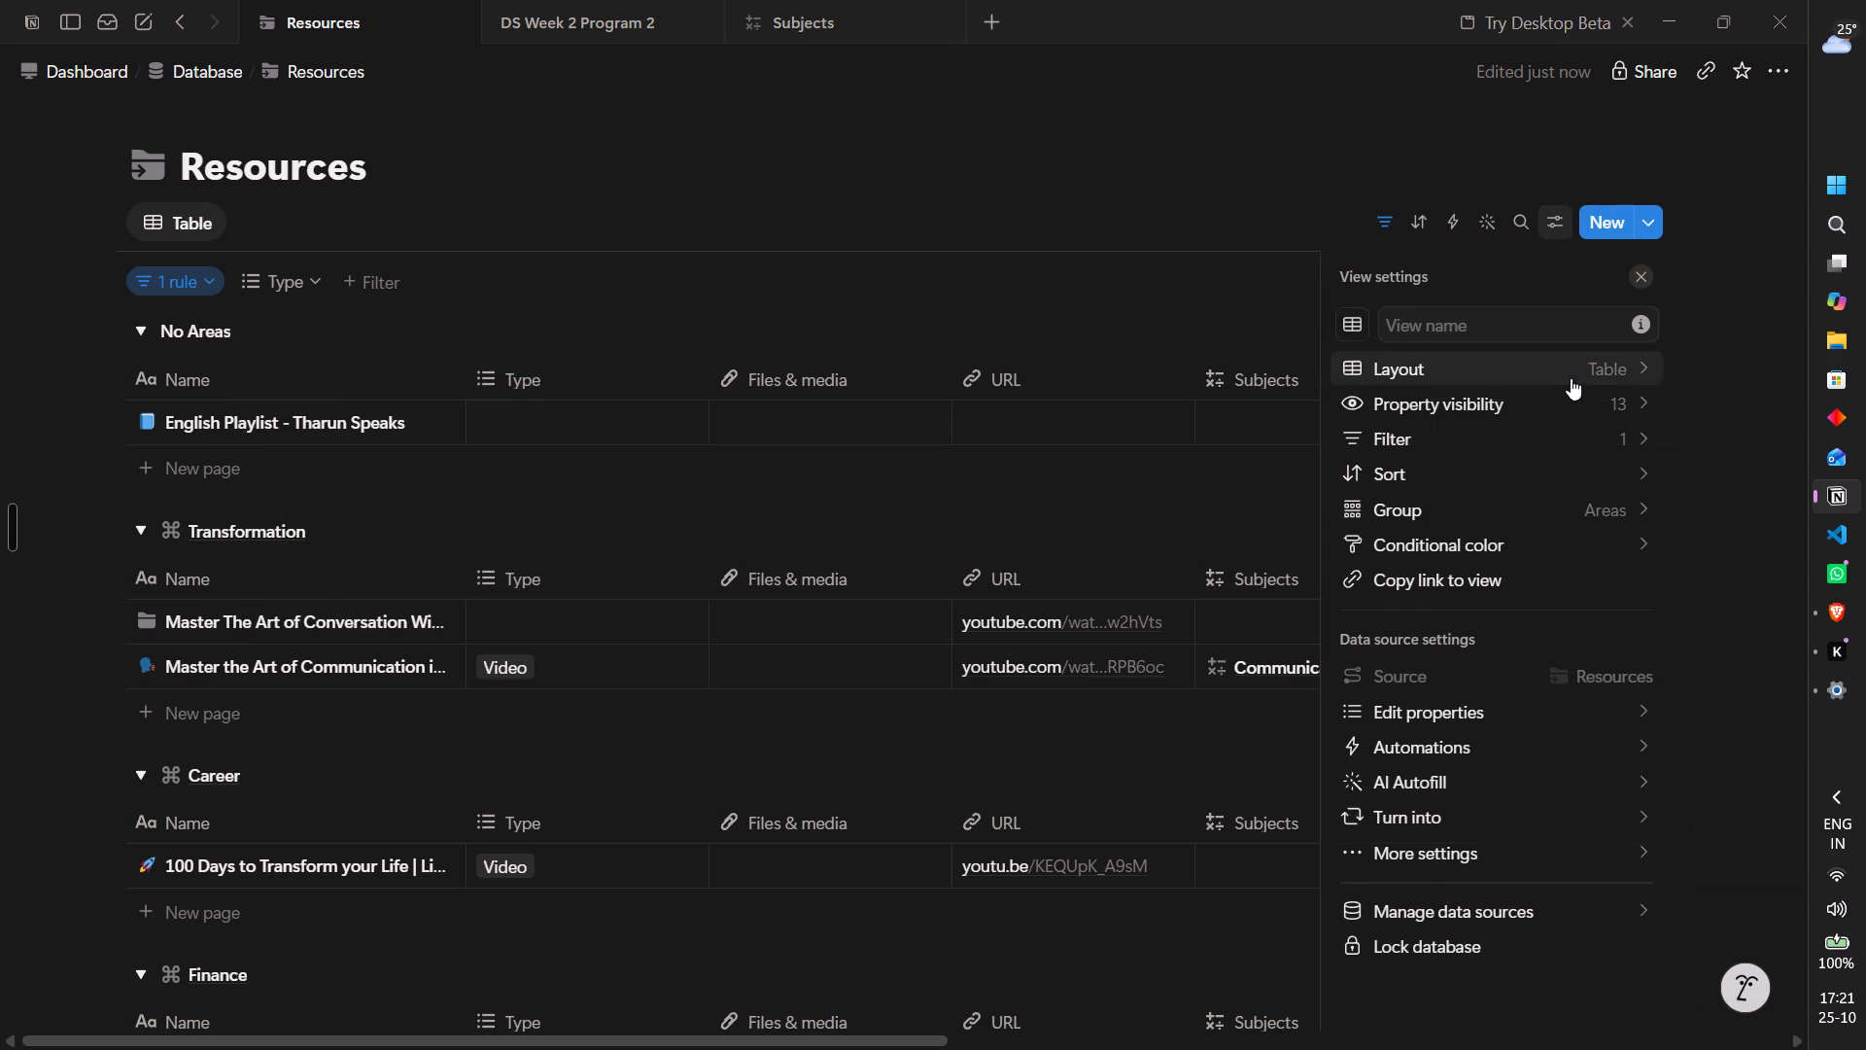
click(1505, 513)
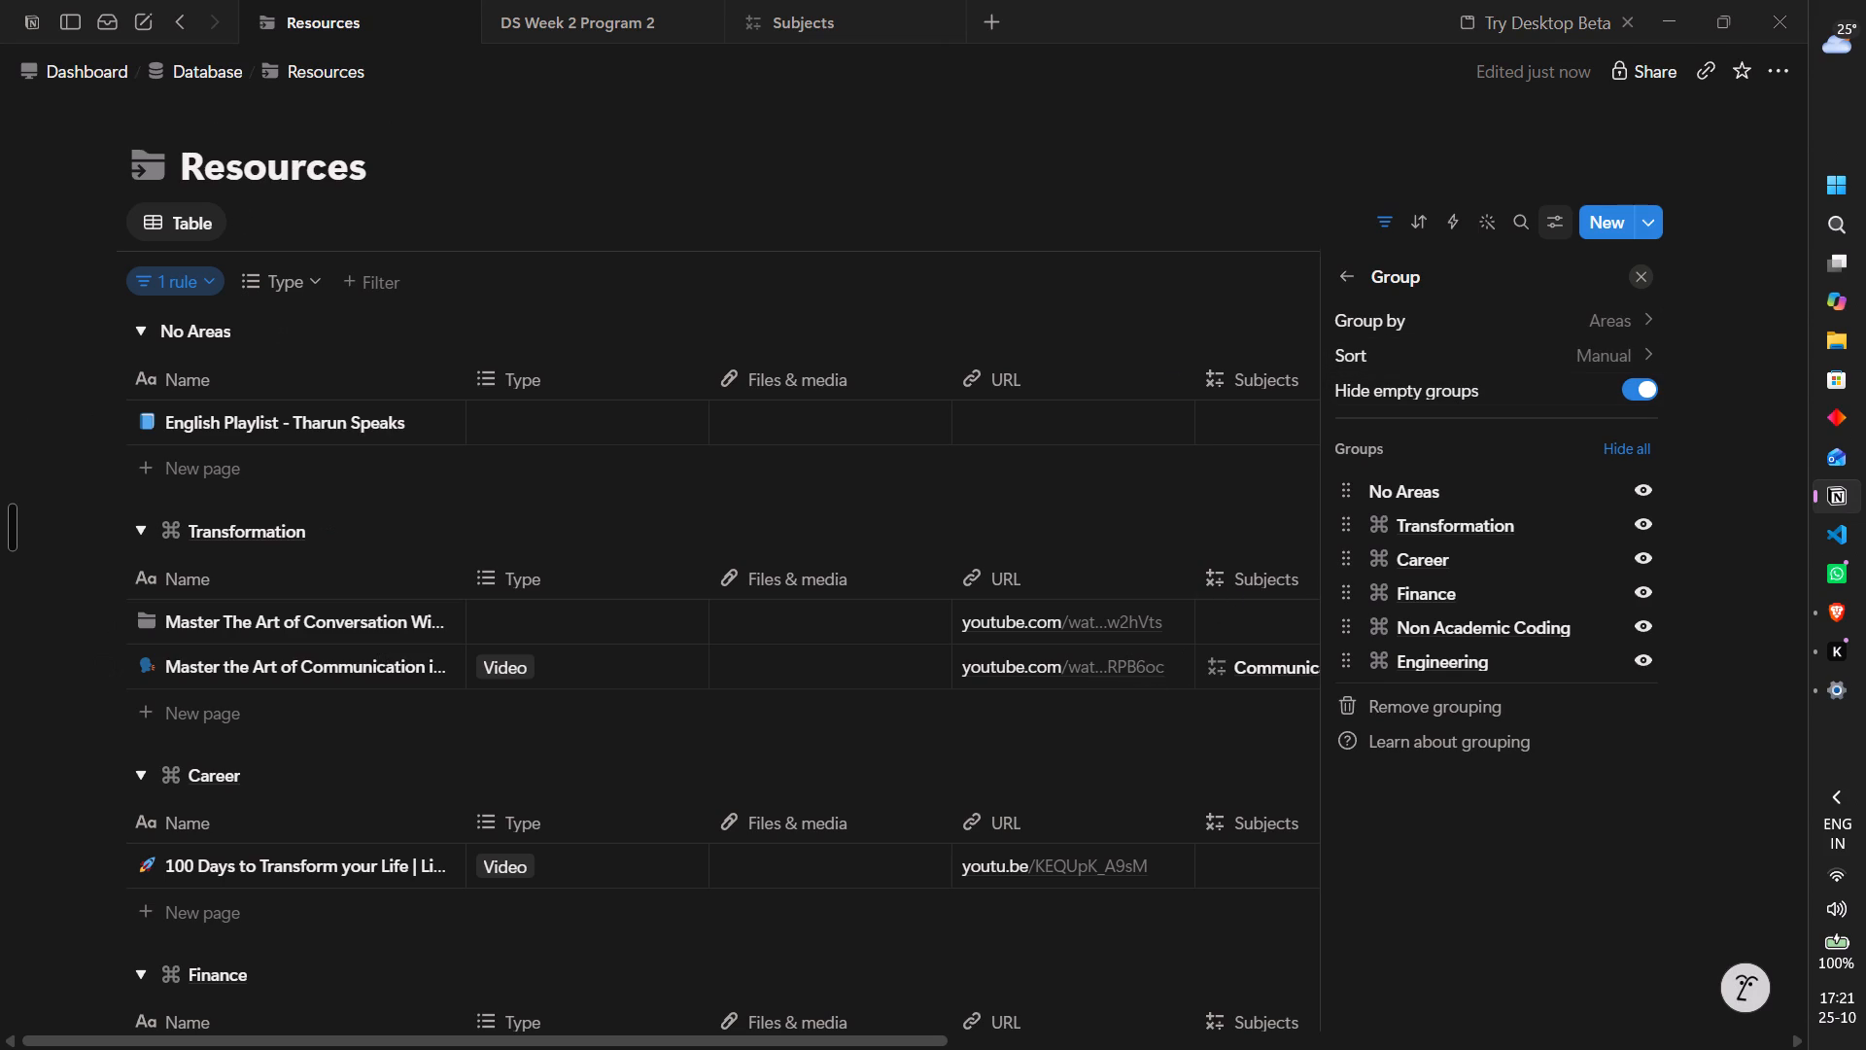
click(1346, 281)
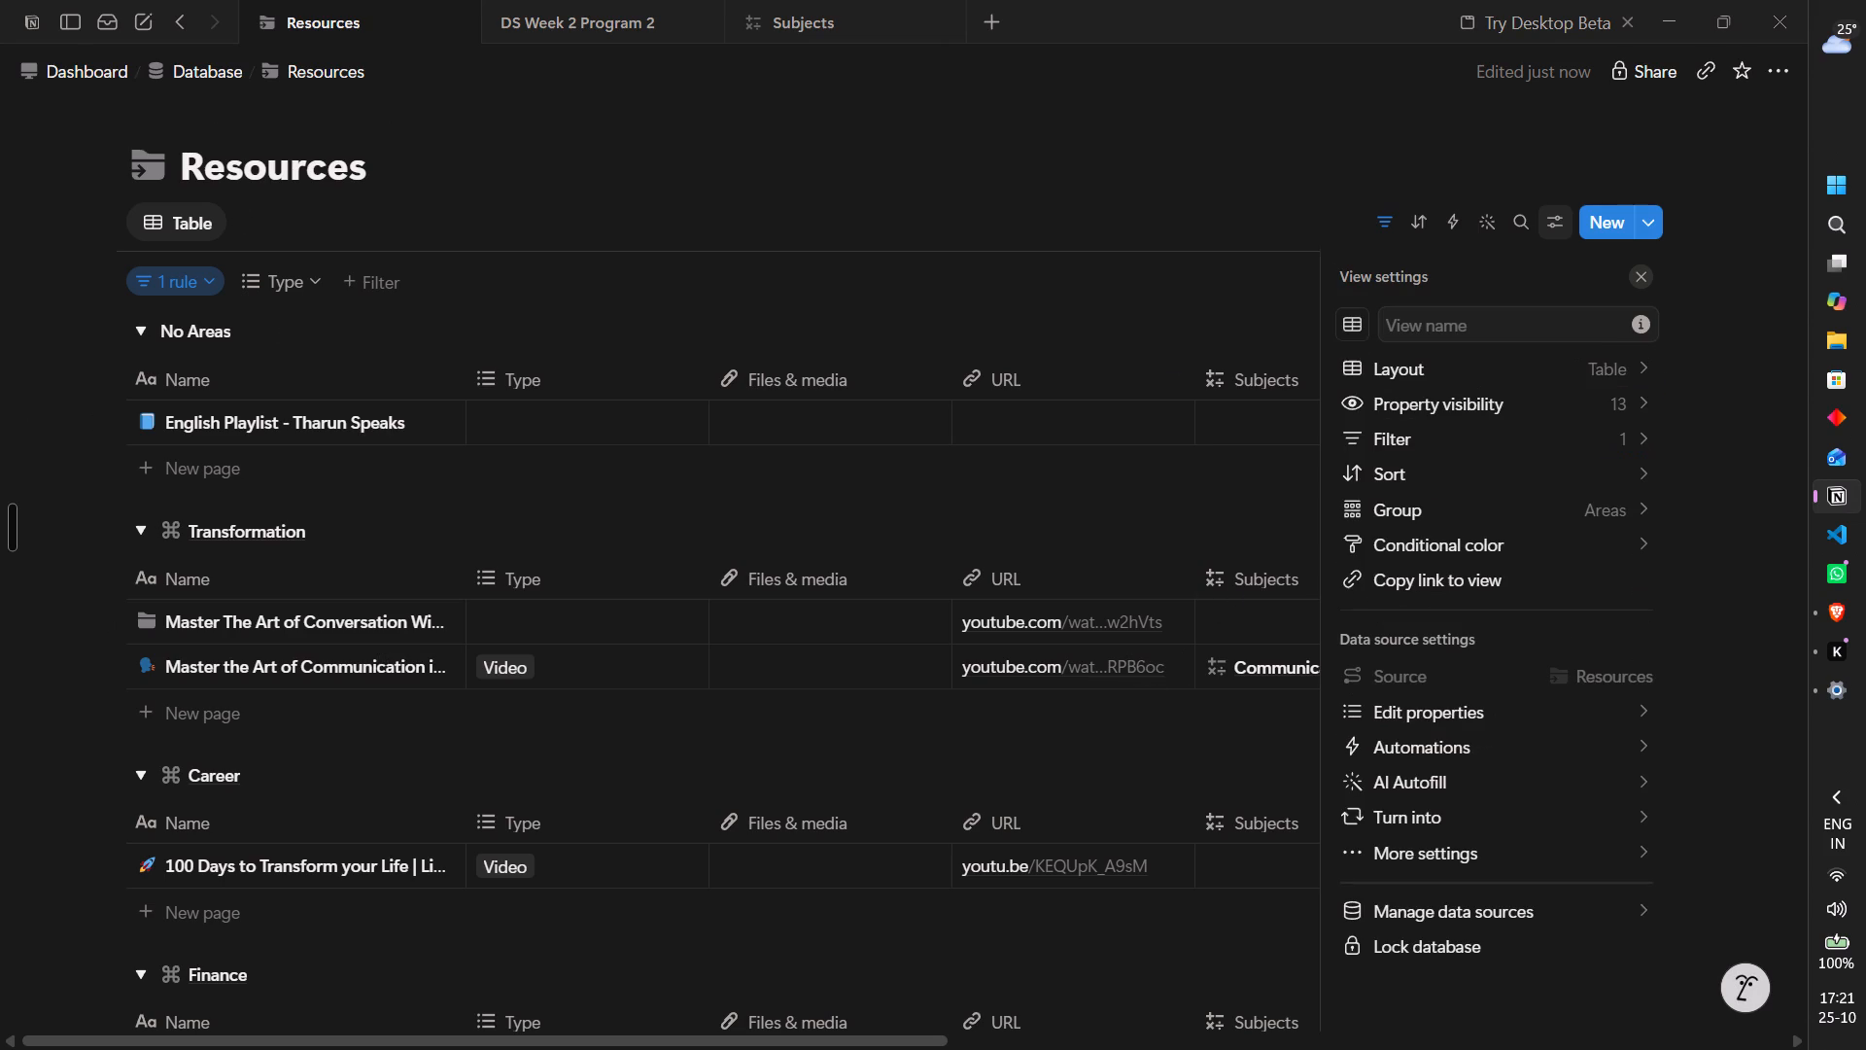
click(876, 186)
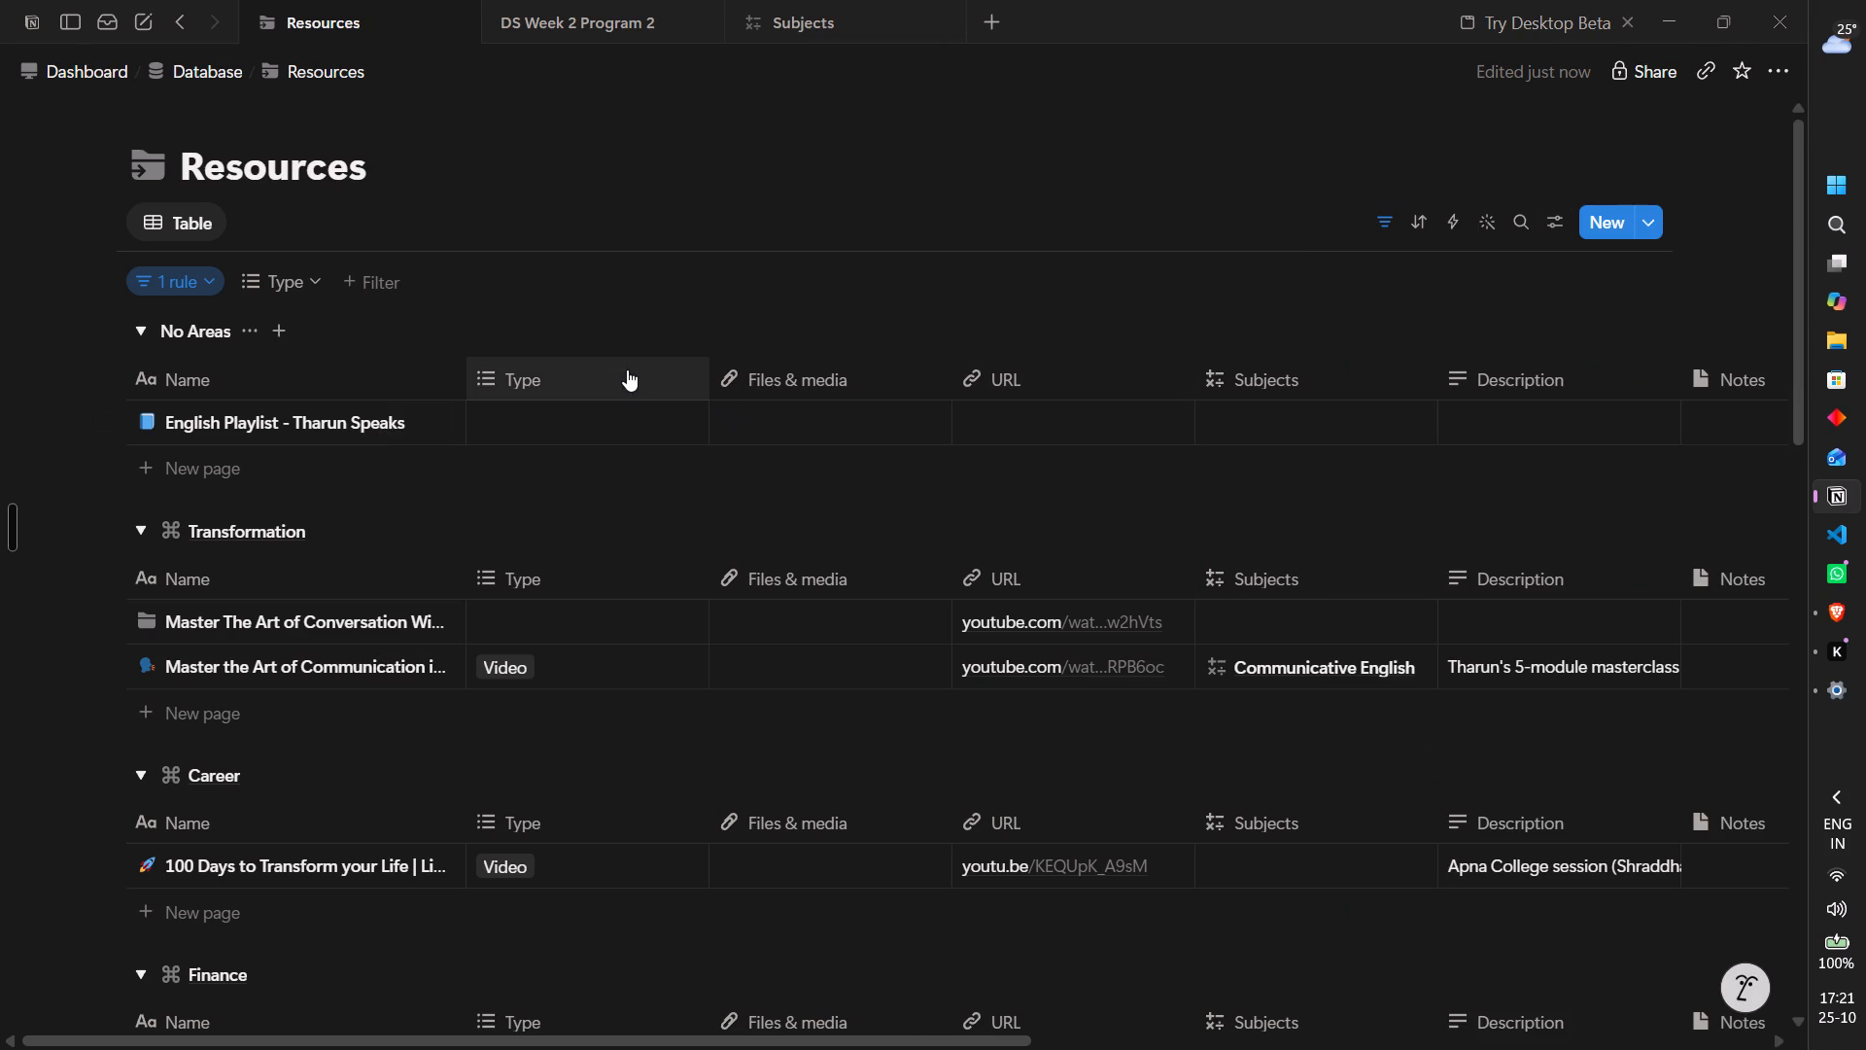
Rename the Type property's Video option to "YT Video" and set its colour to red.
click(627, 369)
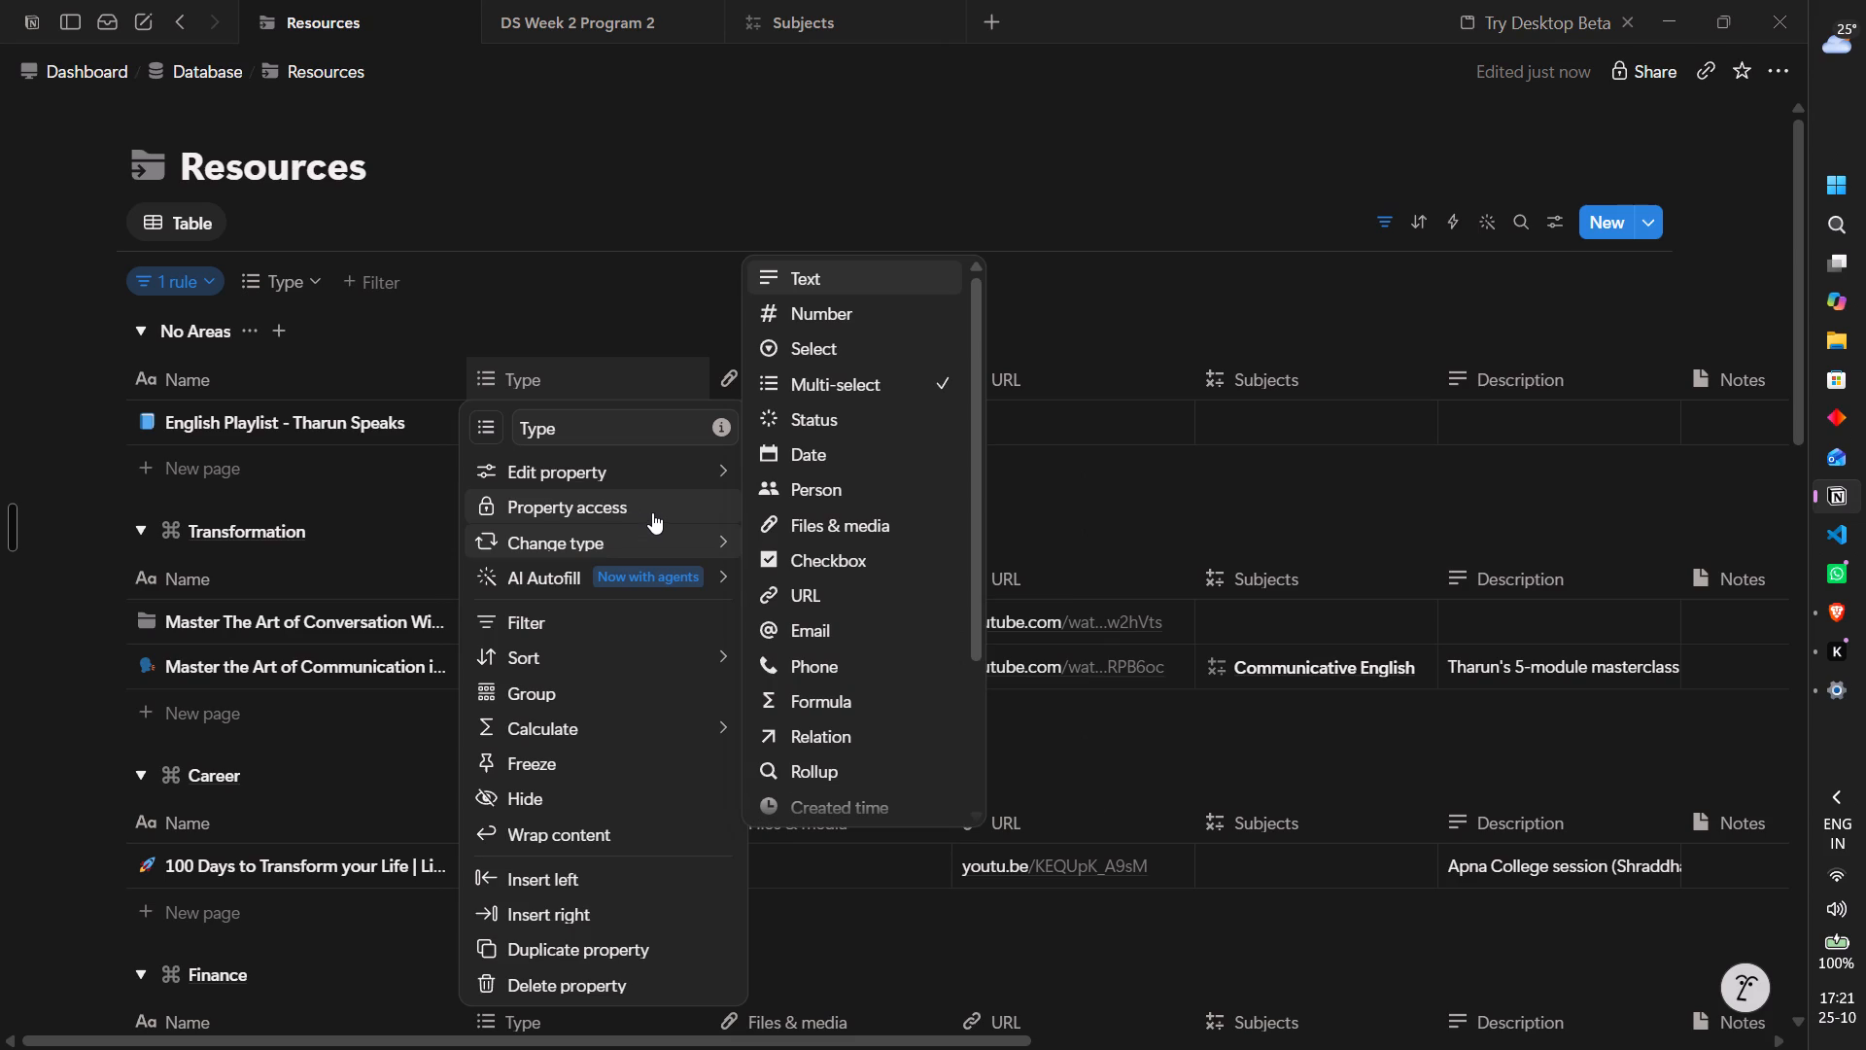
click(696, 474)
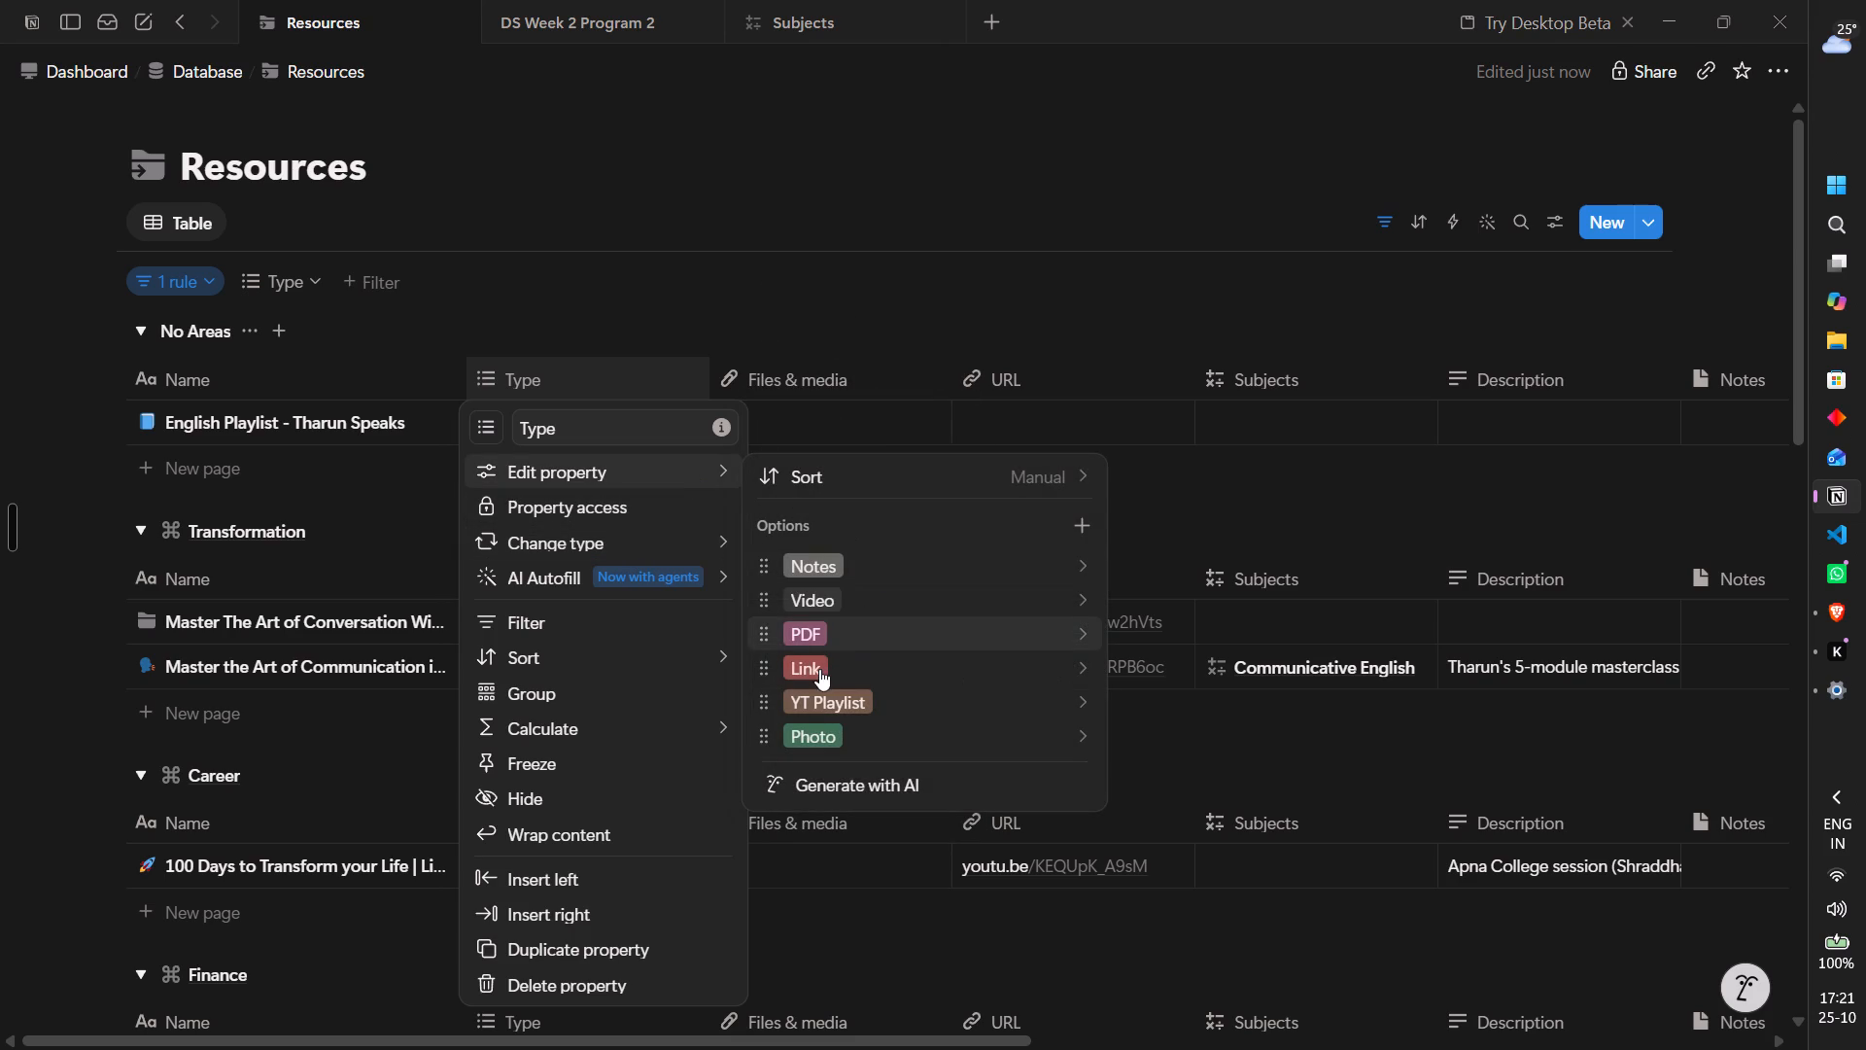
right_click(807, 600)
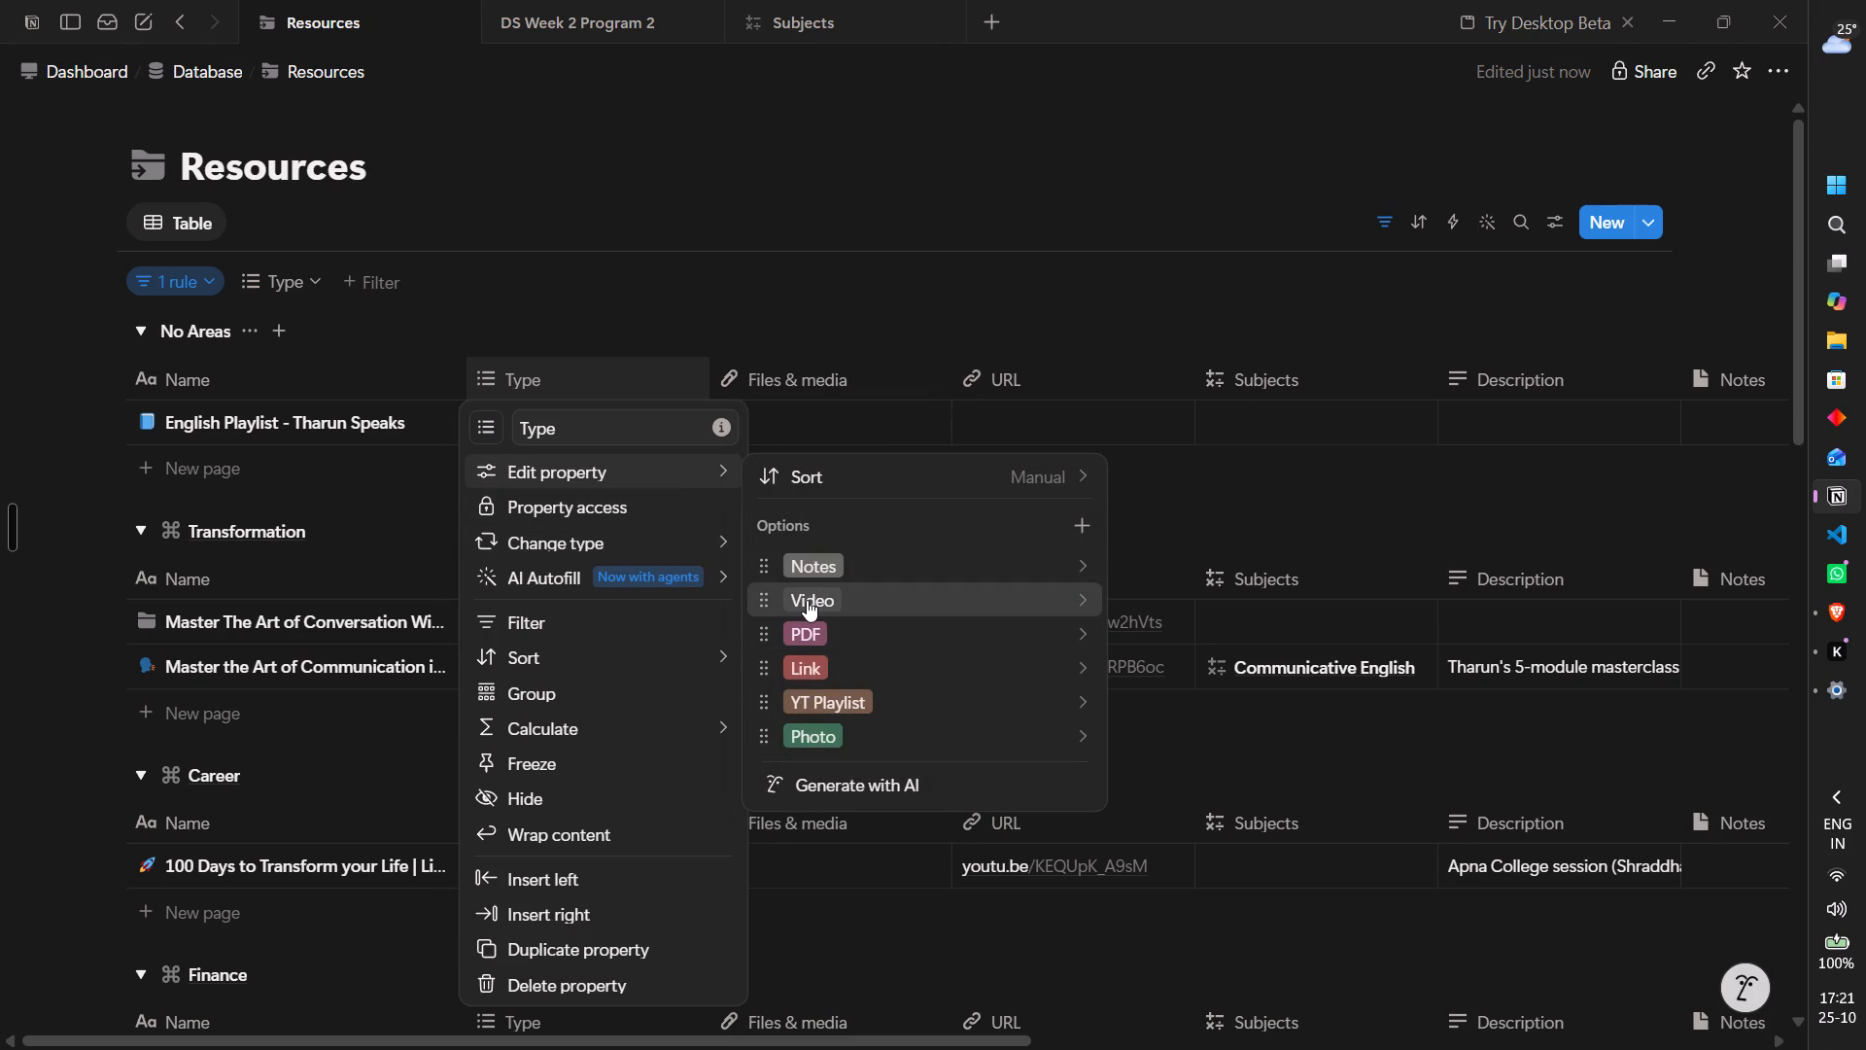
right_click(807, 600)
click(1008, 594)
click(880, 100)
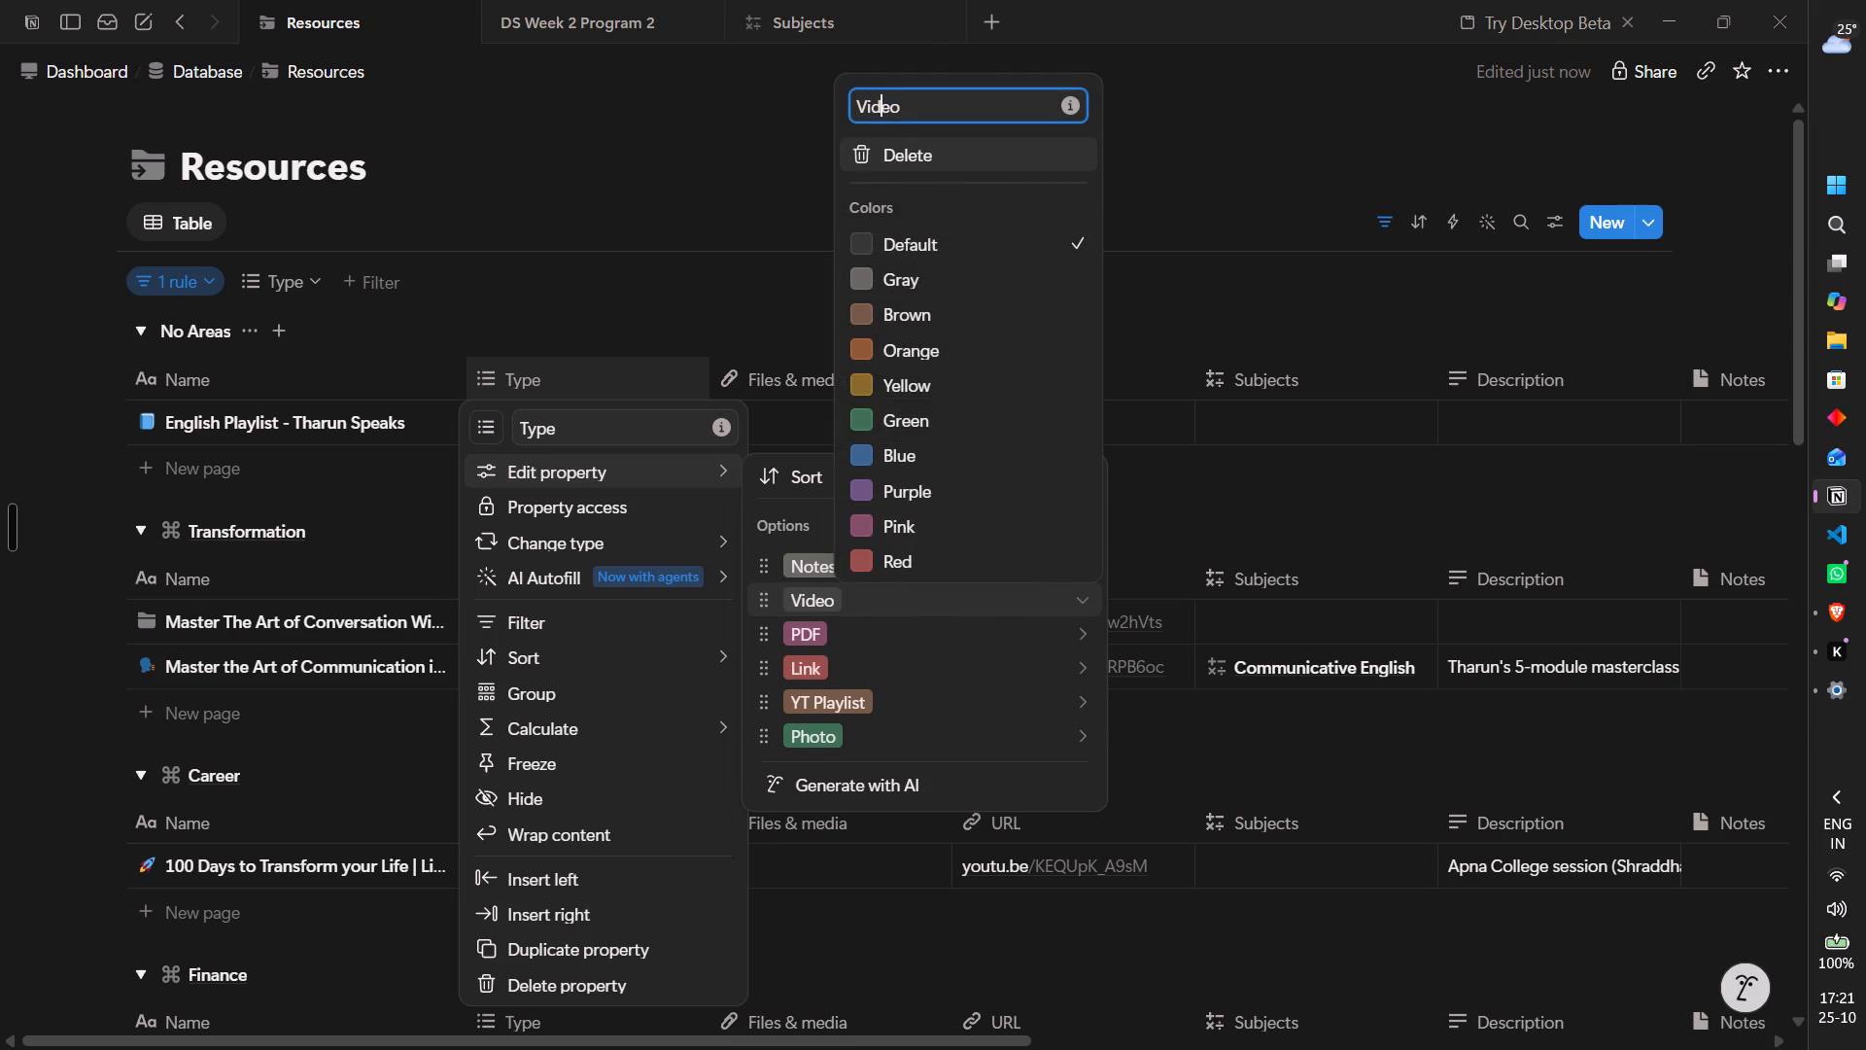
key(Left)
key(Left)
key(Left)
key(Left)
key(Left)
key(Left)
text(YT)
key(space)
click(938, 552)
click(859, 713)
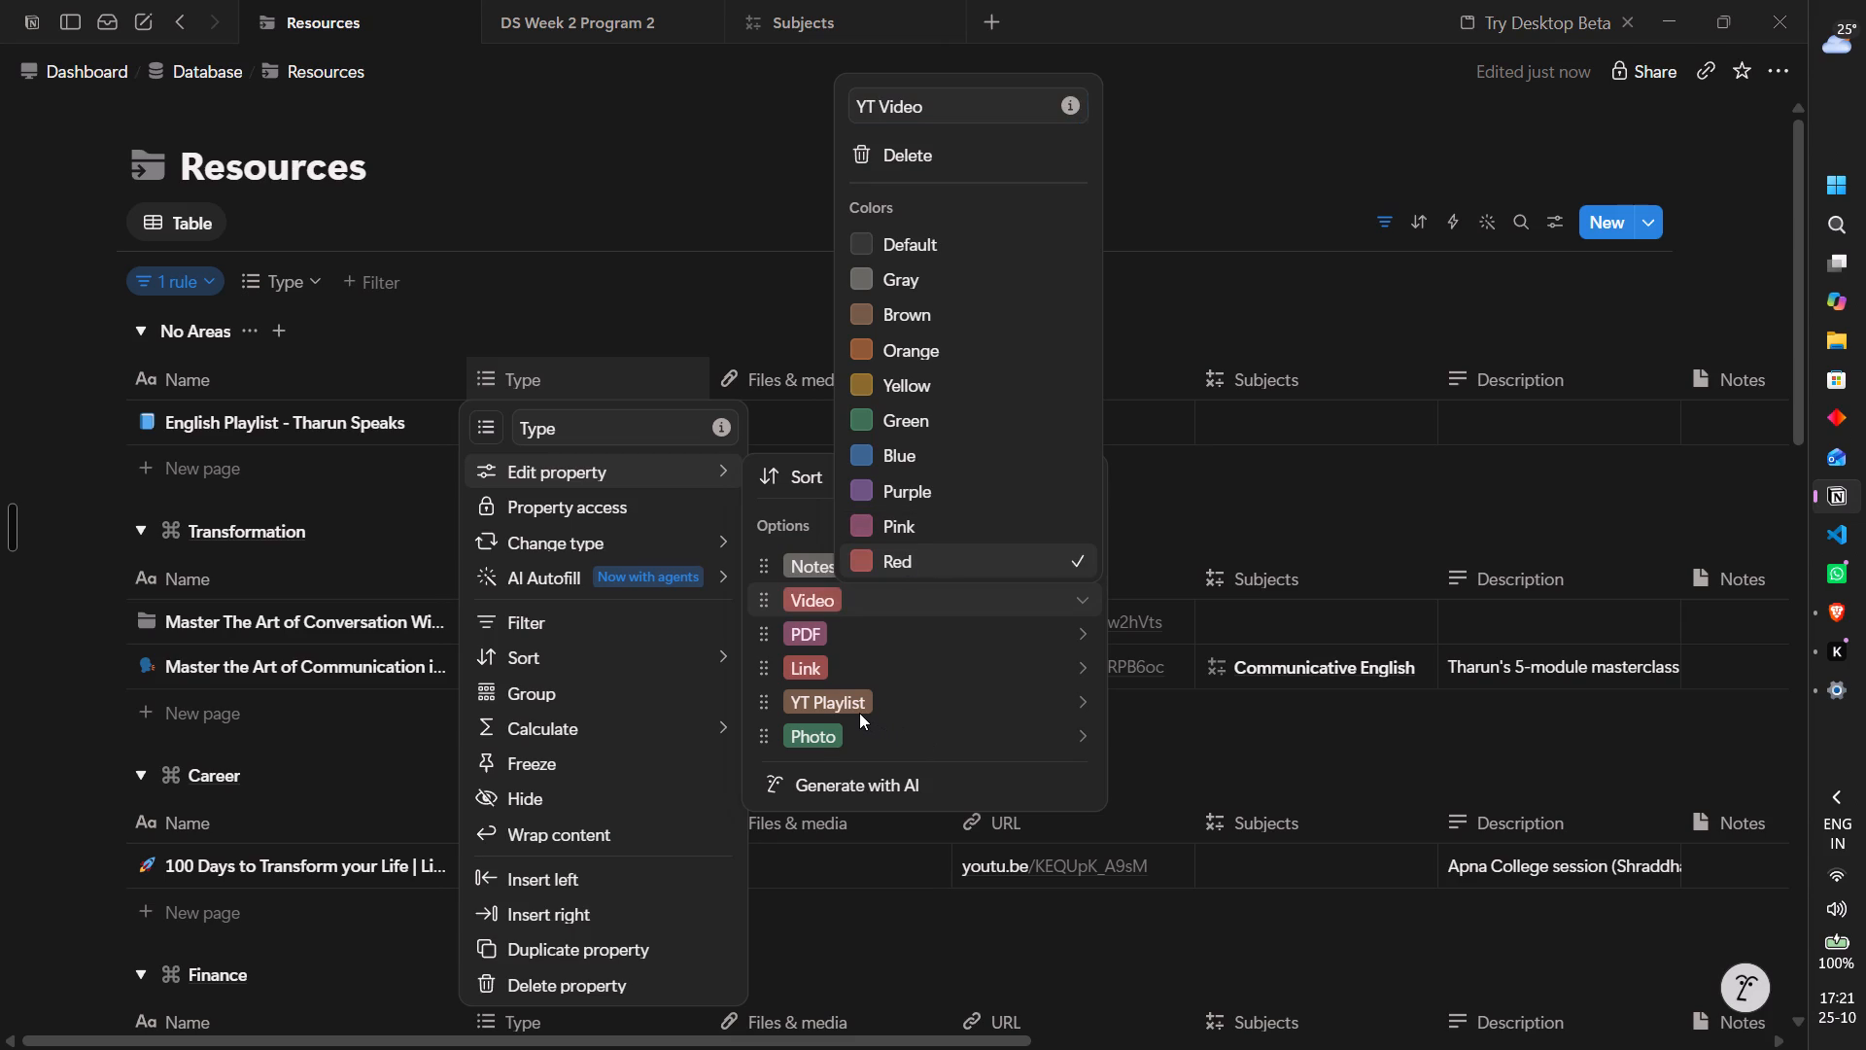
Delete the YT Playlist option from the Type property and close the property settings.
click(939, 713)
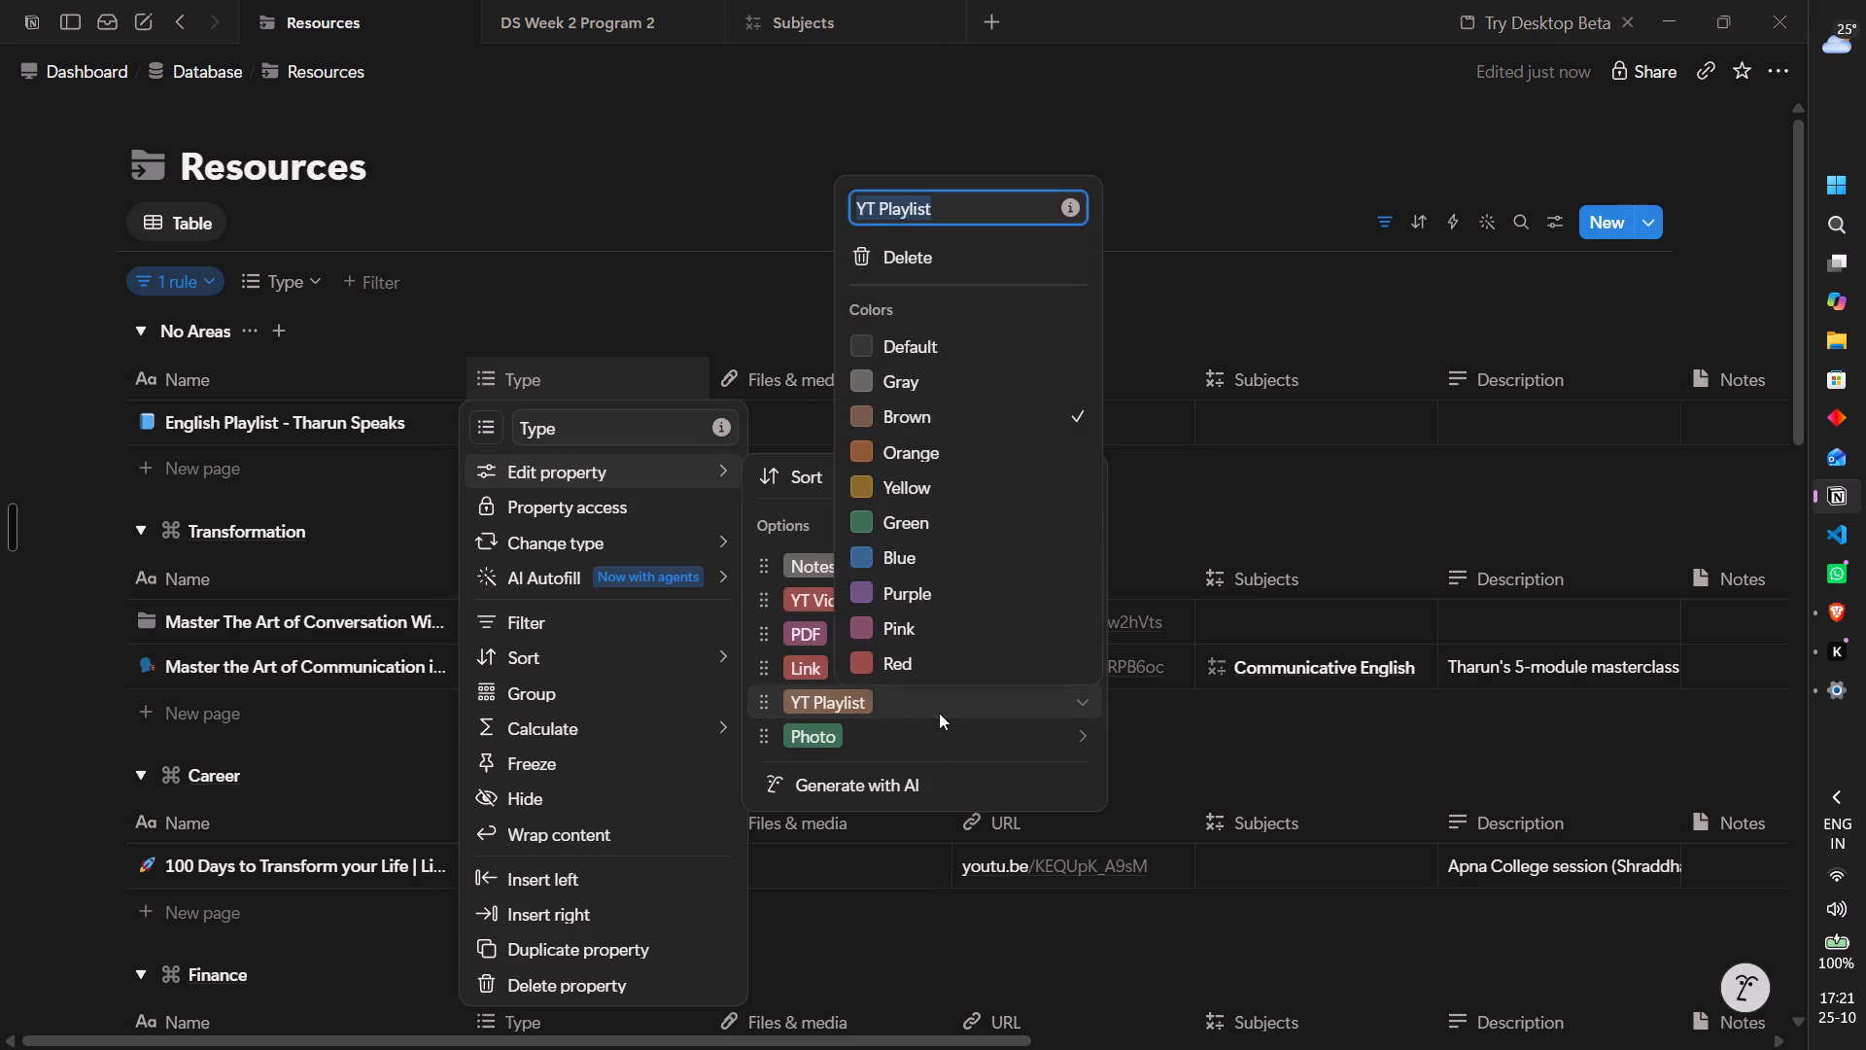
click(925, 237)
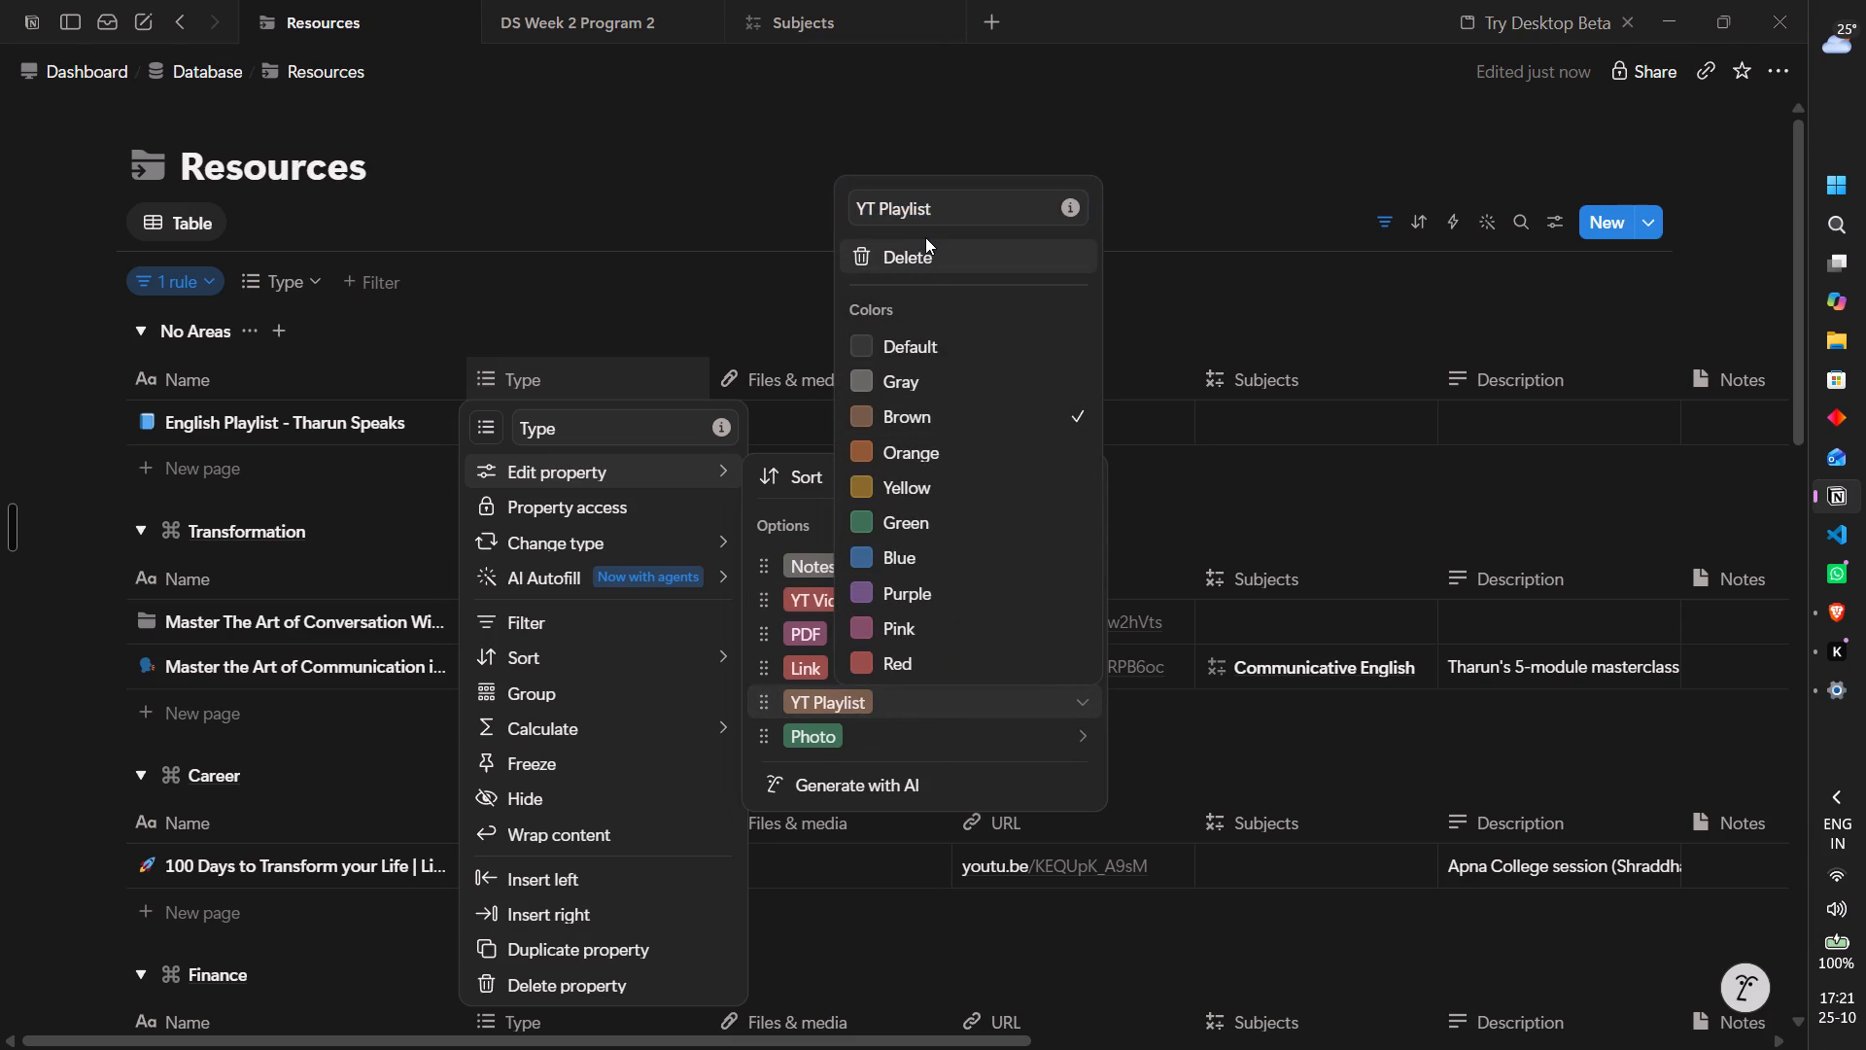
click(925, 254)
key(Return)
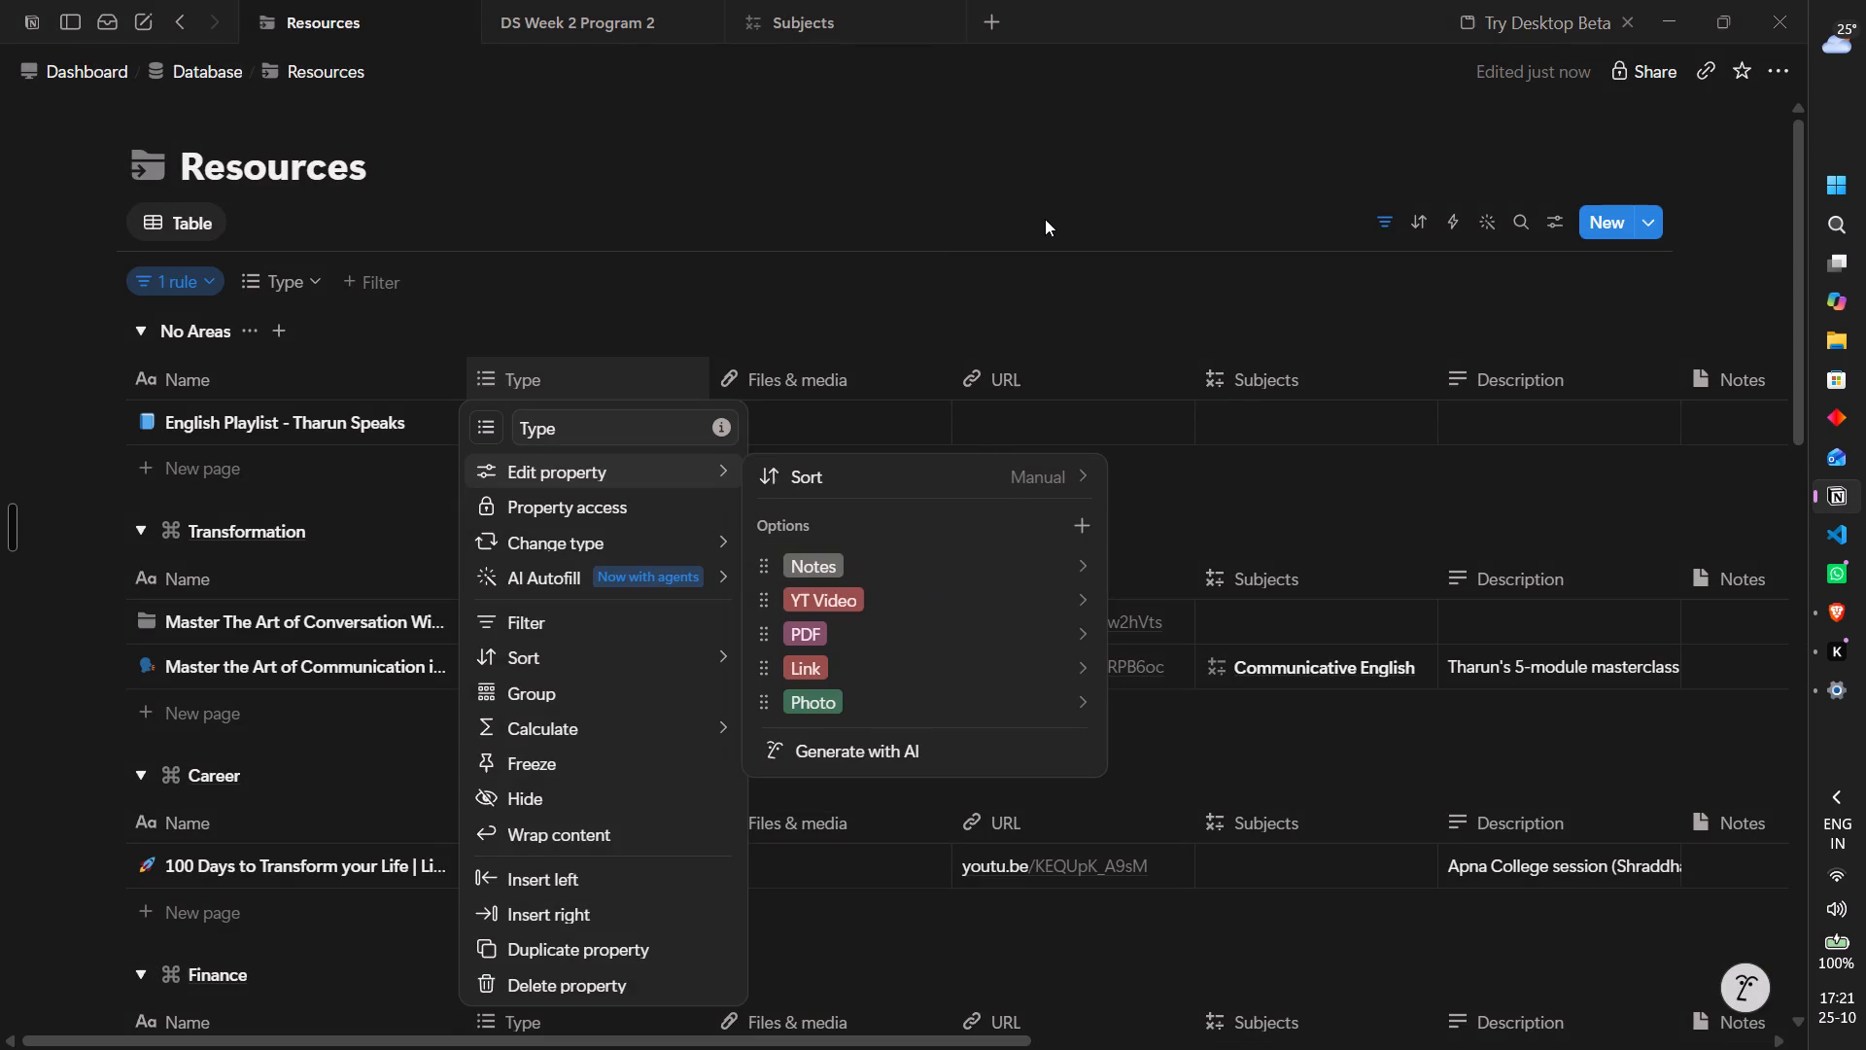
click(1045, 220)
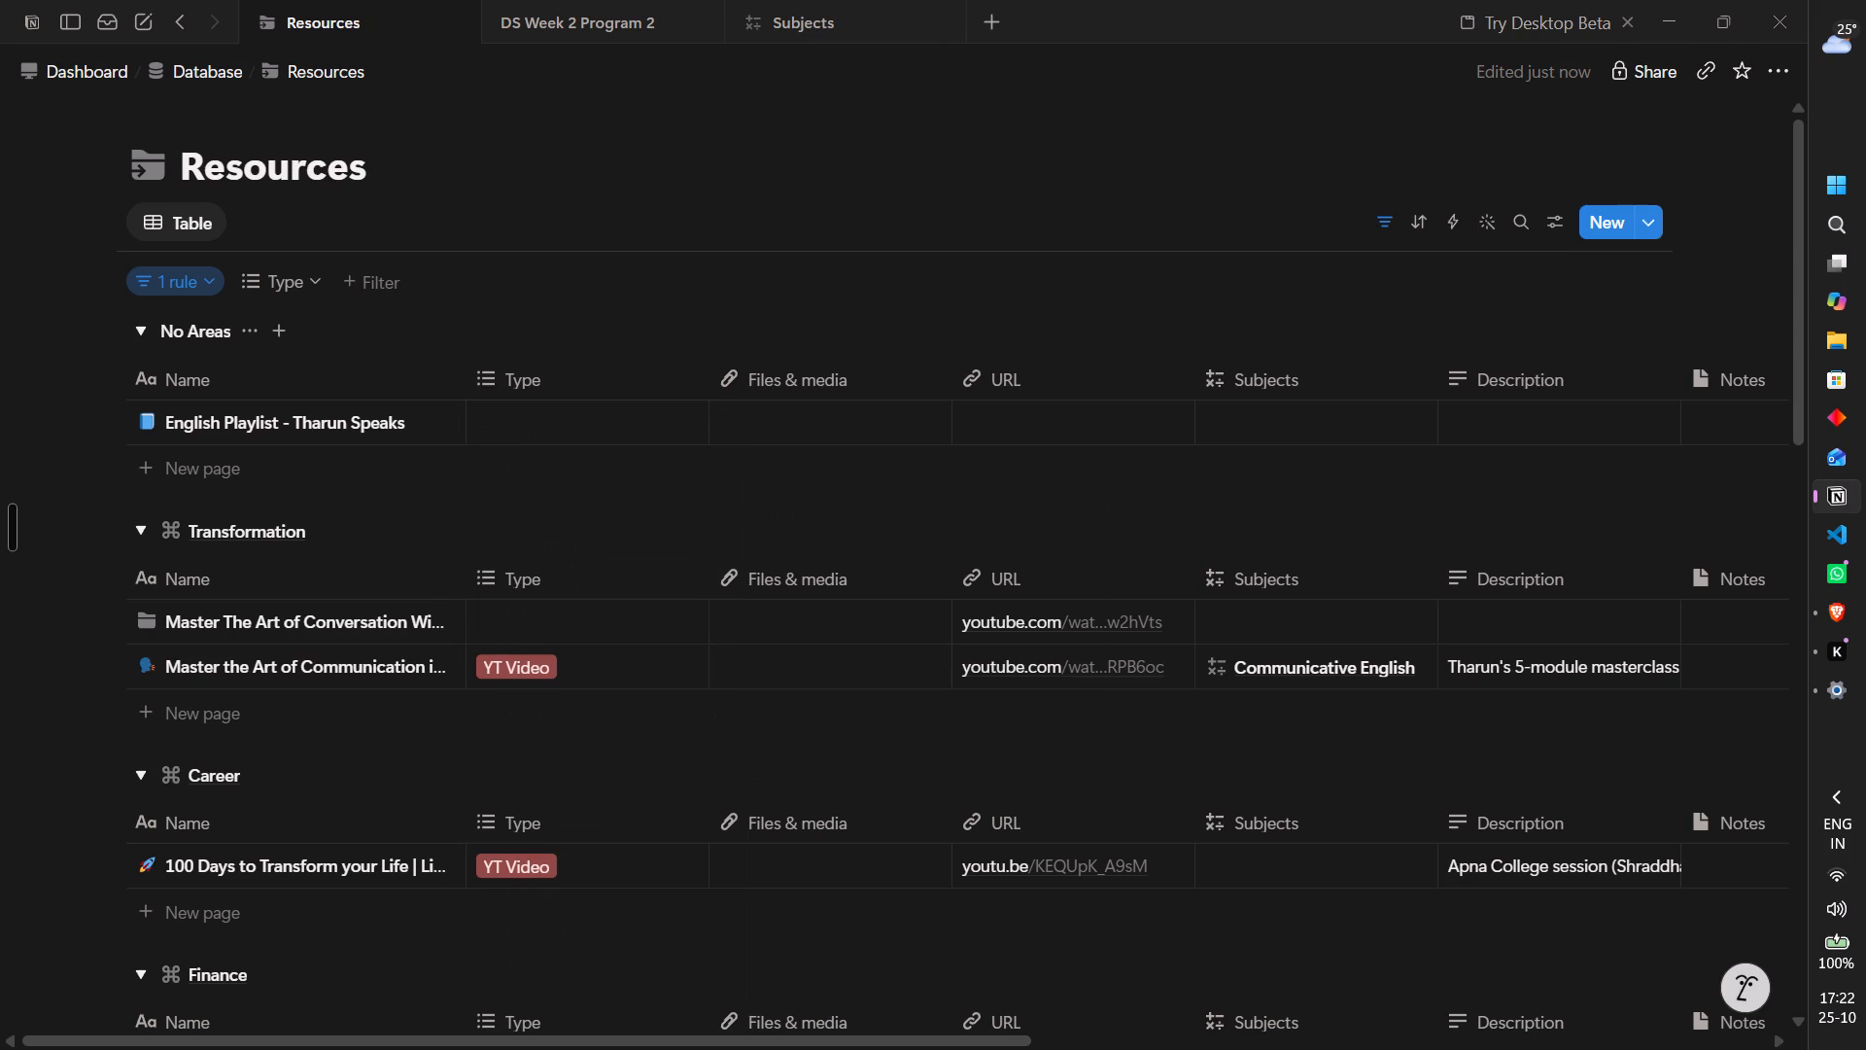
Move the Description column so it directly follows the Name column in the Resources table.
scroll(899, 351, down, 1)
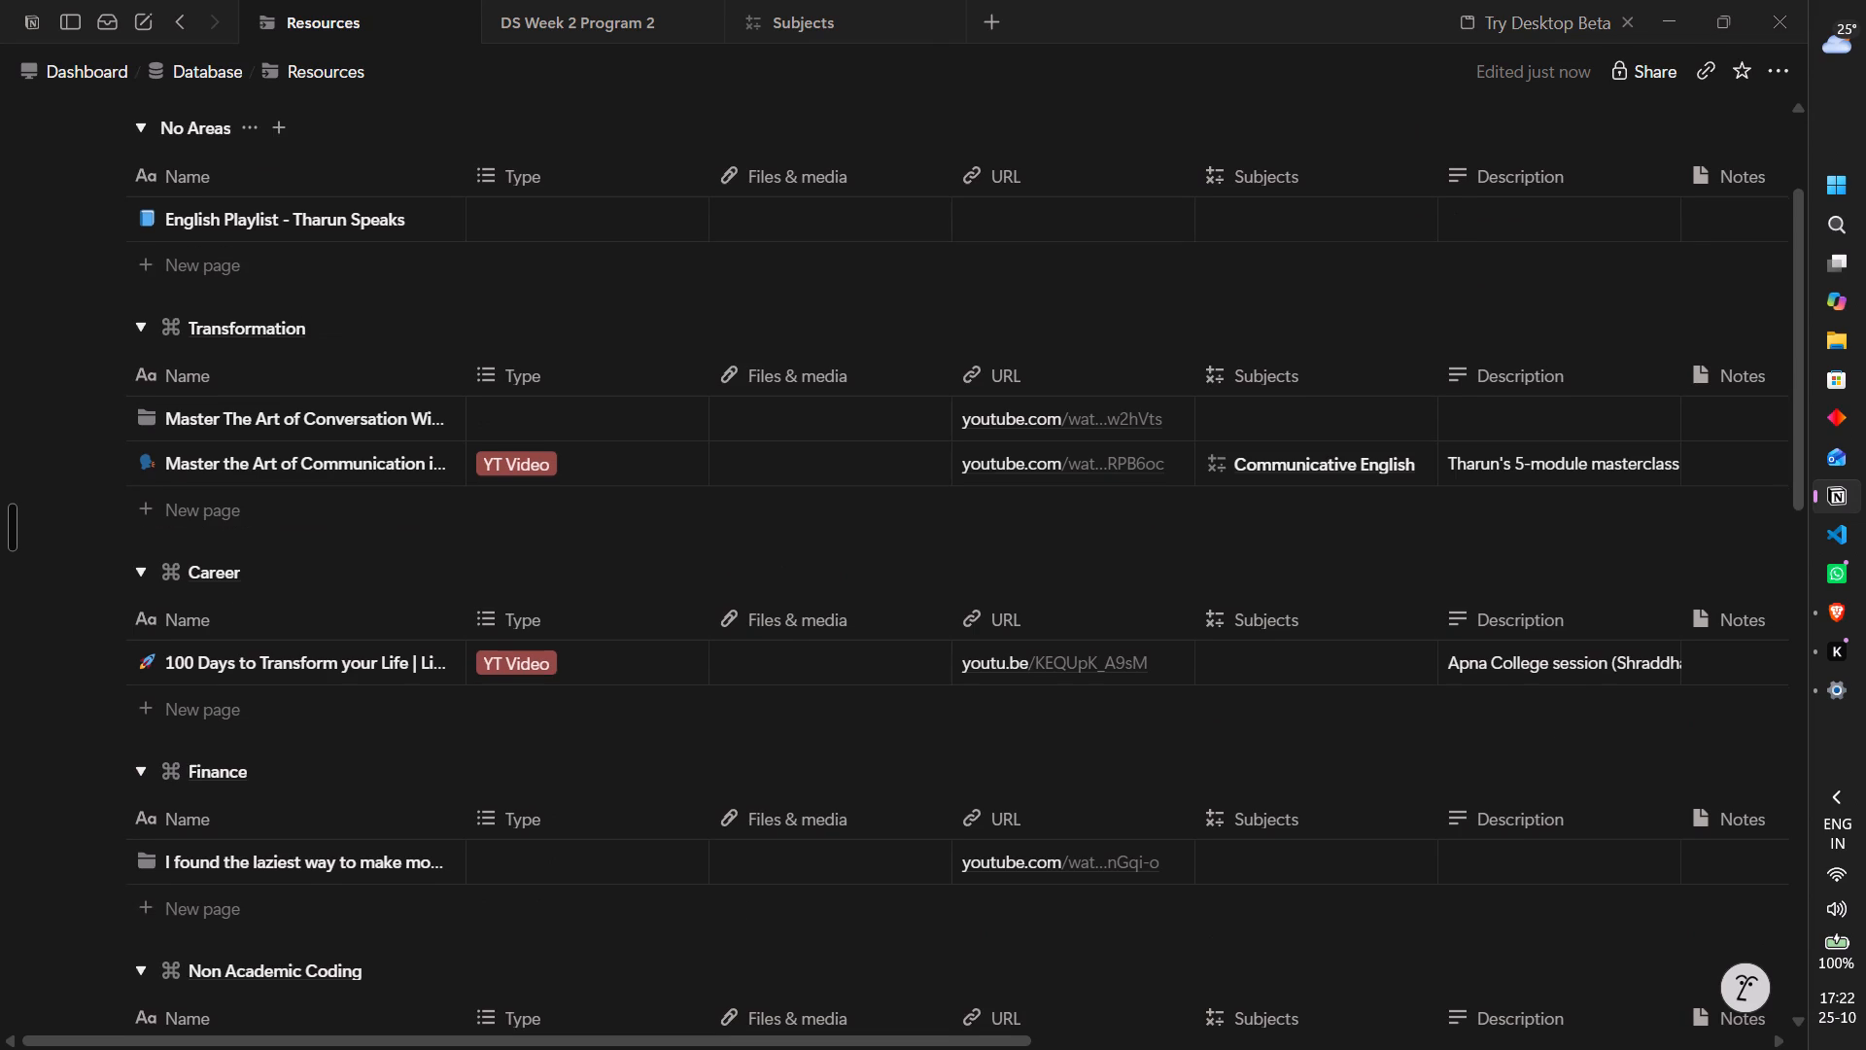
scroll(899, 351, down, 1)
scroll(656, 310, up, 3)
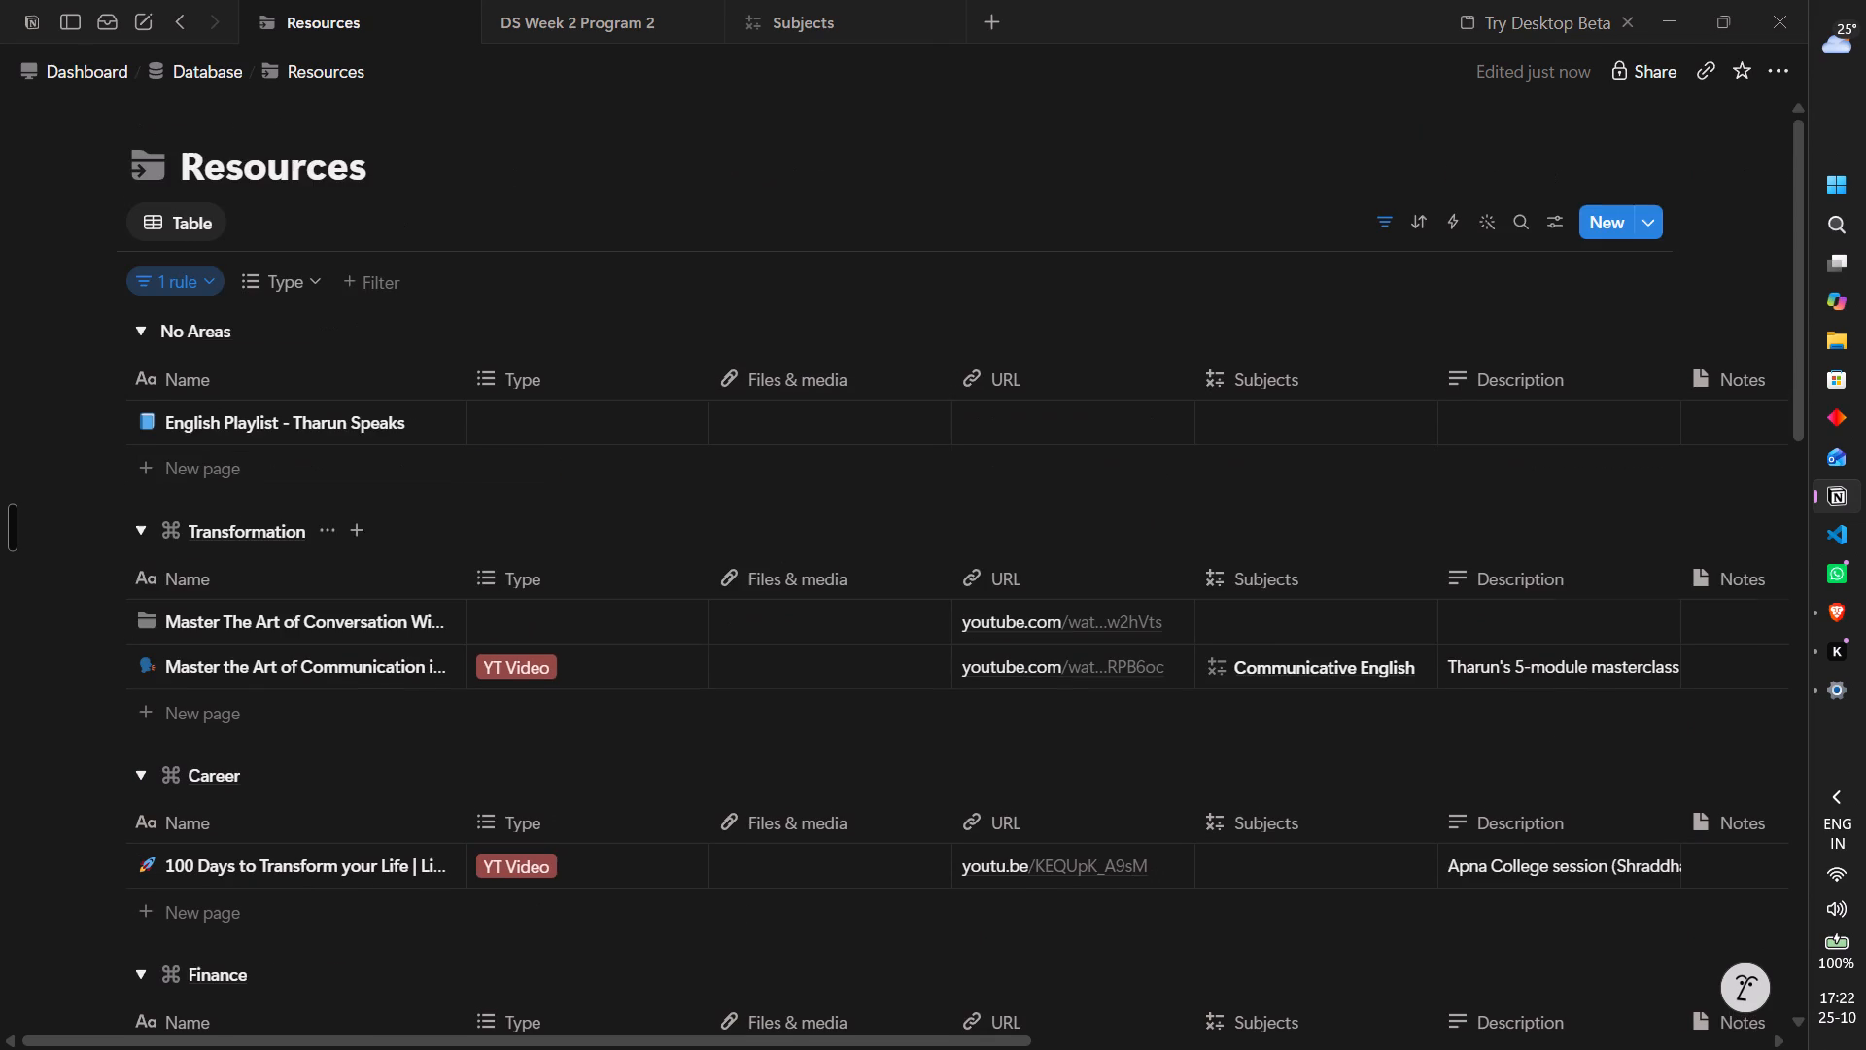
scroll(656, 310, up, 1)
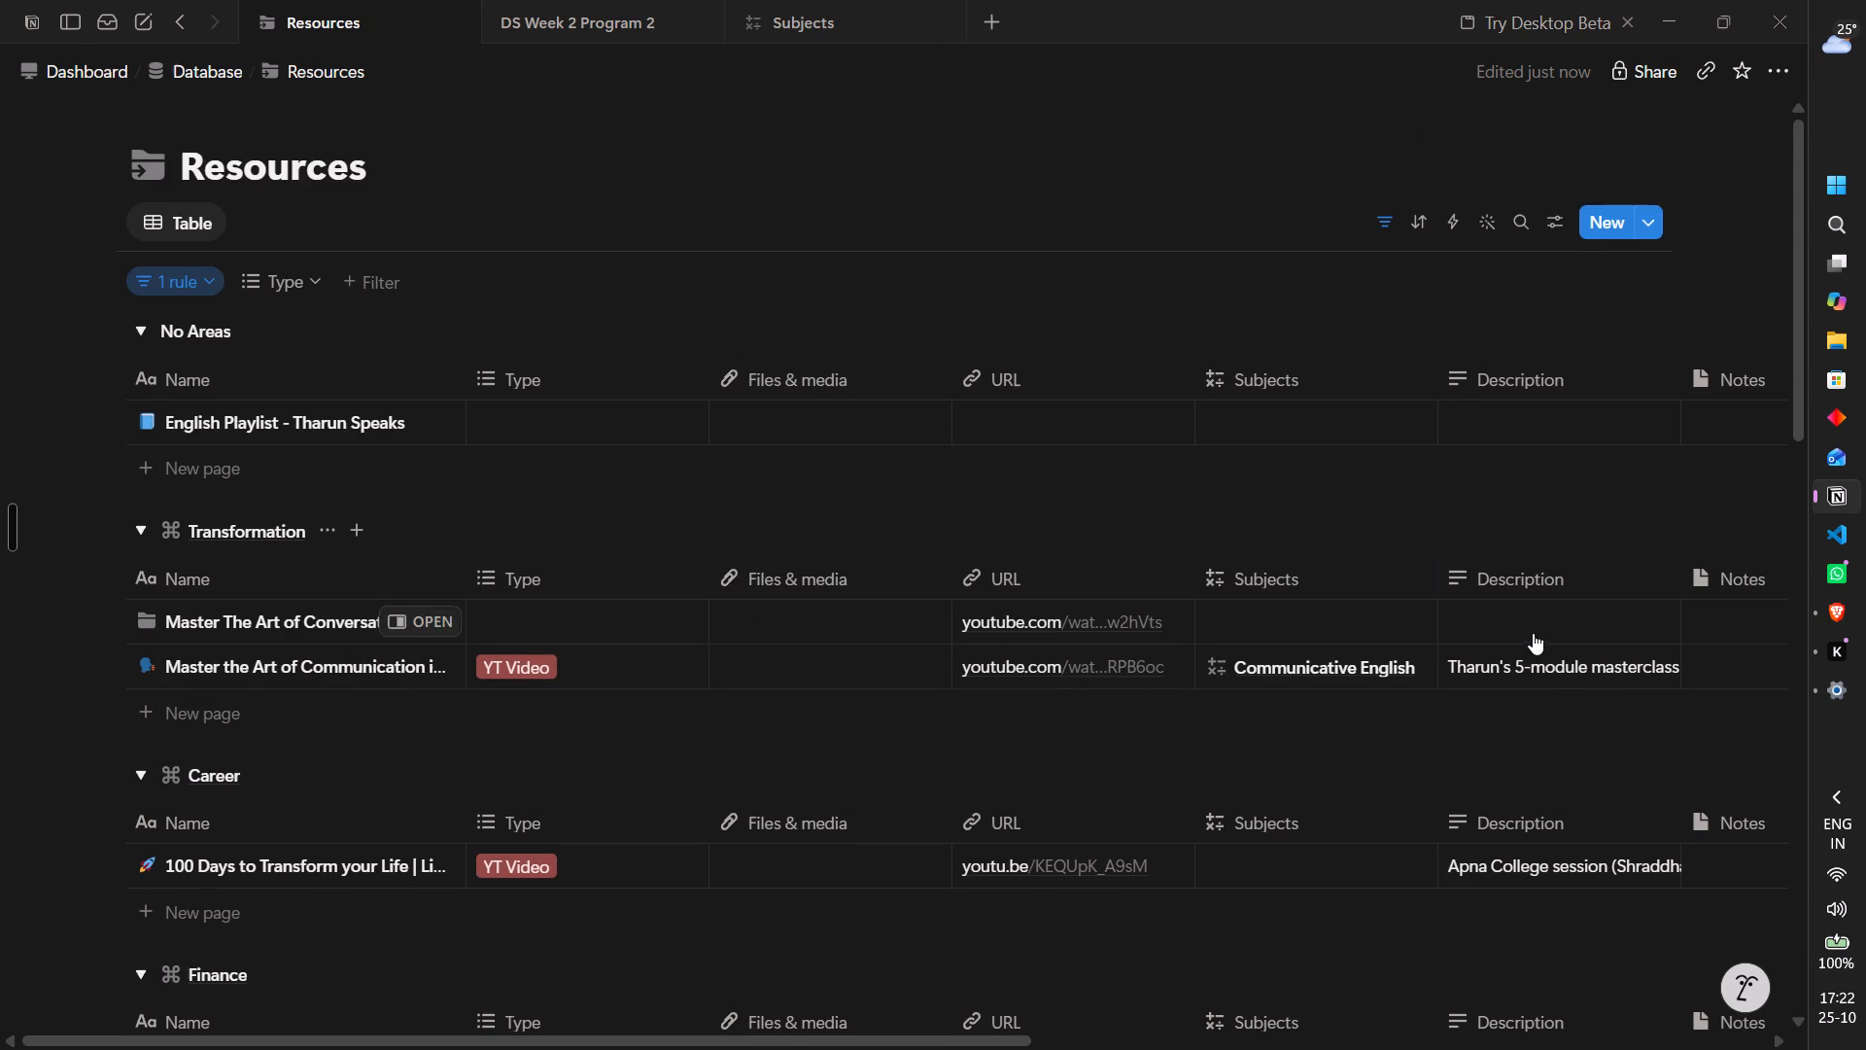
drag(1509, 584, 521, 607)
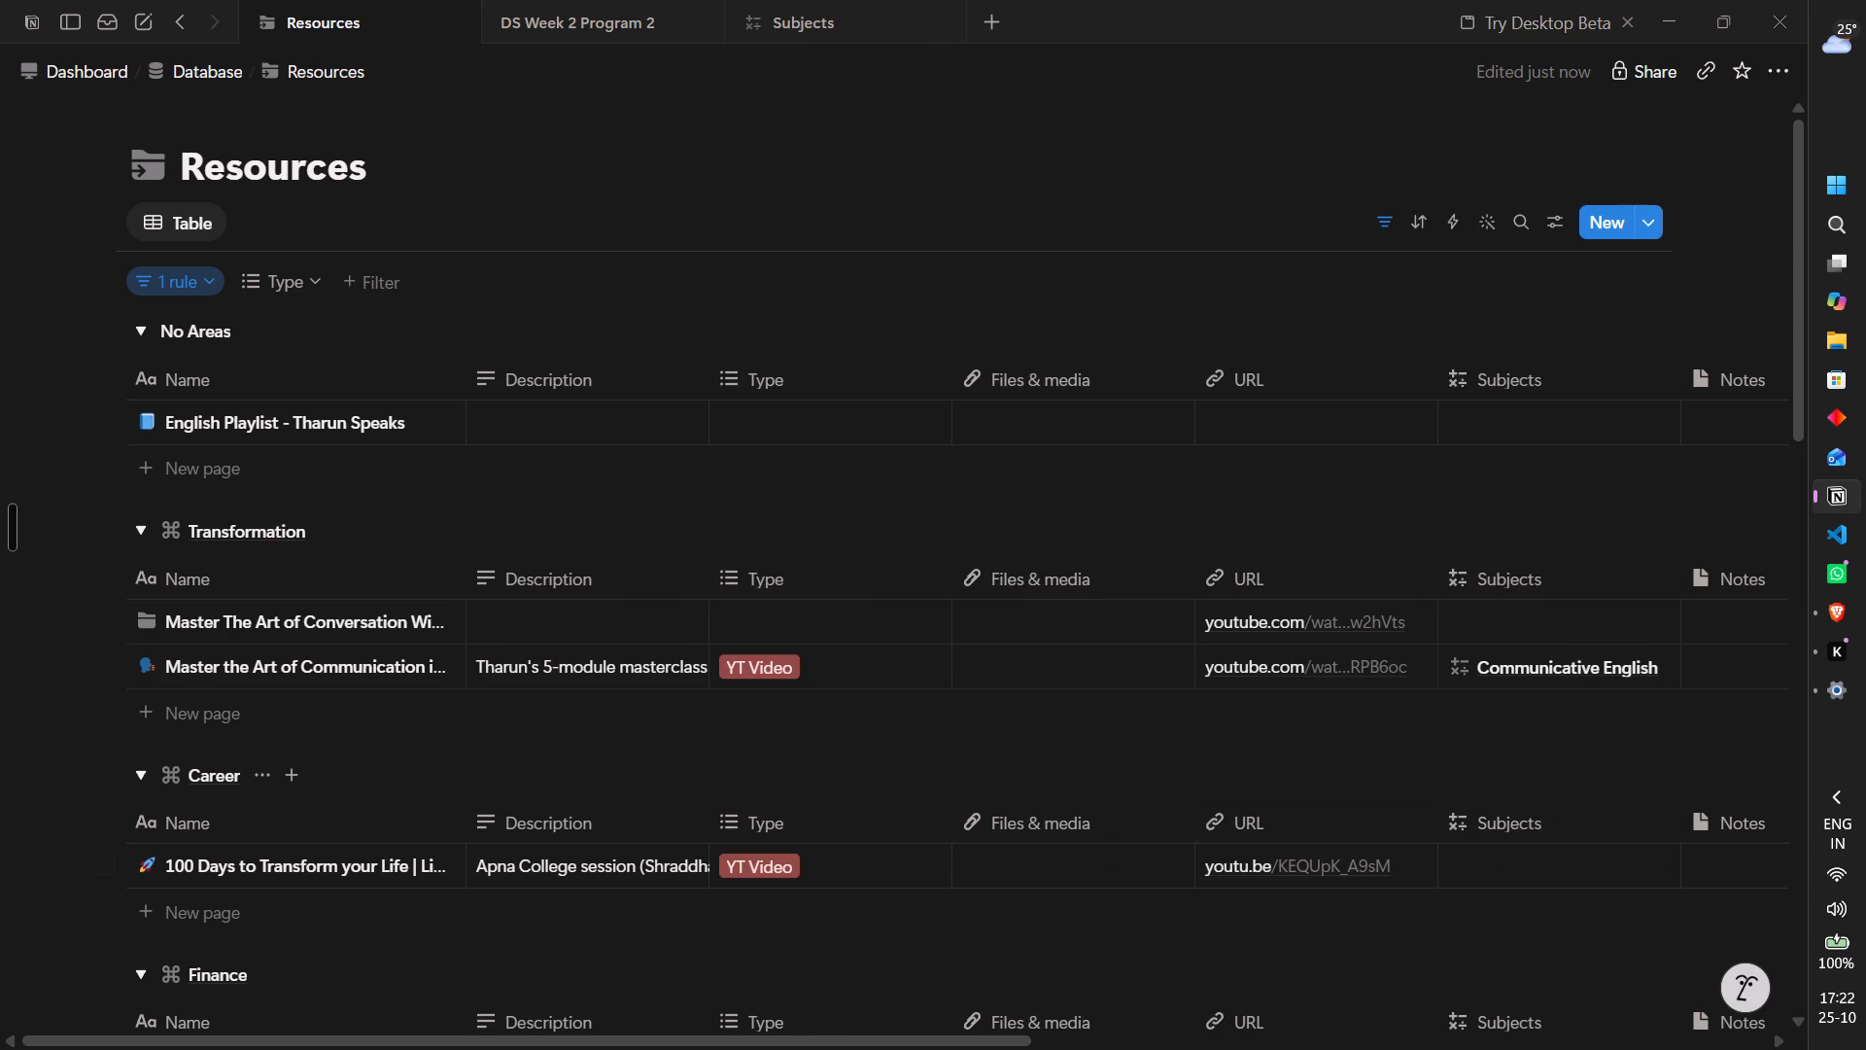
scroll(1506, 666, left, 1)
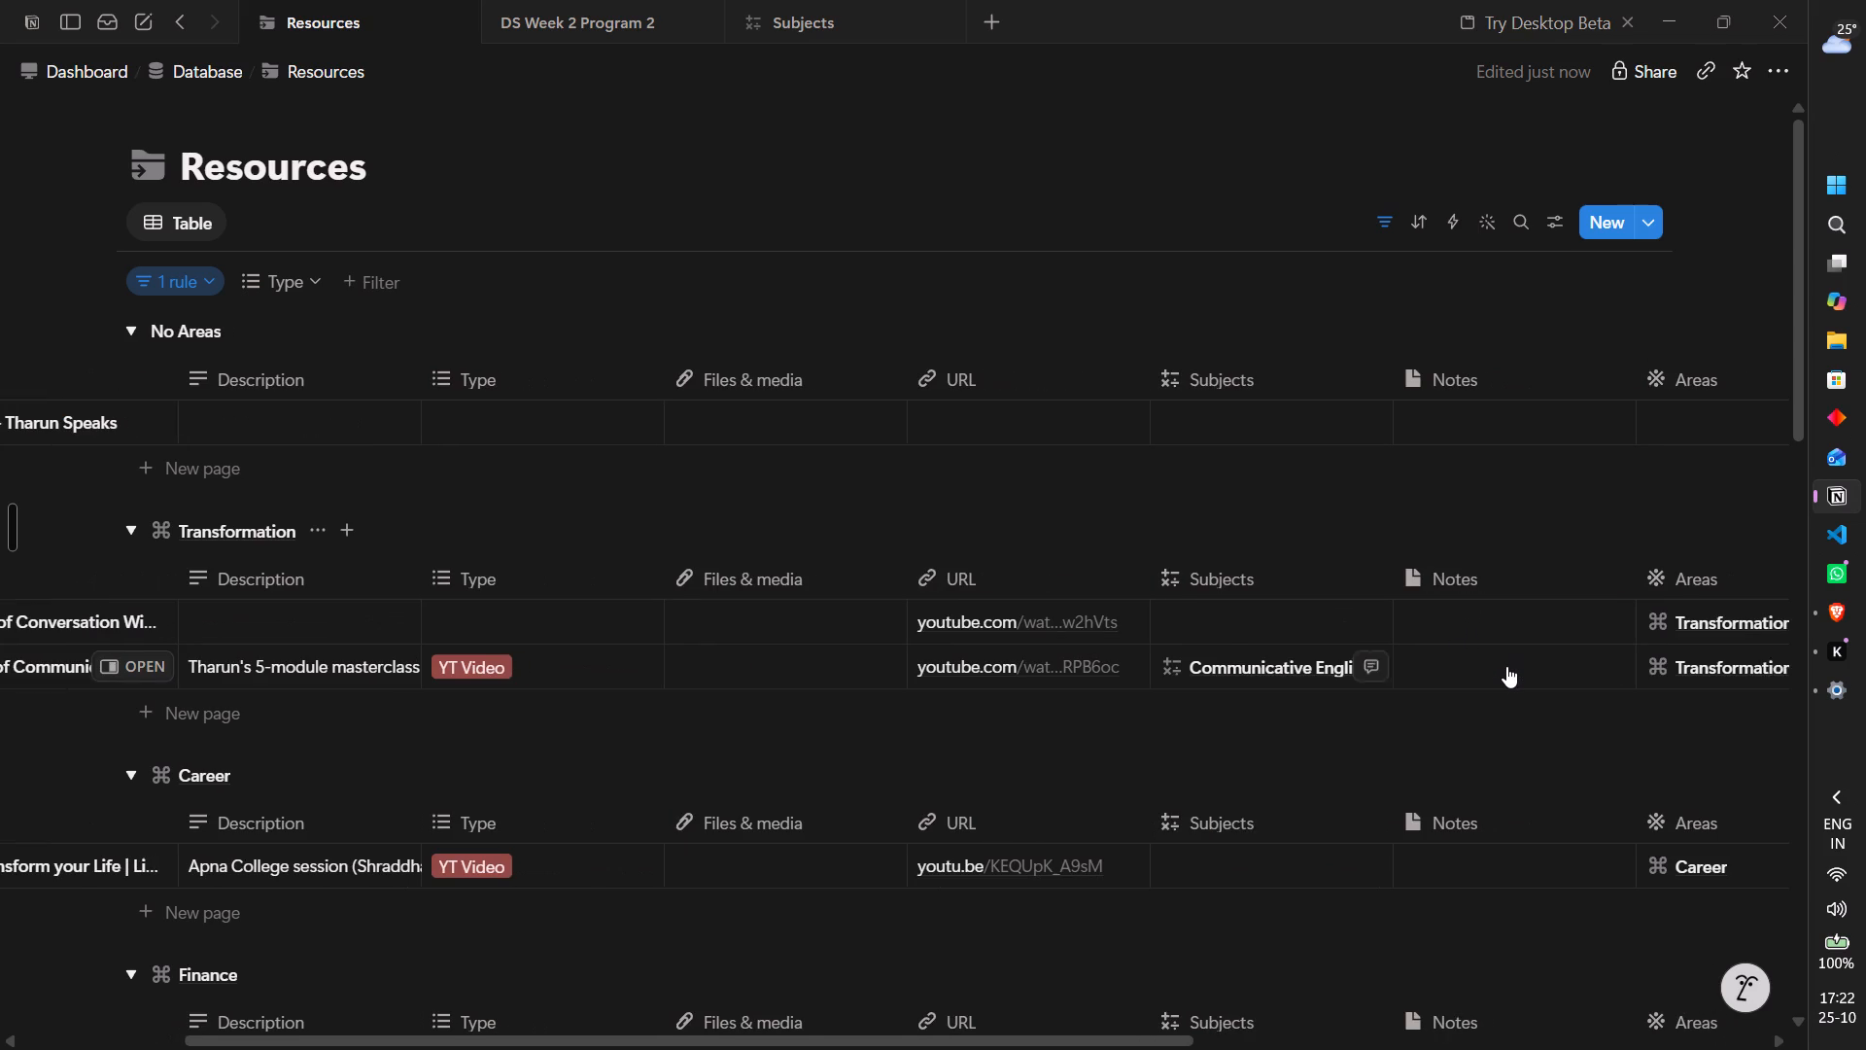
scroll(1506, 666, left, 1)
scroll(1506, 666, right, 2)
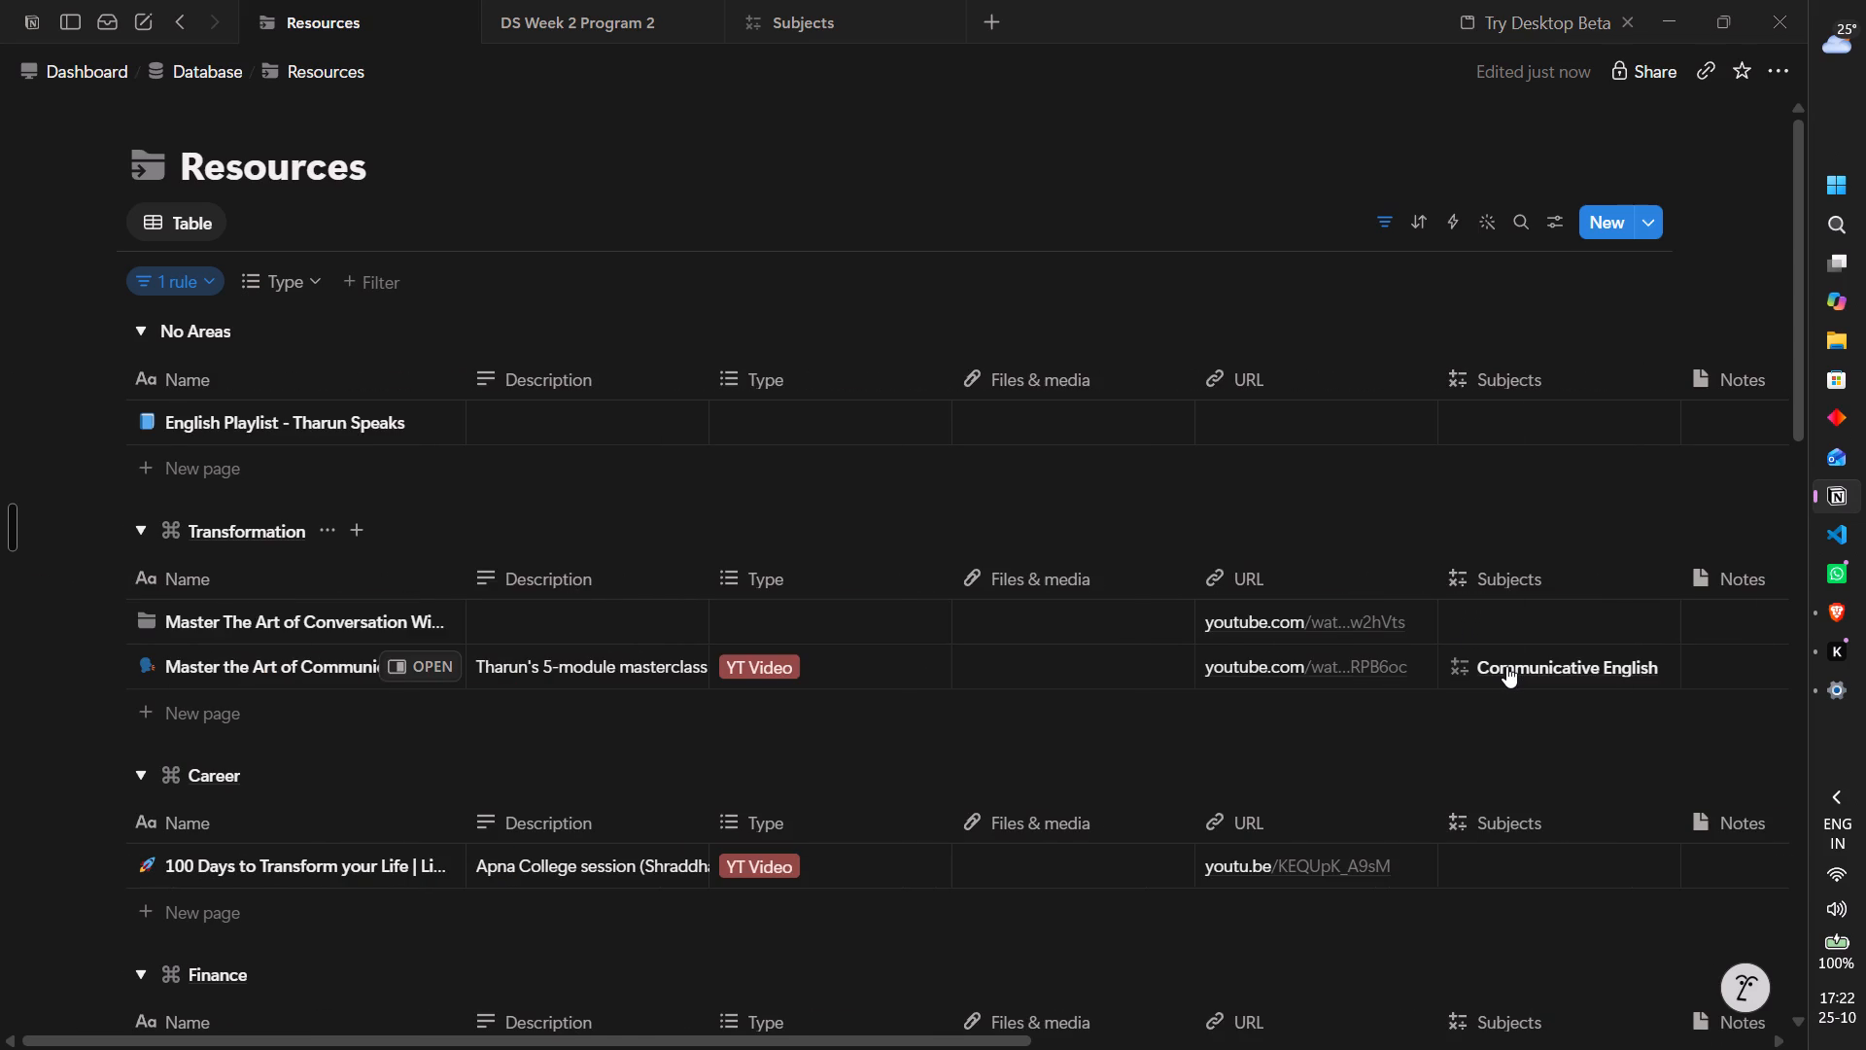
Remove Communicative English from the Subjects relation of the "Master the Art of Communication" resource in the Transformation group.
click(1506, 666)
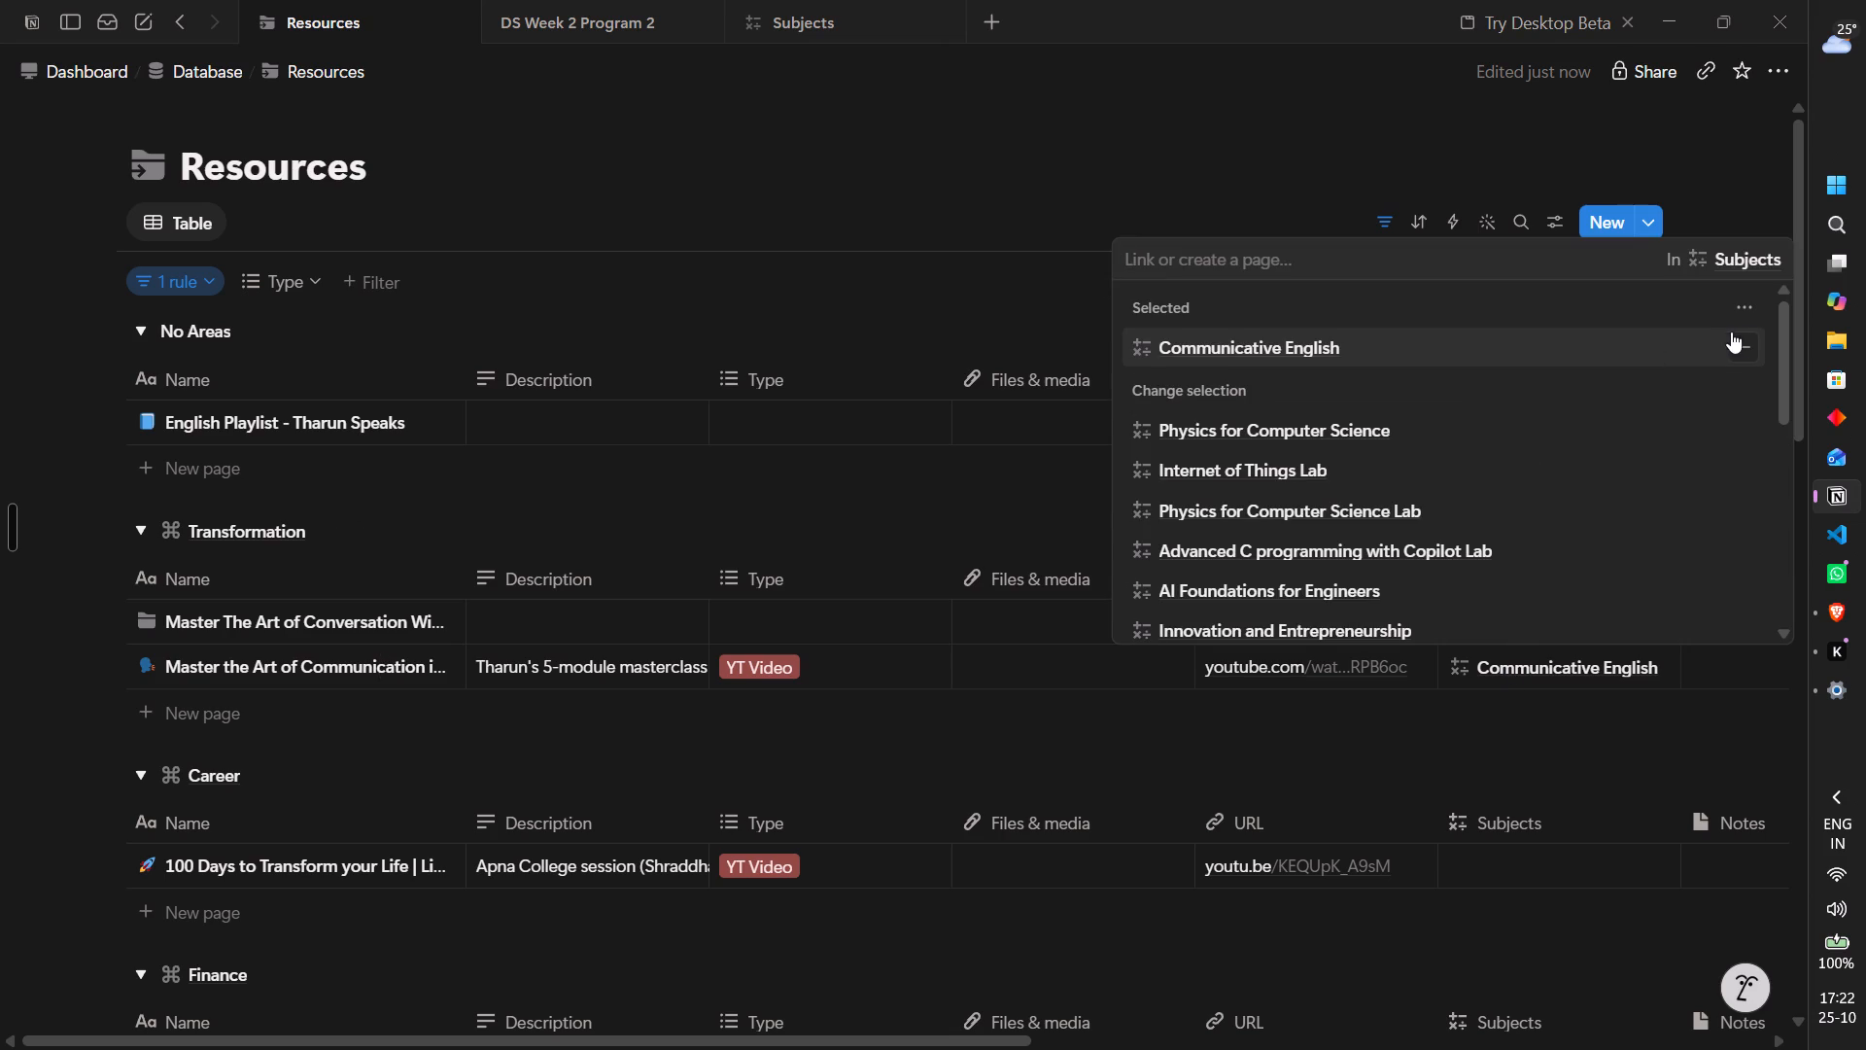
click(1747, 353)
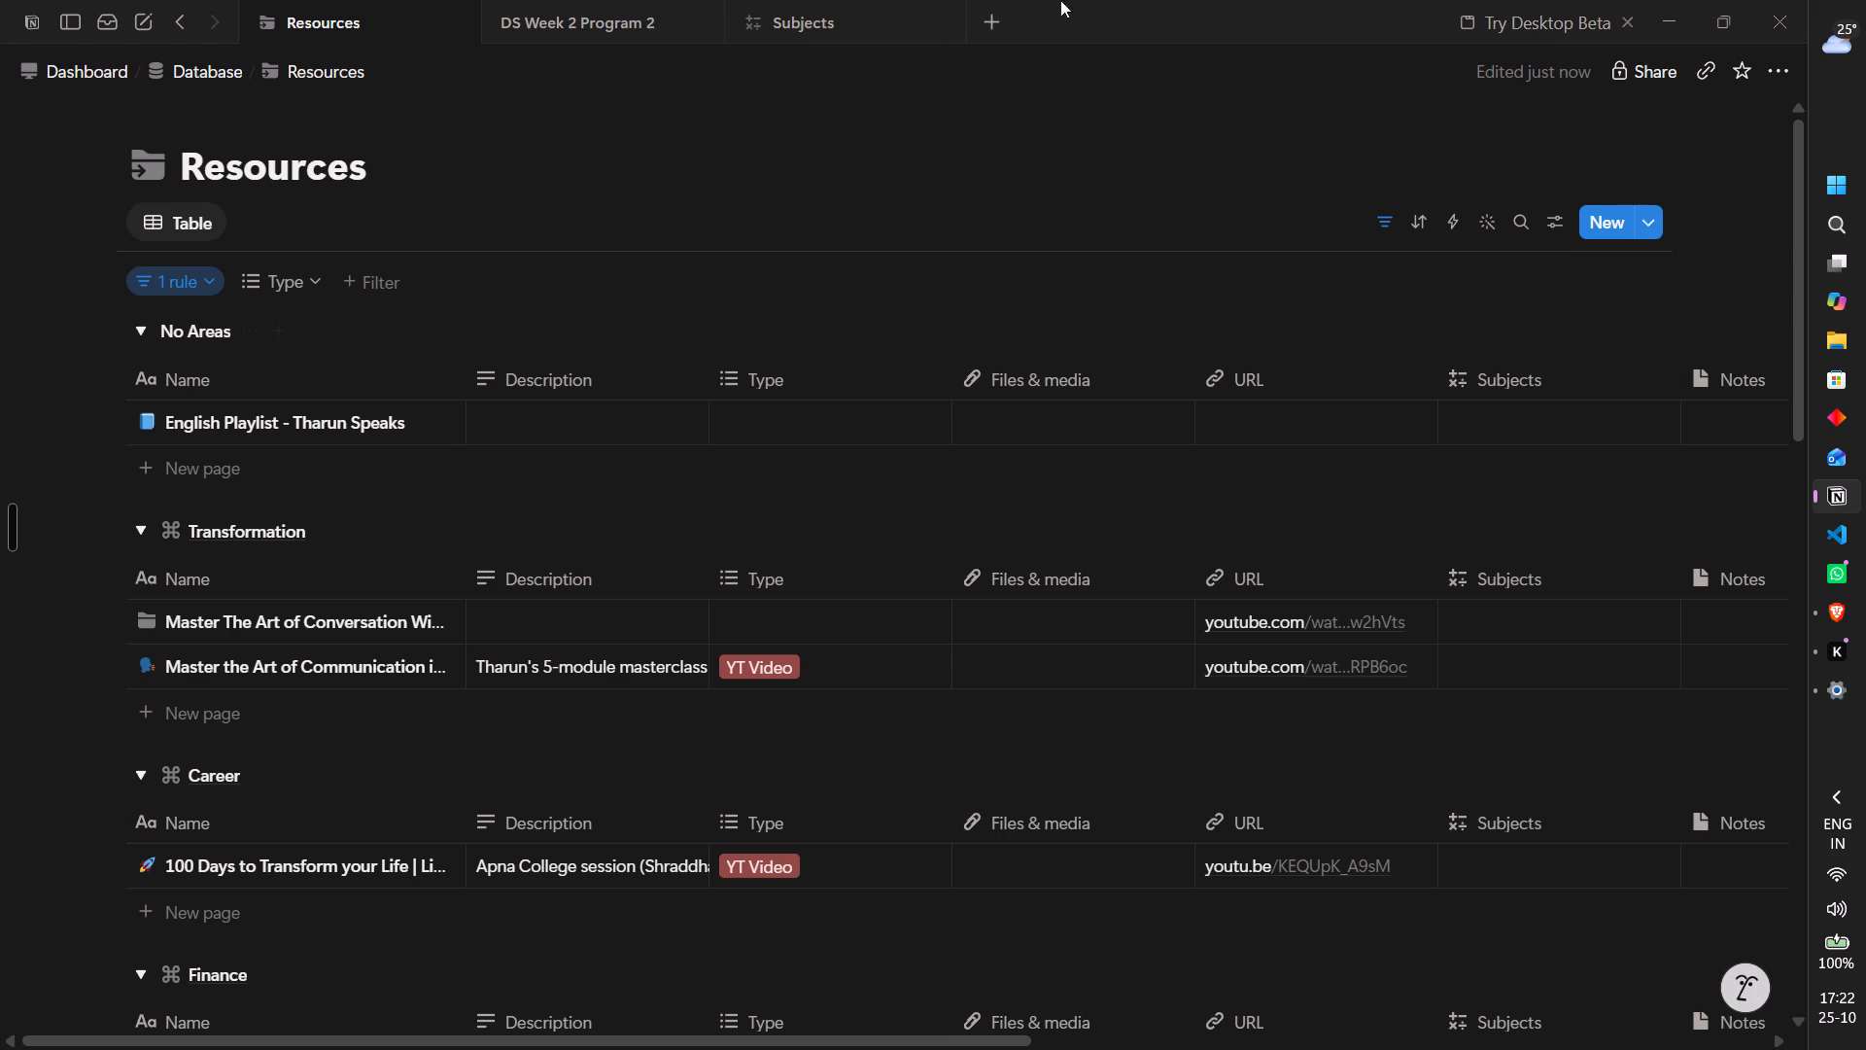
In the Subjects database, filter the table to show Complete: Unchecked and hide the filter bar.
click(847, 1)
click(843, 17)
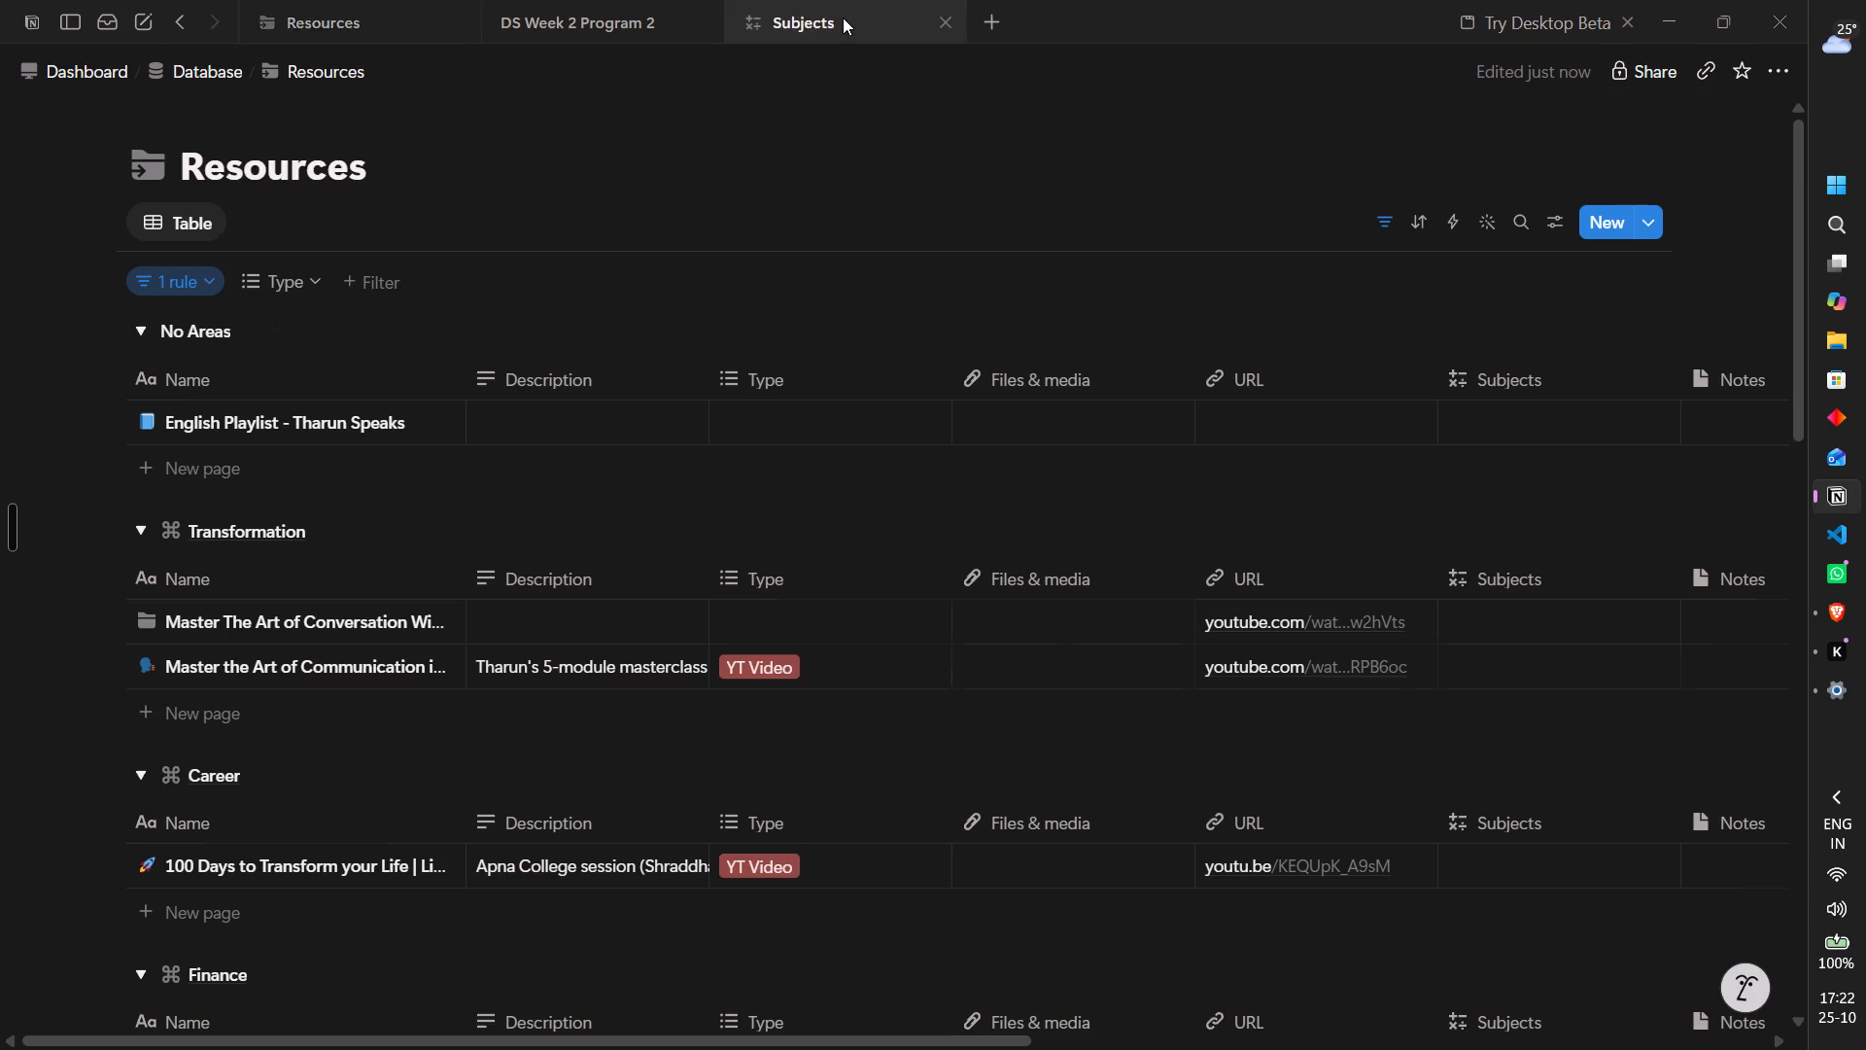
scroll(889, 457, down, 6)
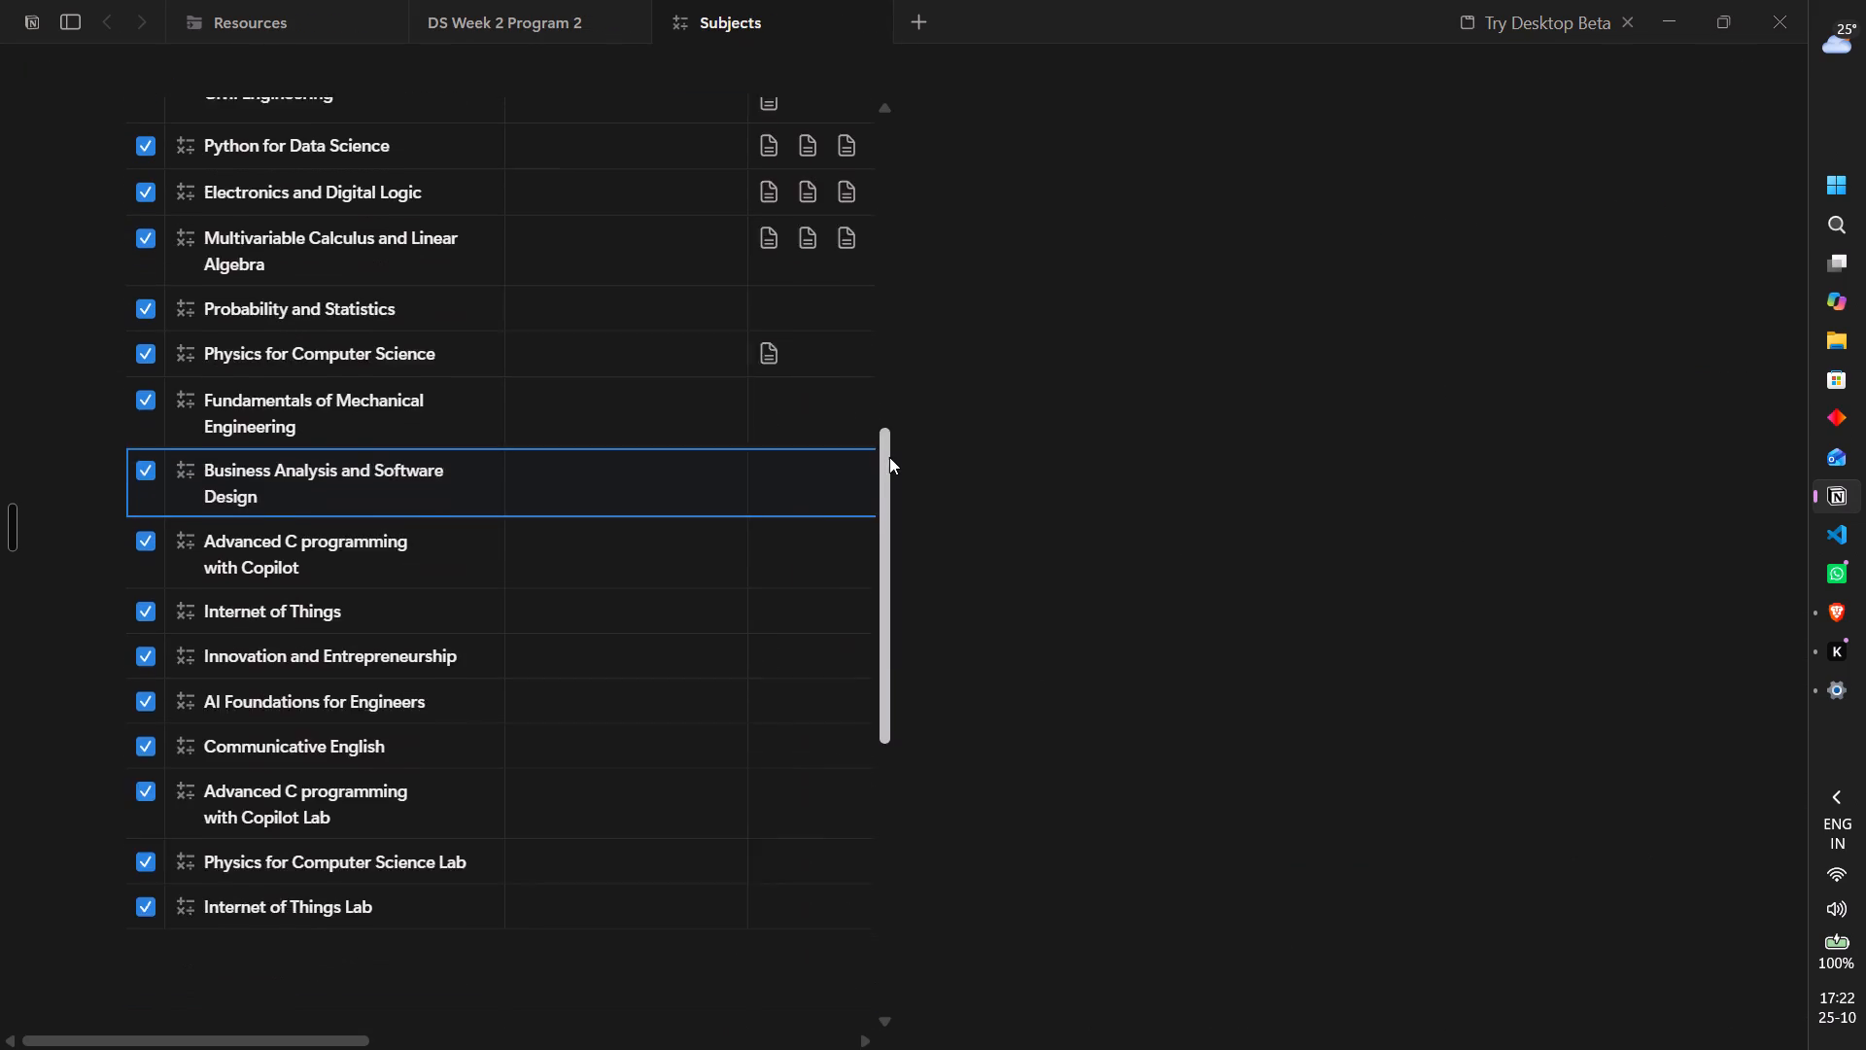
scroll(889, 457, down, 5)
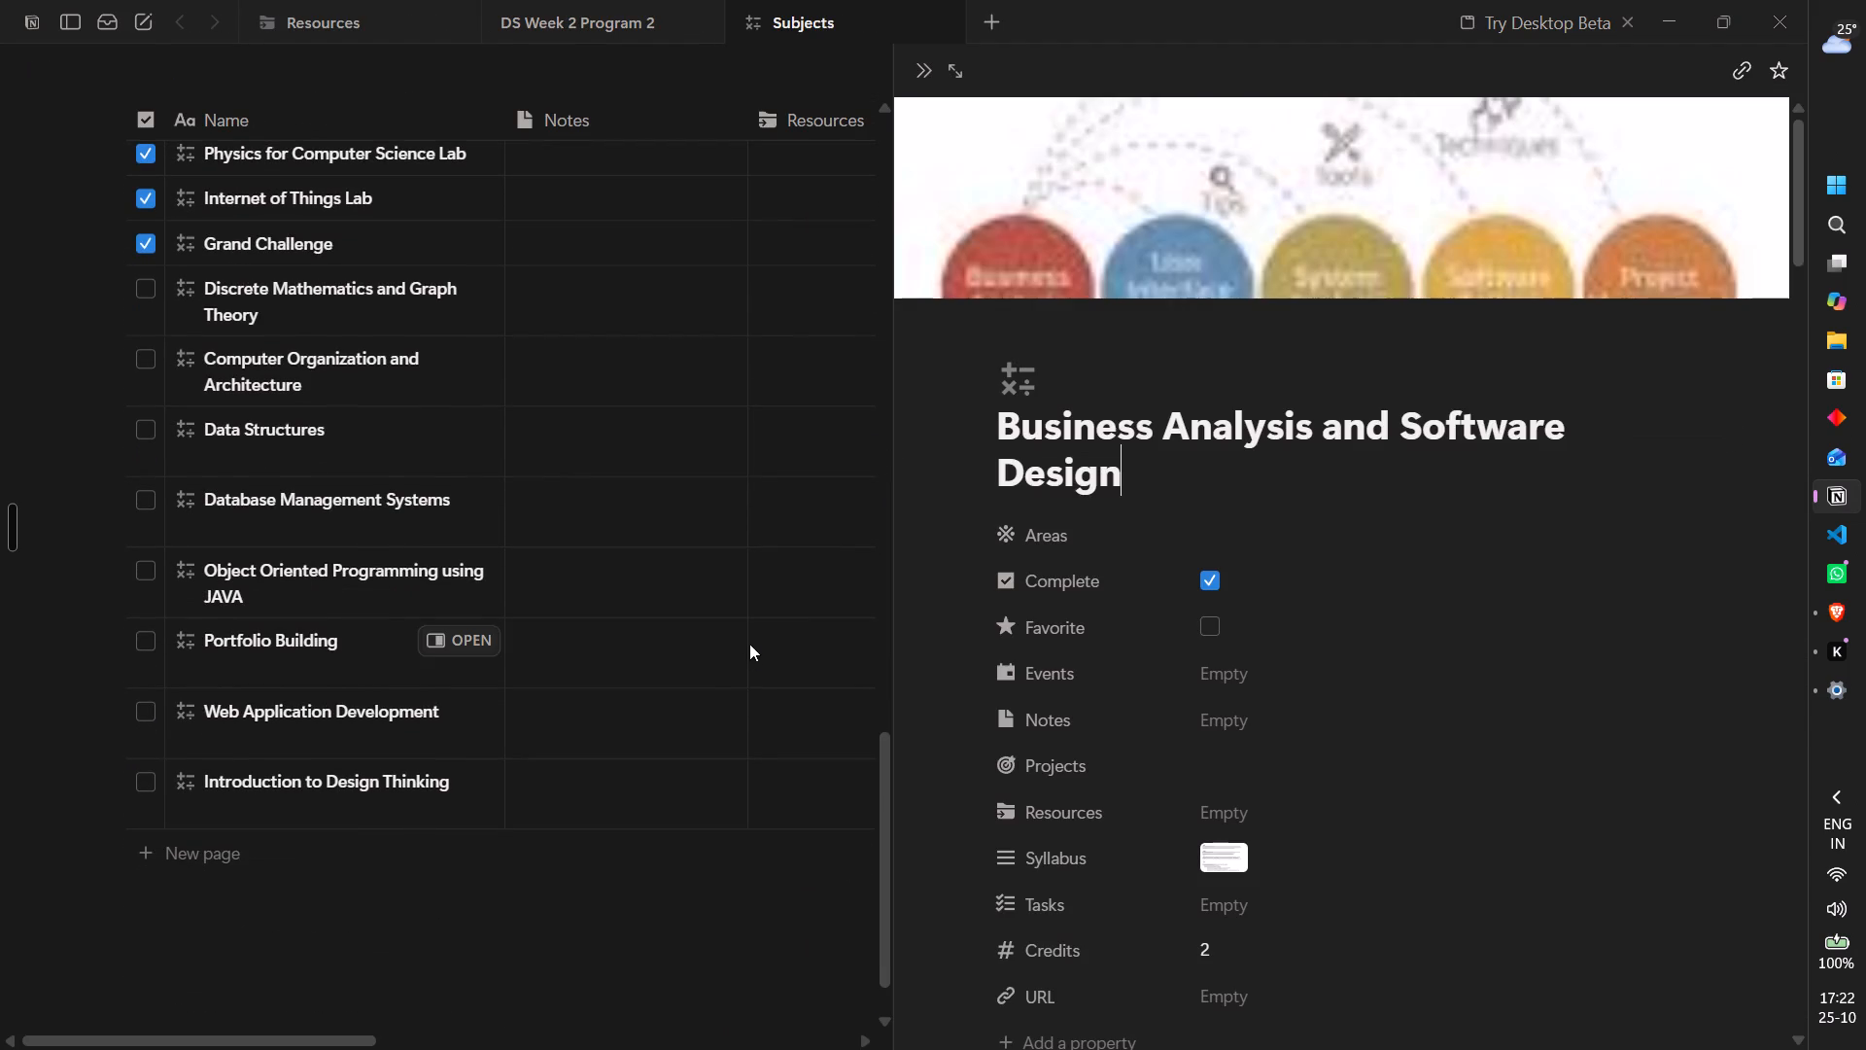
scroll(749, 644, down, 1)
scroll(749, 644, up, 14)
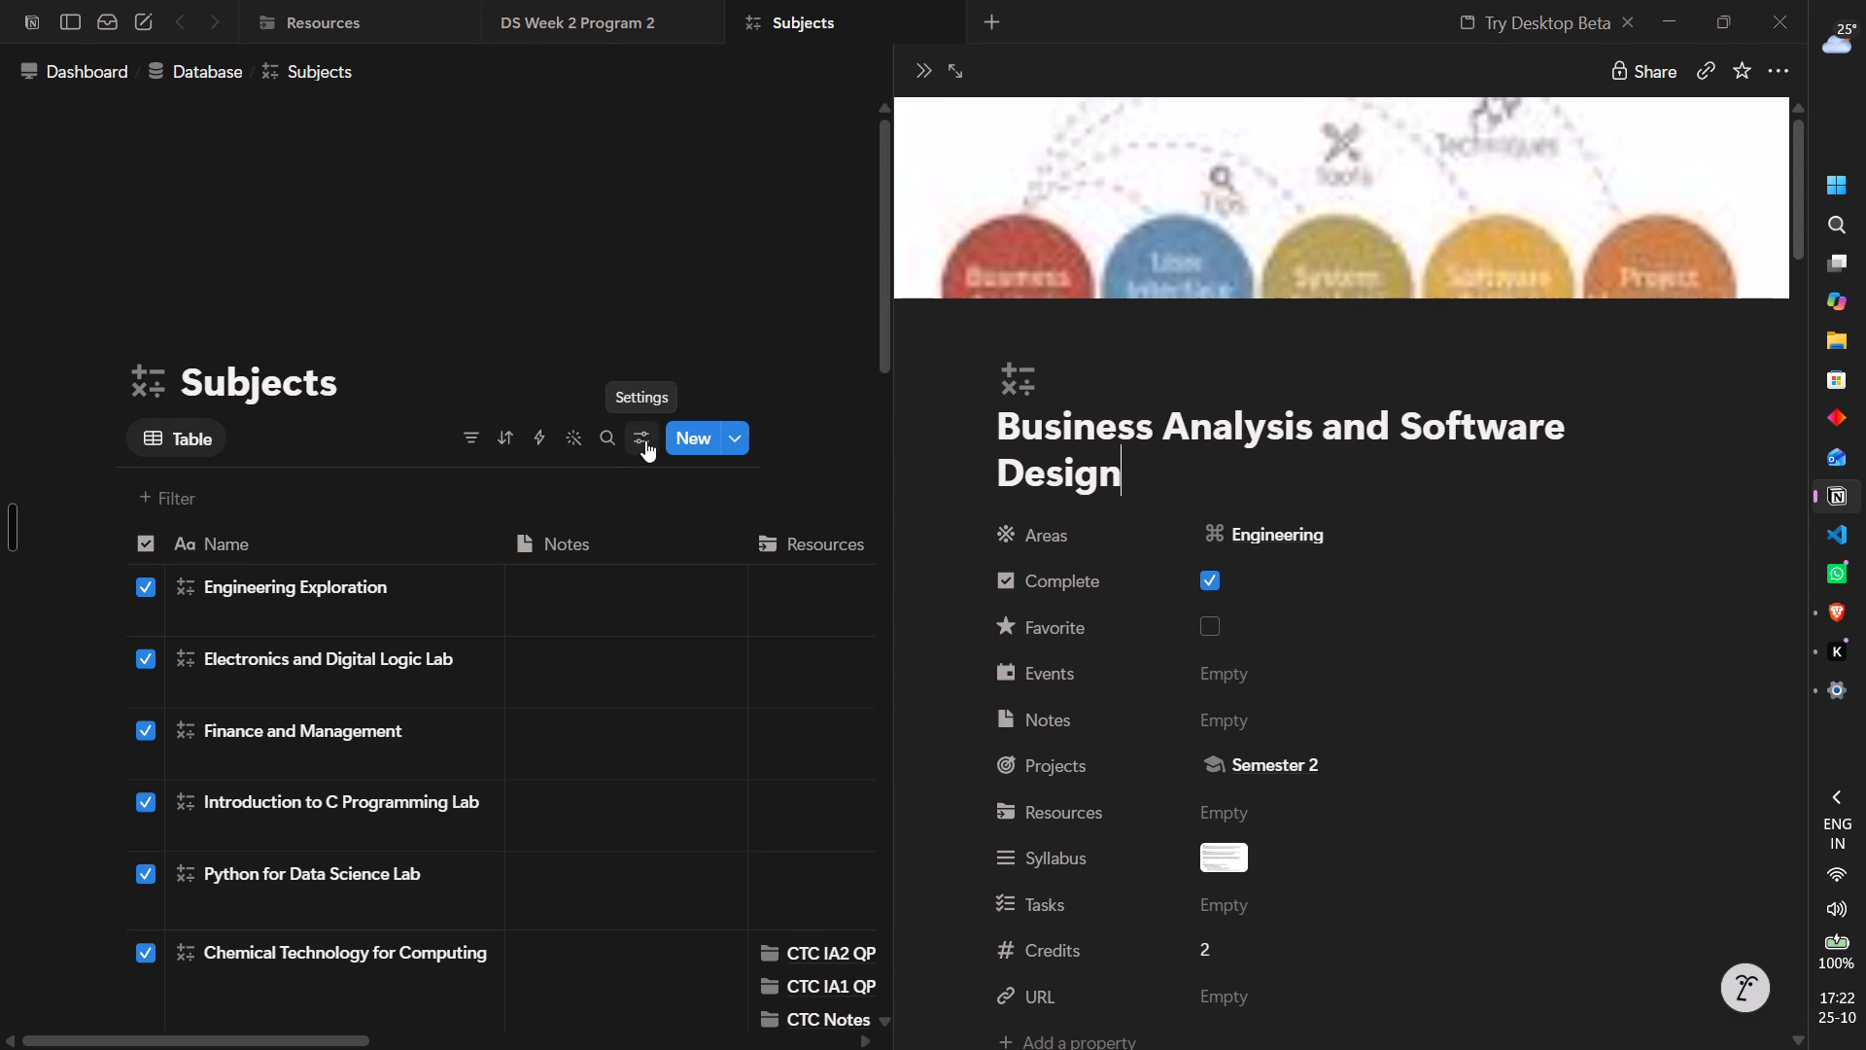
click(176, 507)
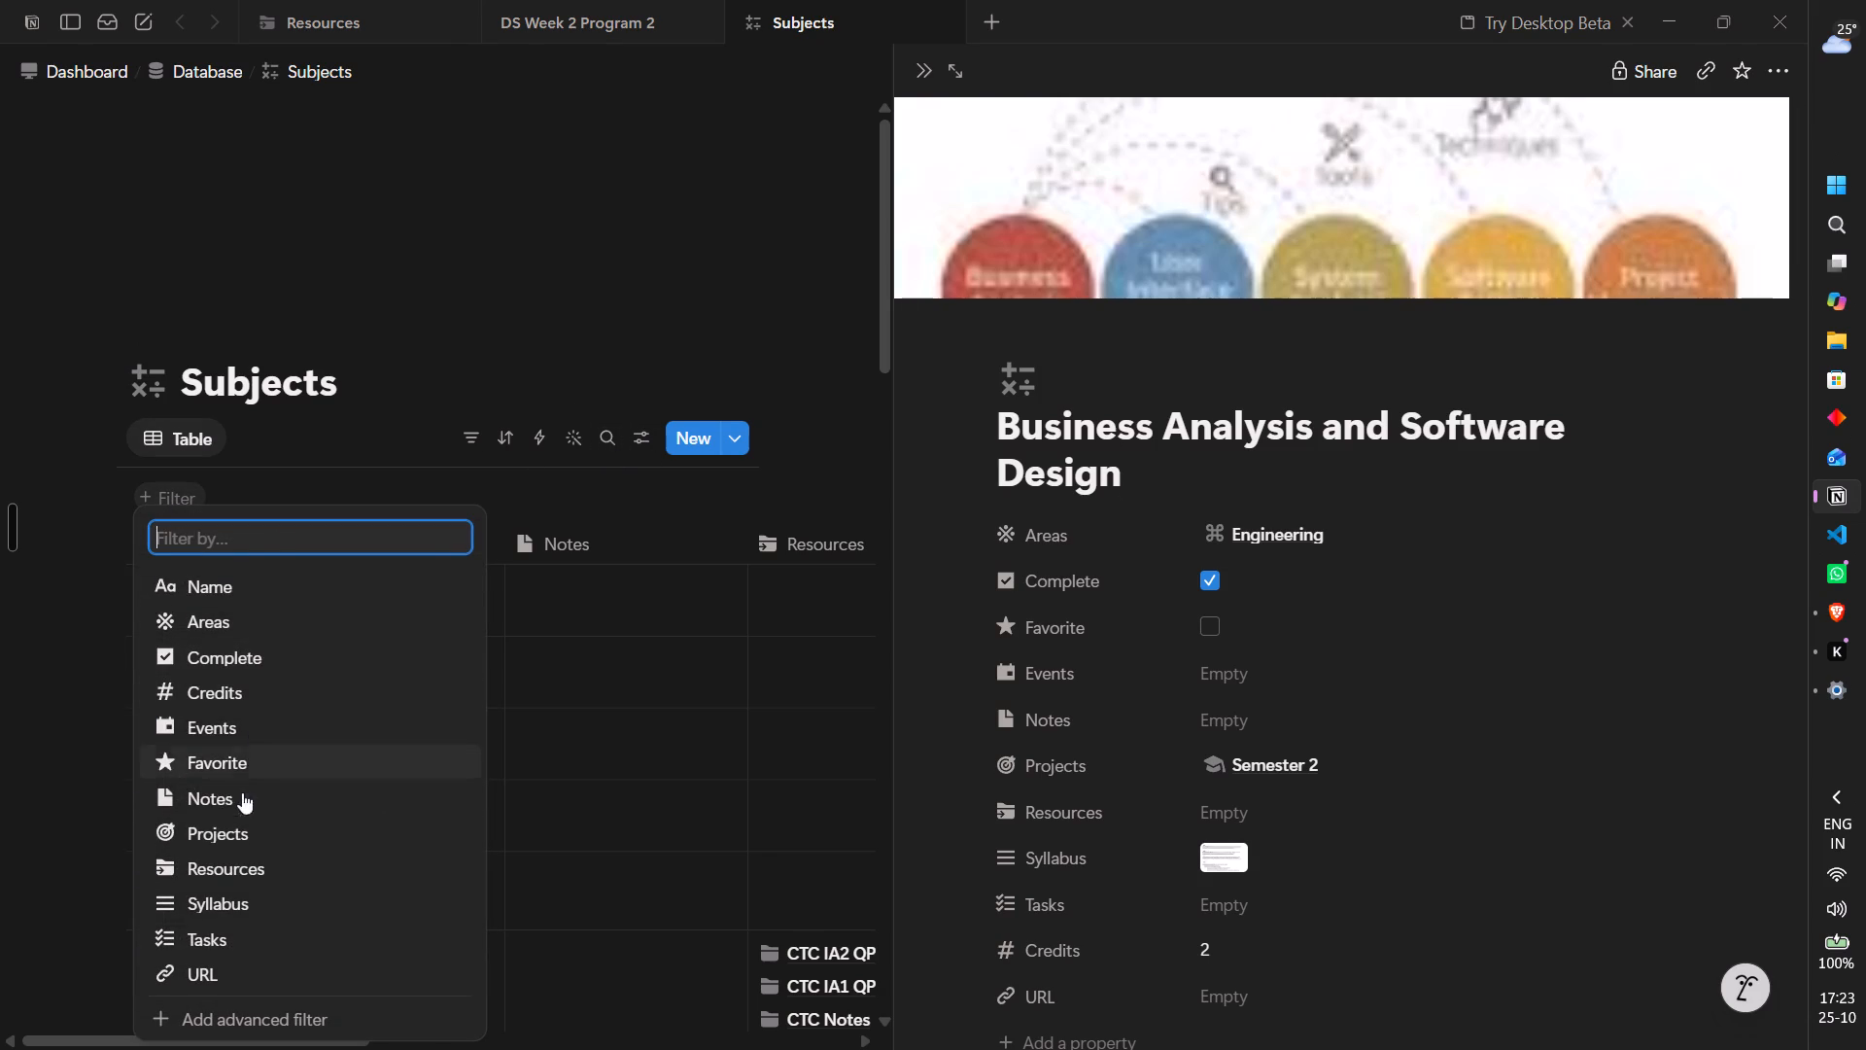
click(335, 668)
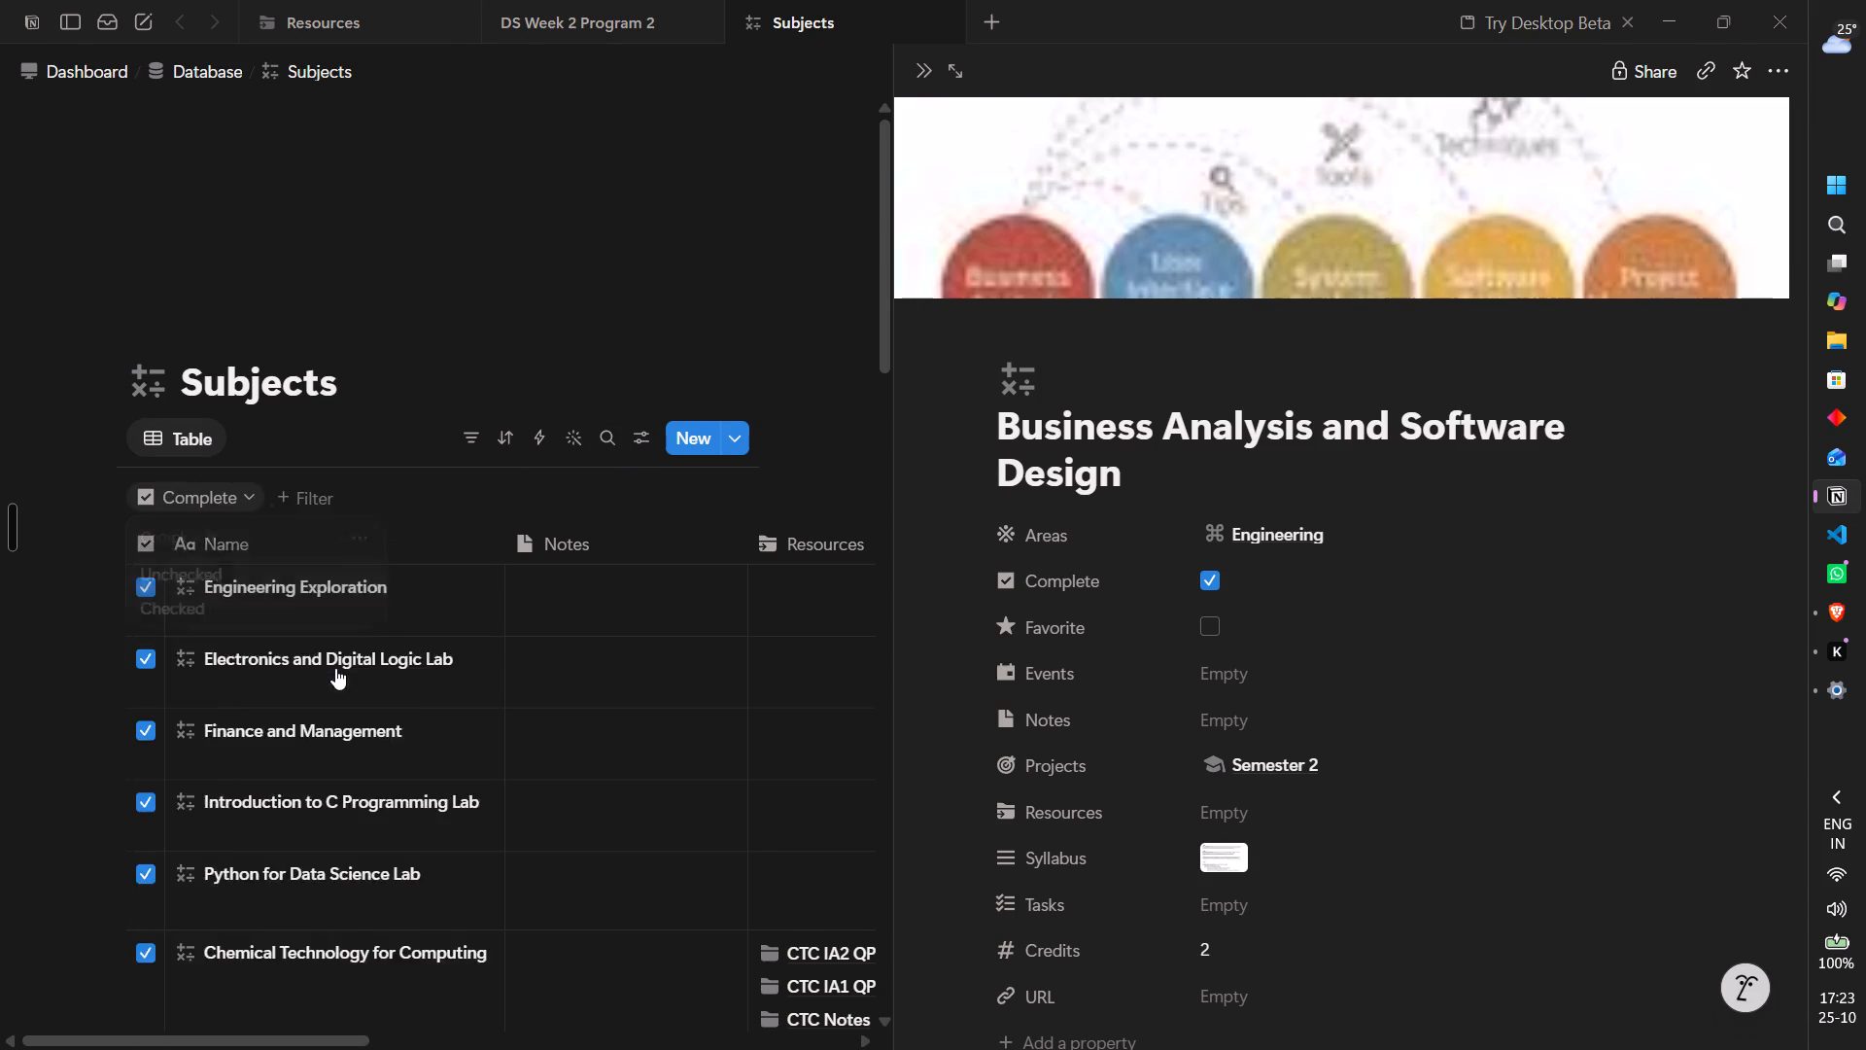
click(281, 588)
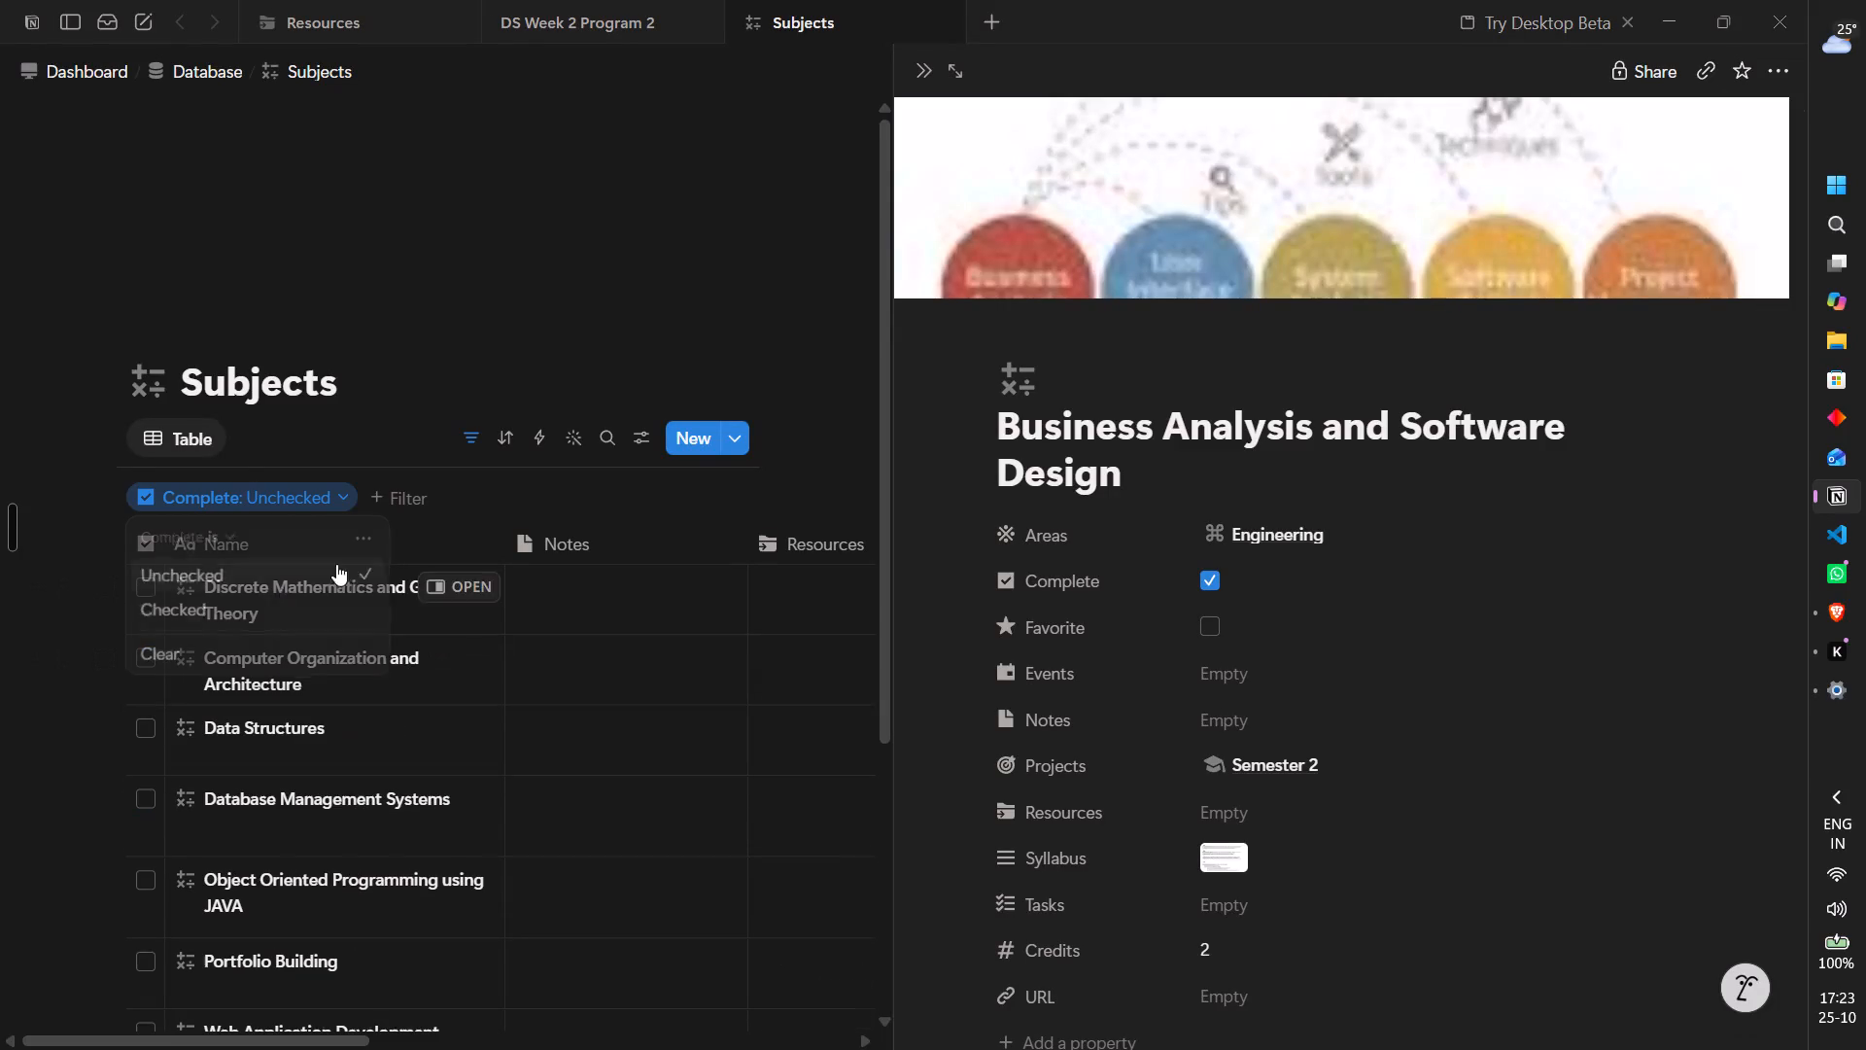
click(468, 444)
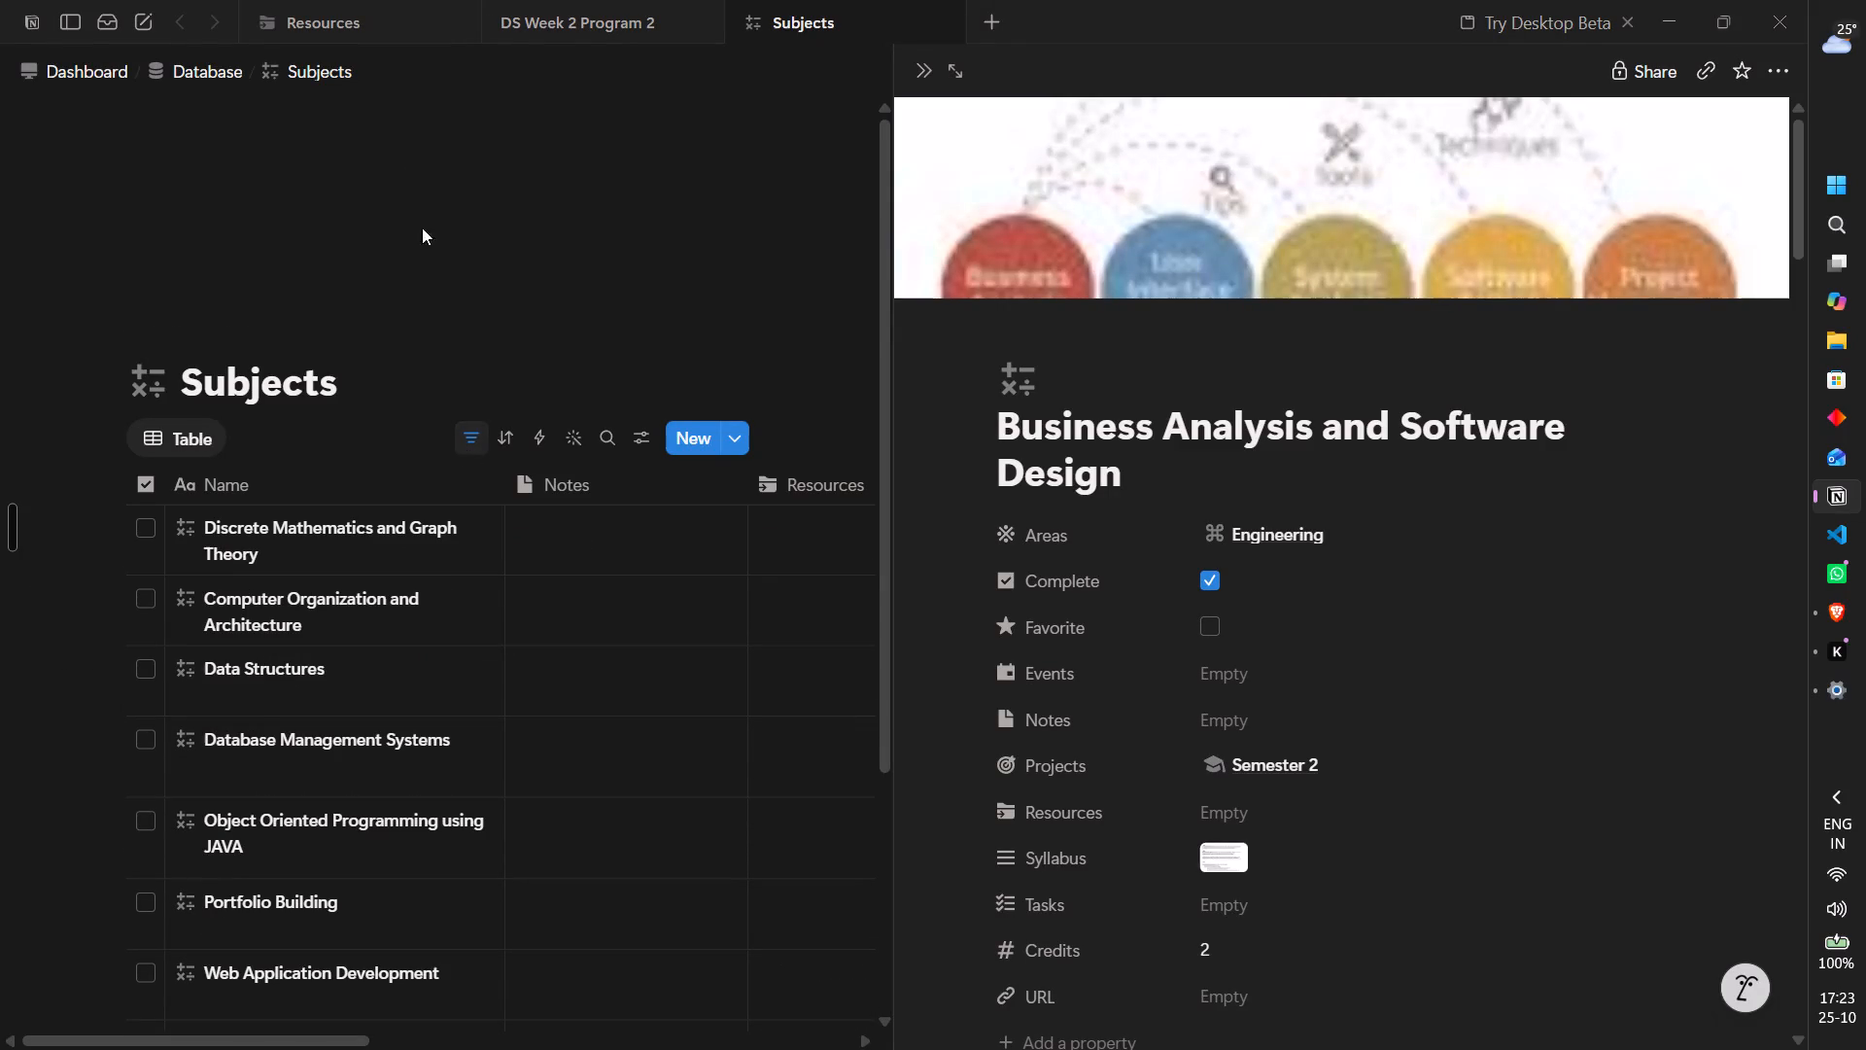
Return to the Resources database page.
click(358, 7)
click(358, 18)
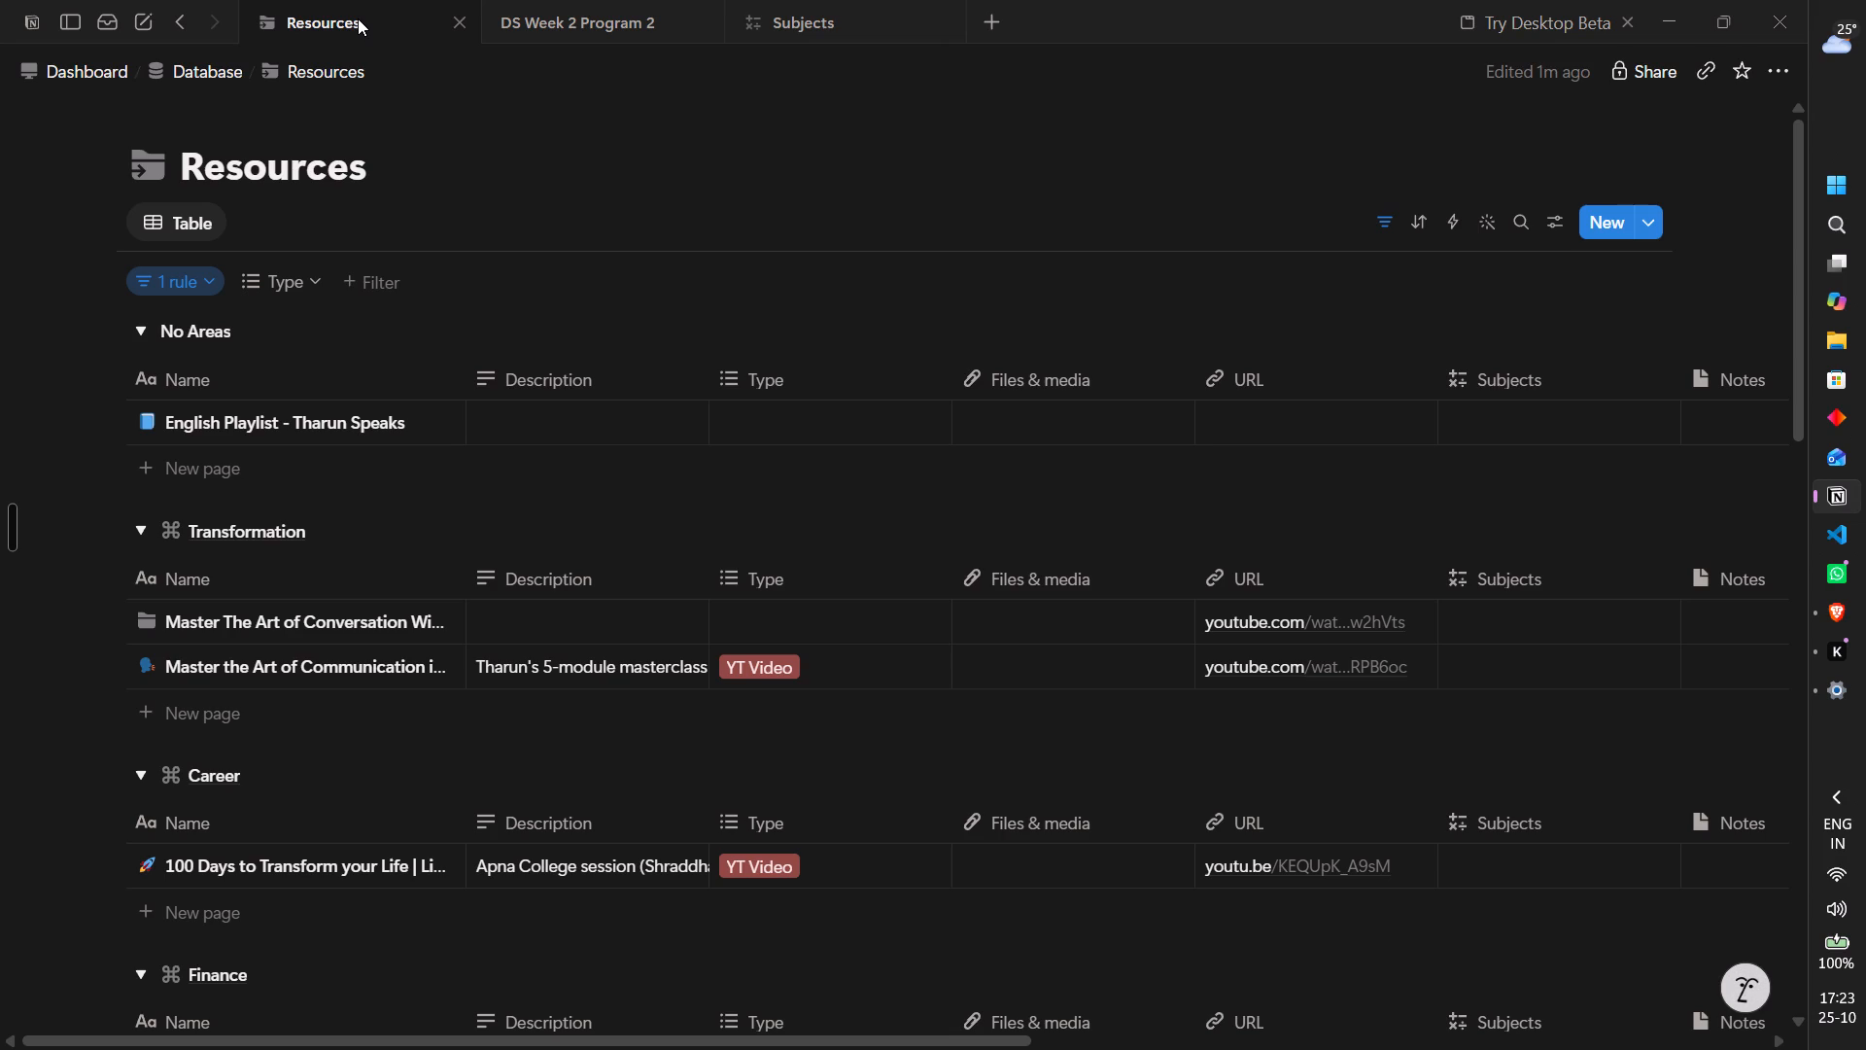
Switch to the Brave browser and search YouTube for "build your own redis java".
key(alt+Tab)
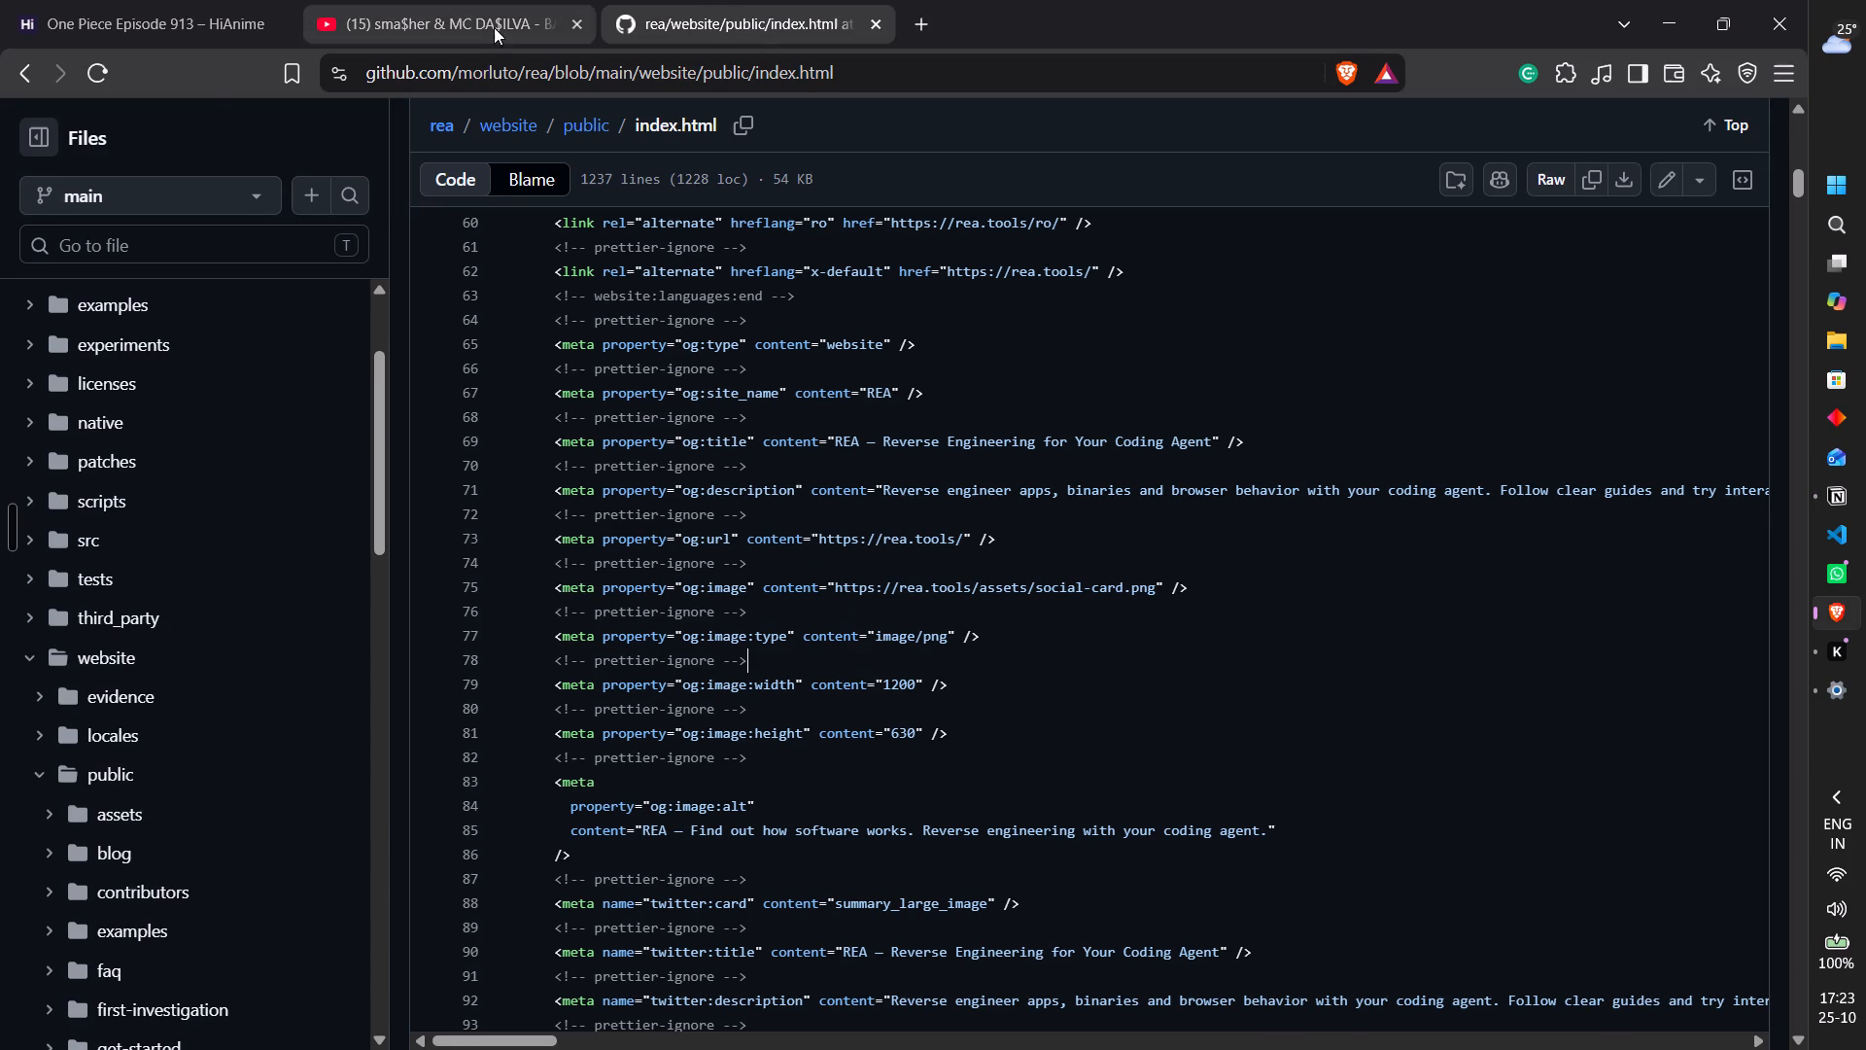
click(494, 27)
click(714, 150)
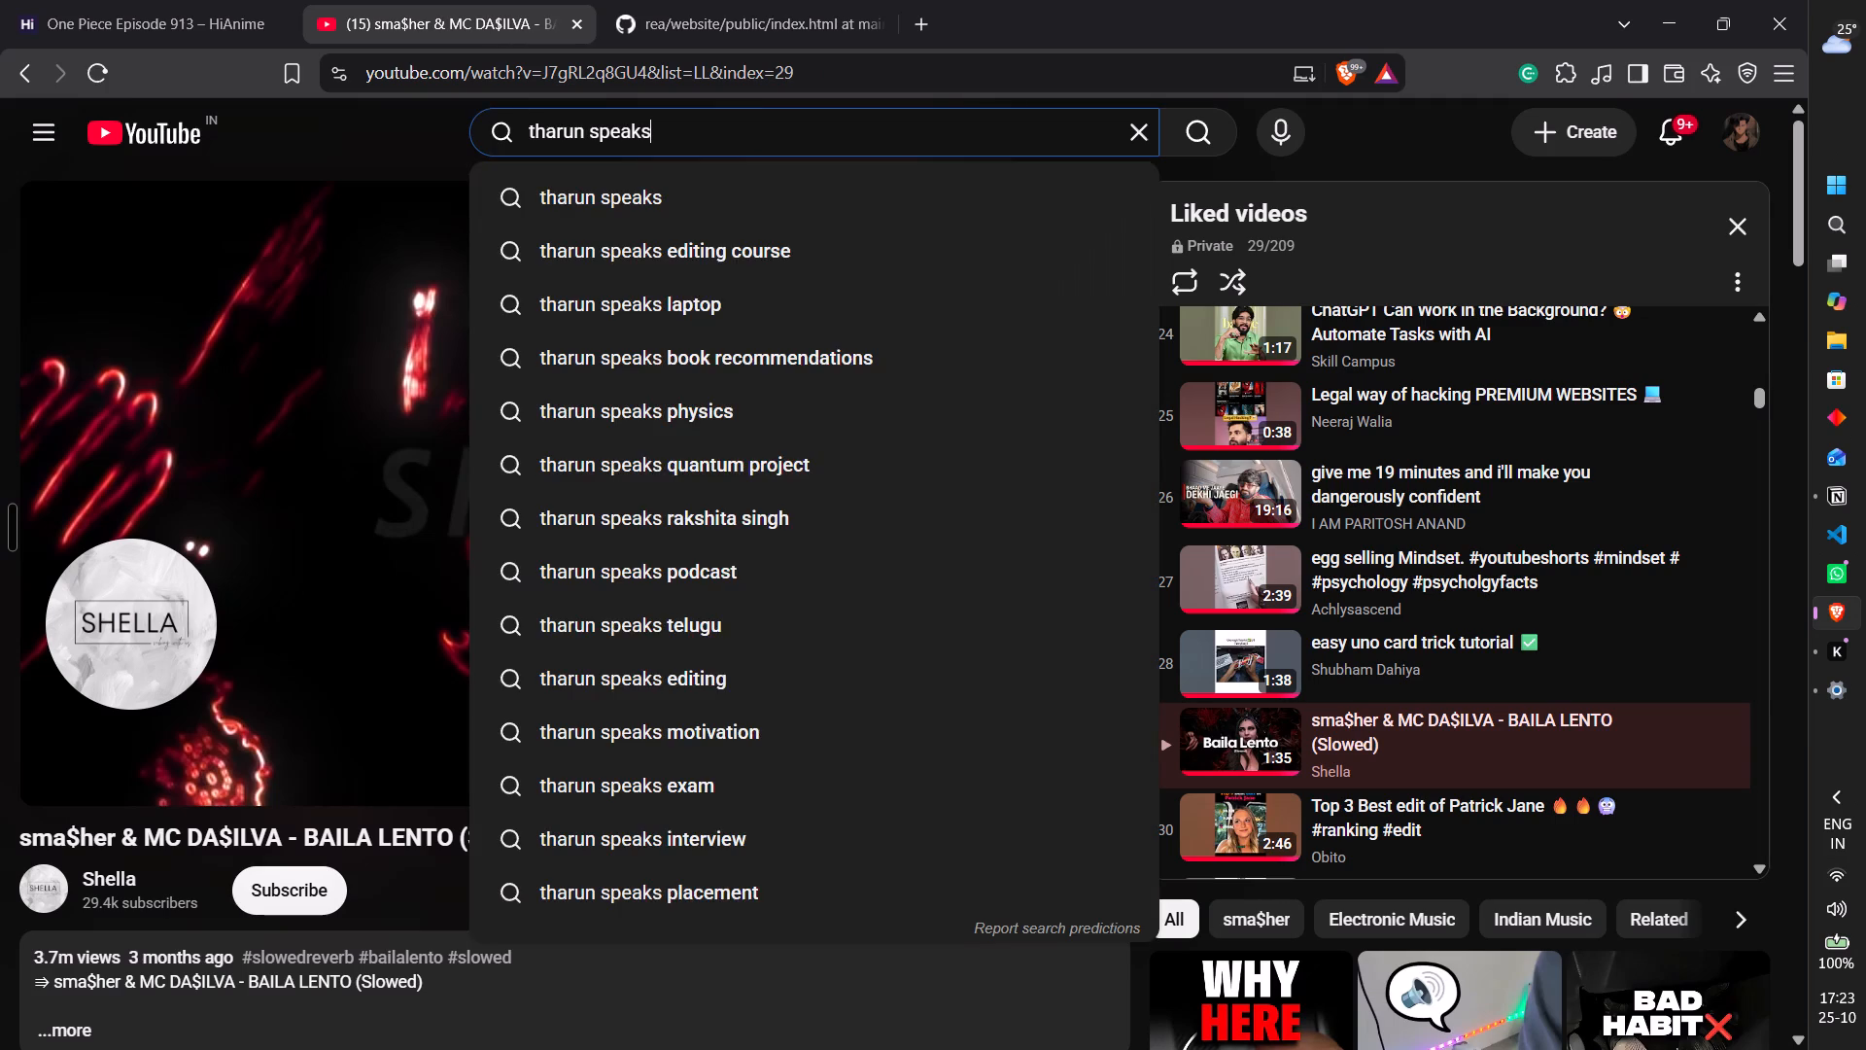
key(ctrl+BackSpace)
key(ctrl+BackSpace)
key(ctrl+BackSpace)
text(build)
key(space)
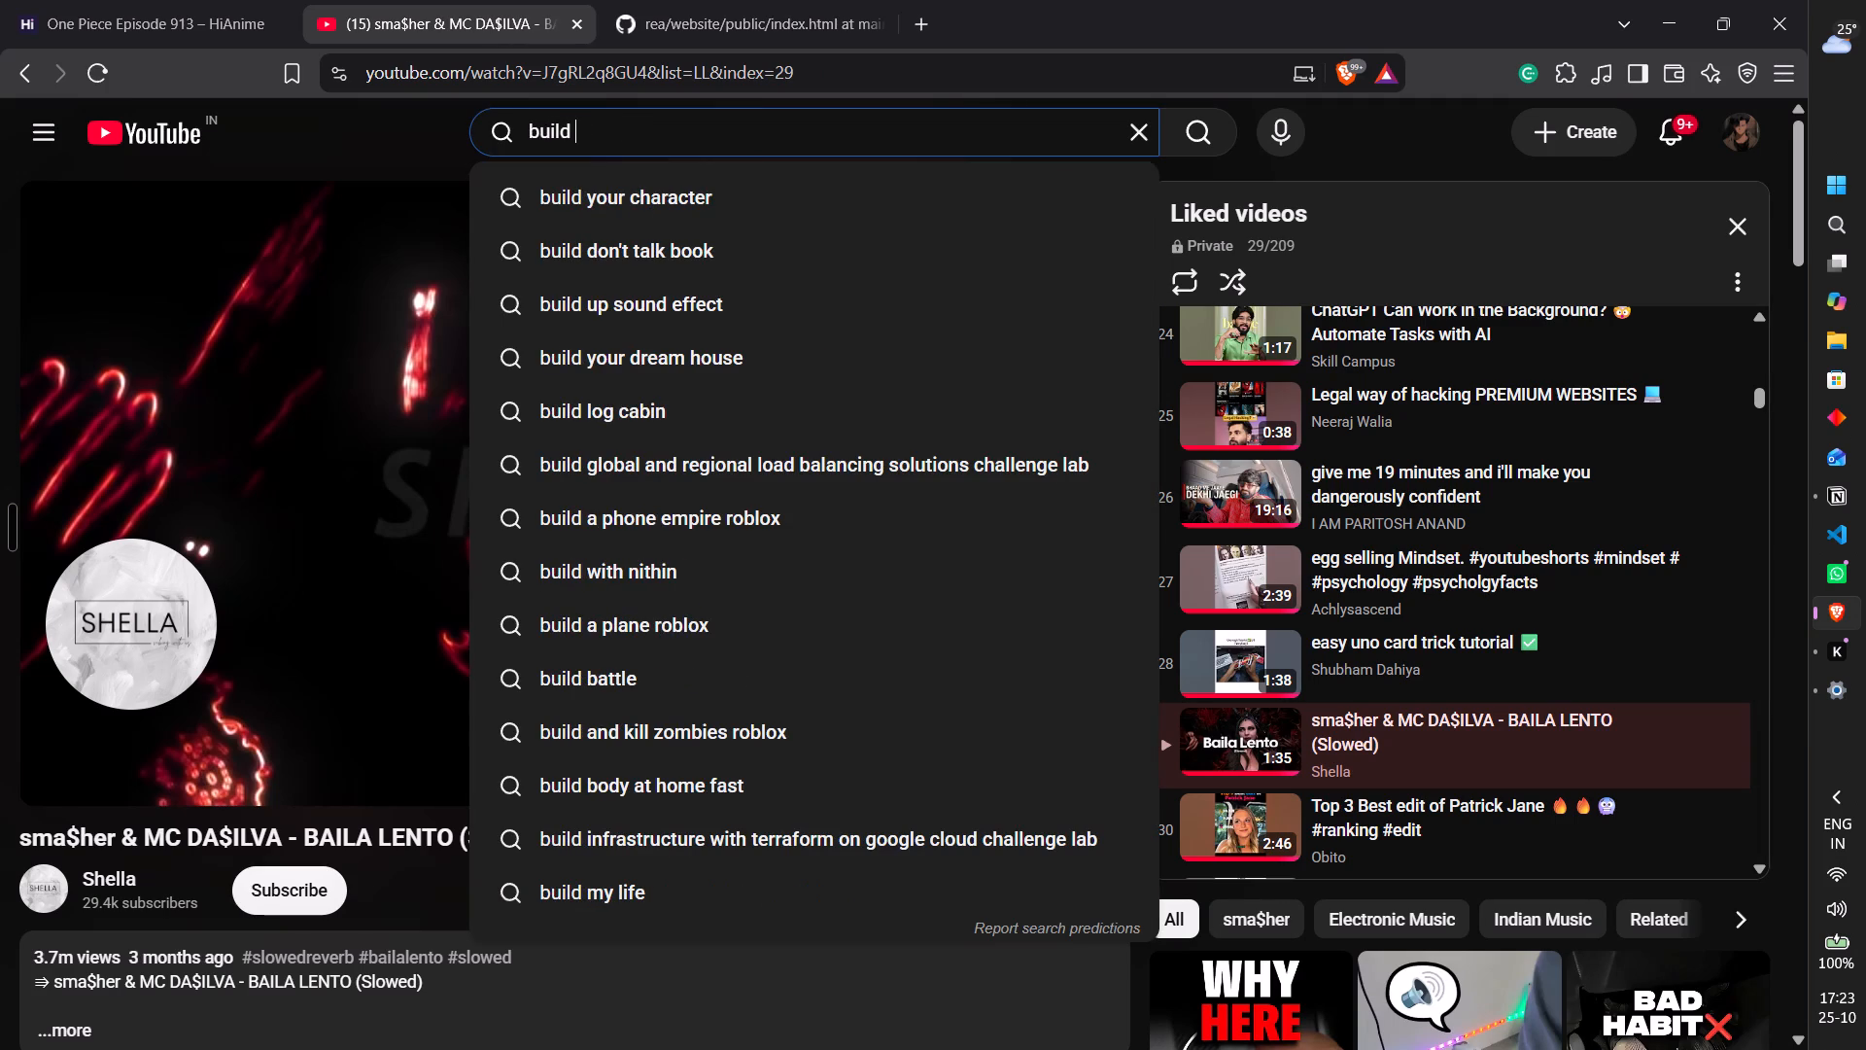
text(yuor)
key(space)
key(BackSpace)
key(BackSpace)
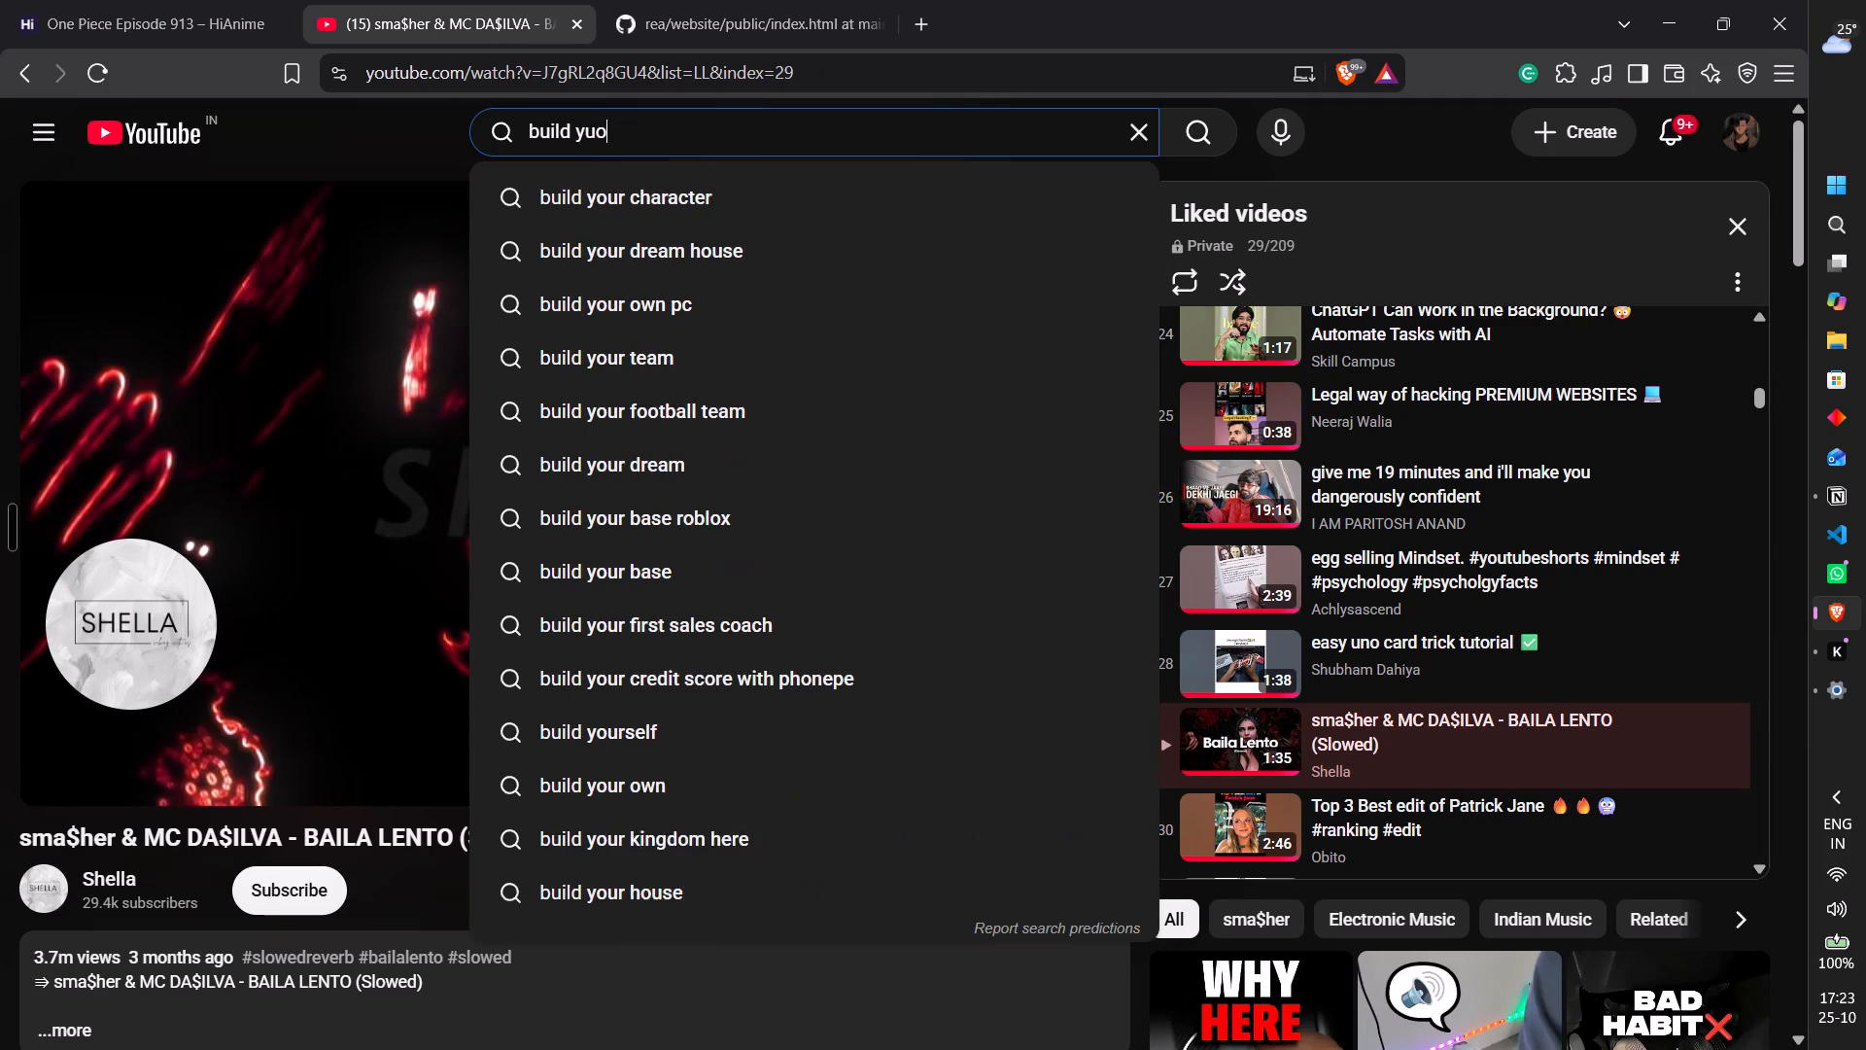
key(BackSpace)
key(BackSpace)
text(or)
key(BackSpace)
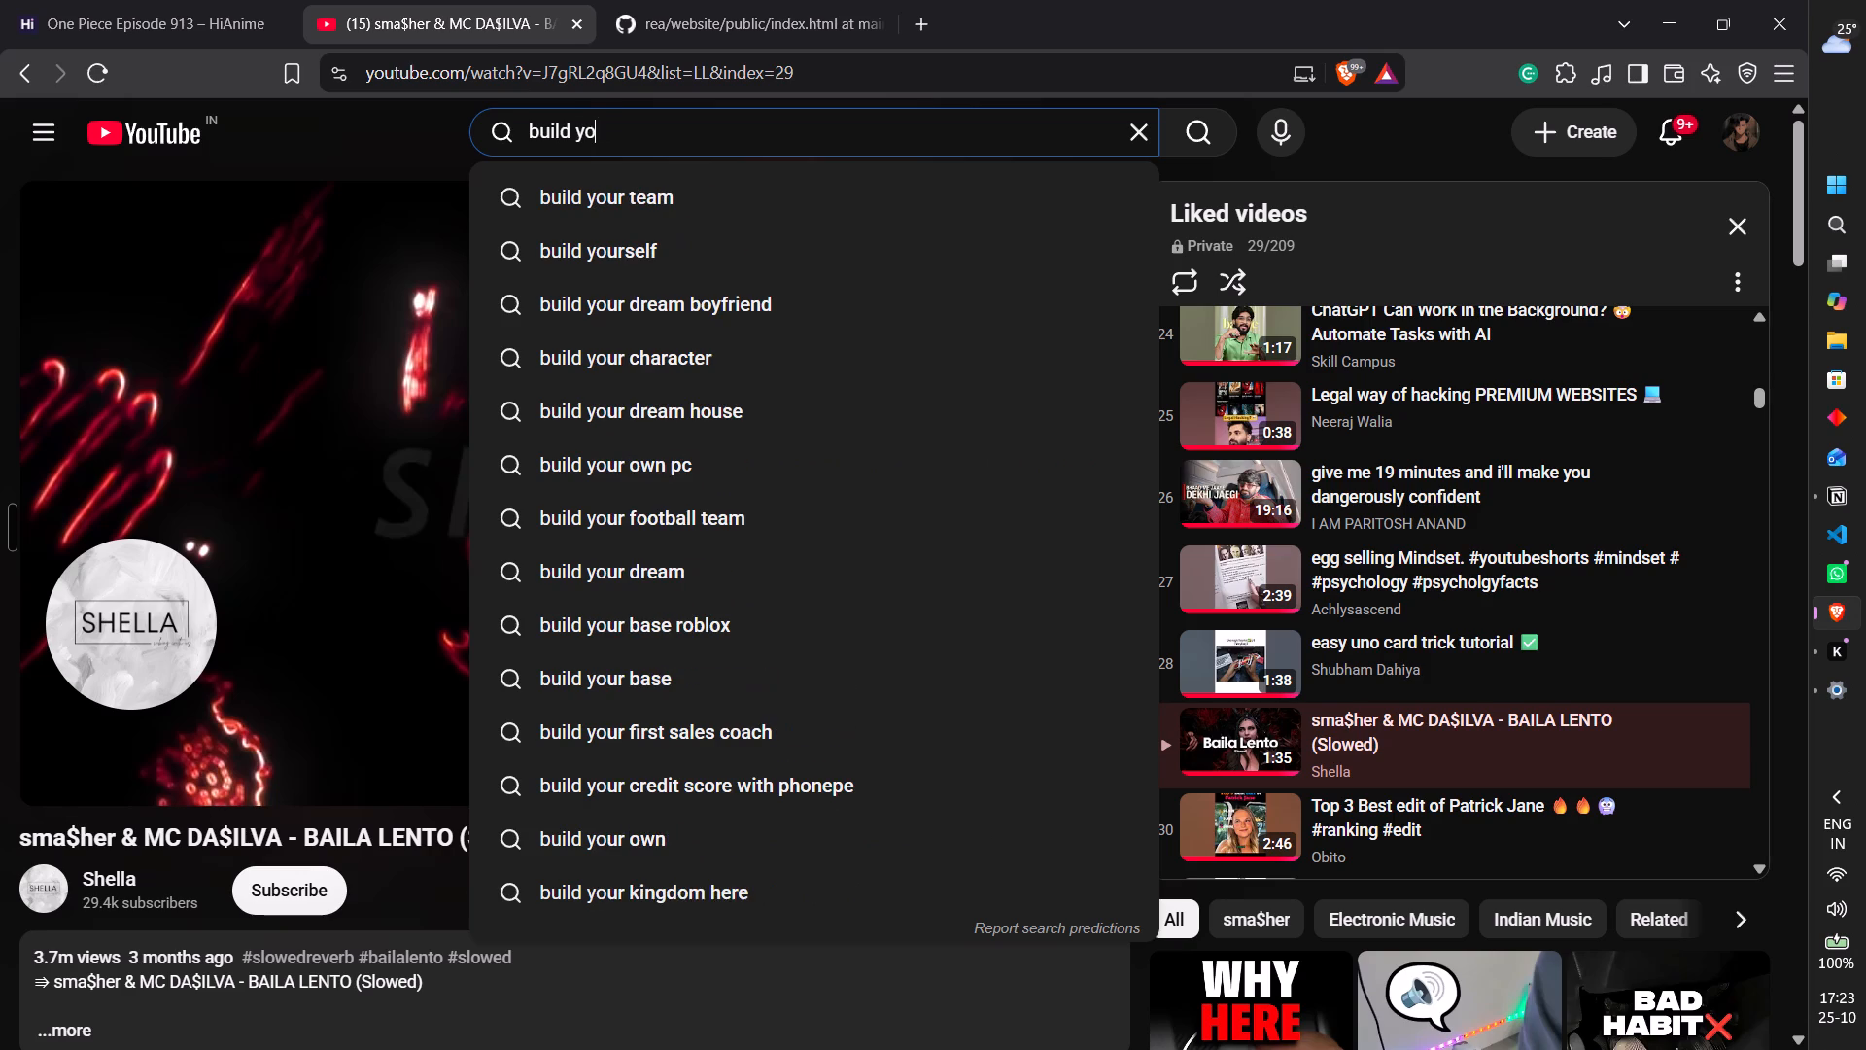
text(ur)
key(space)
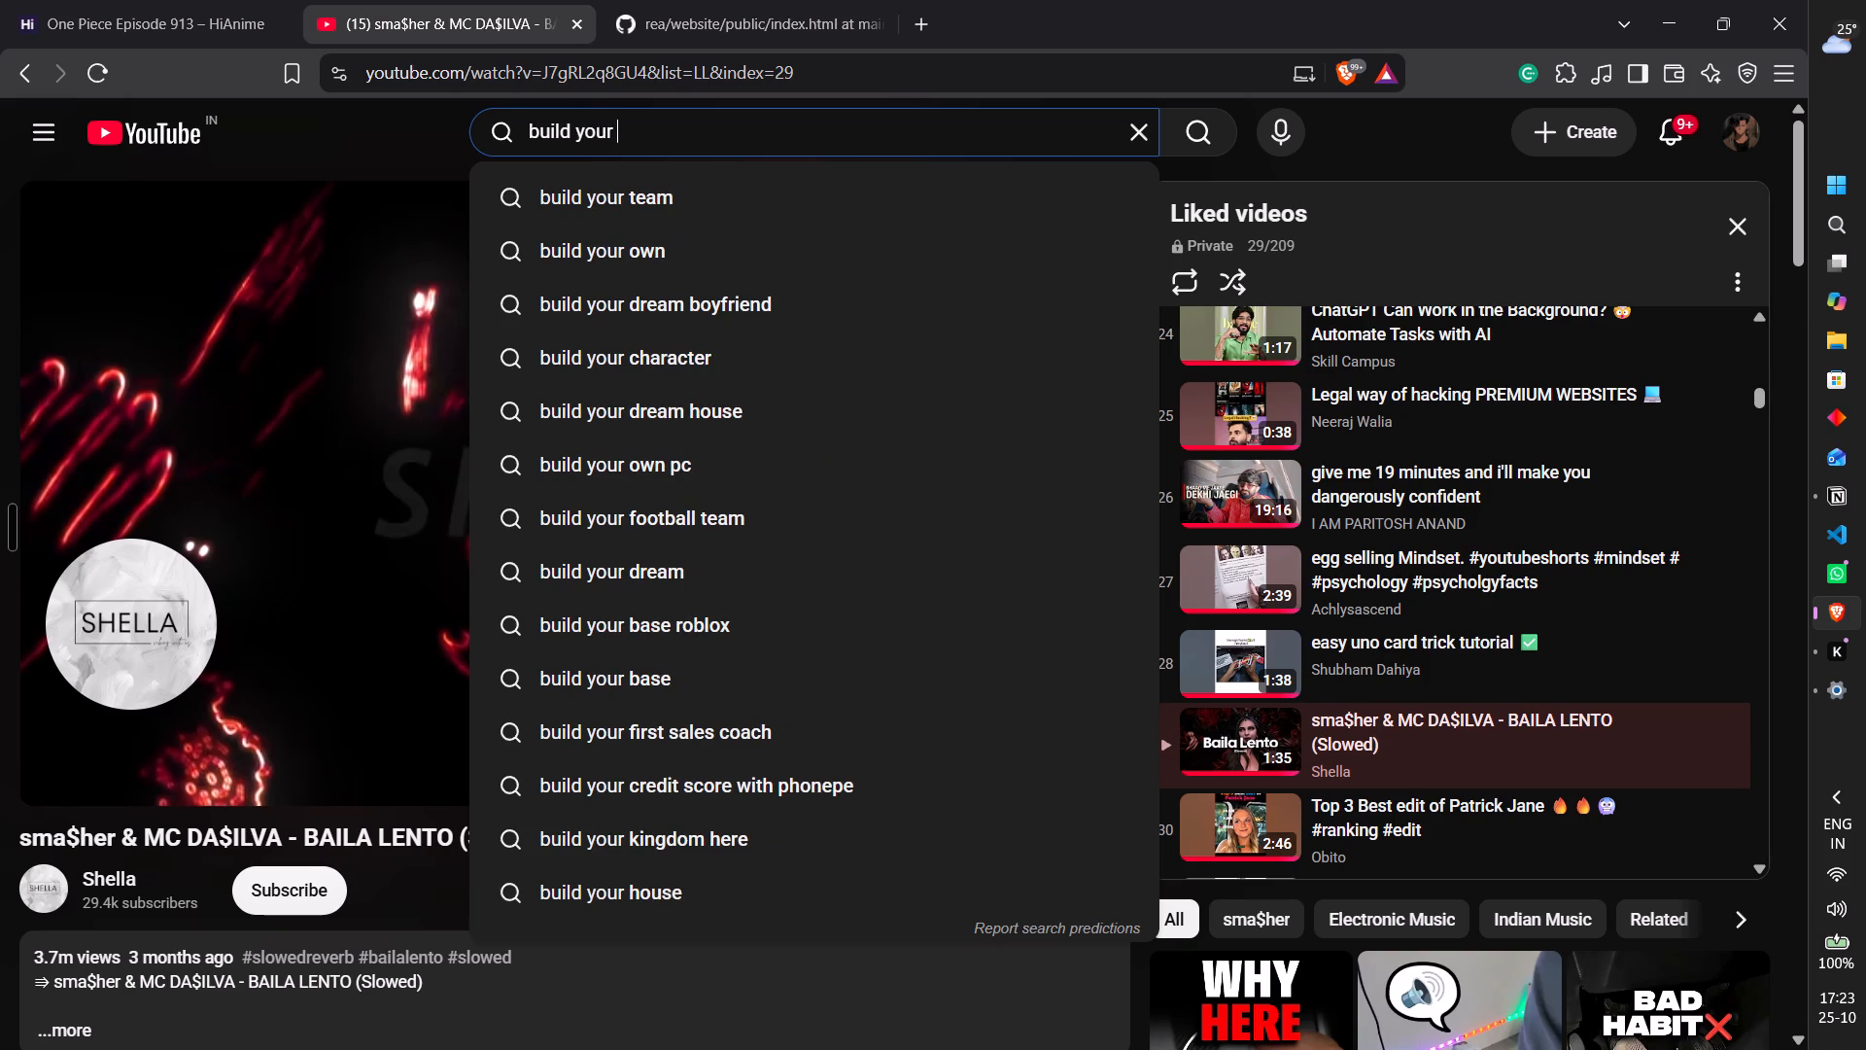
text(own)
key(space)
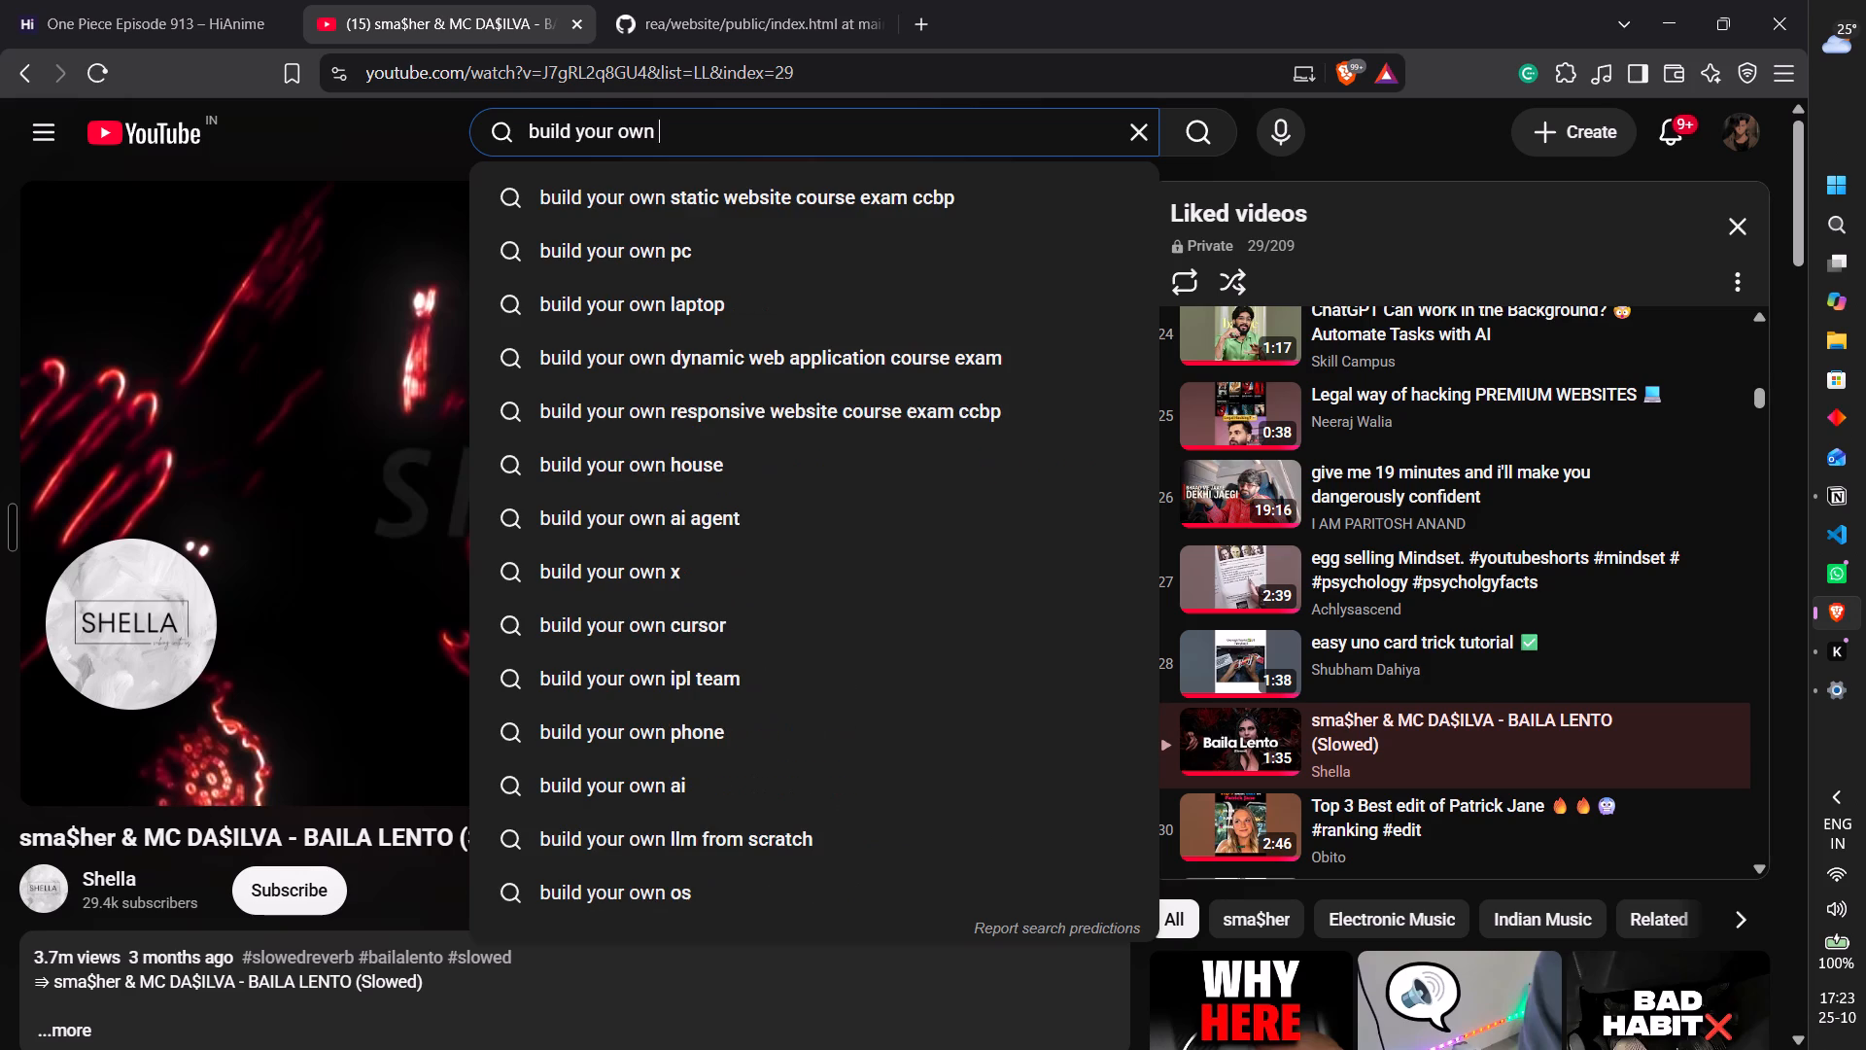
text(redu)
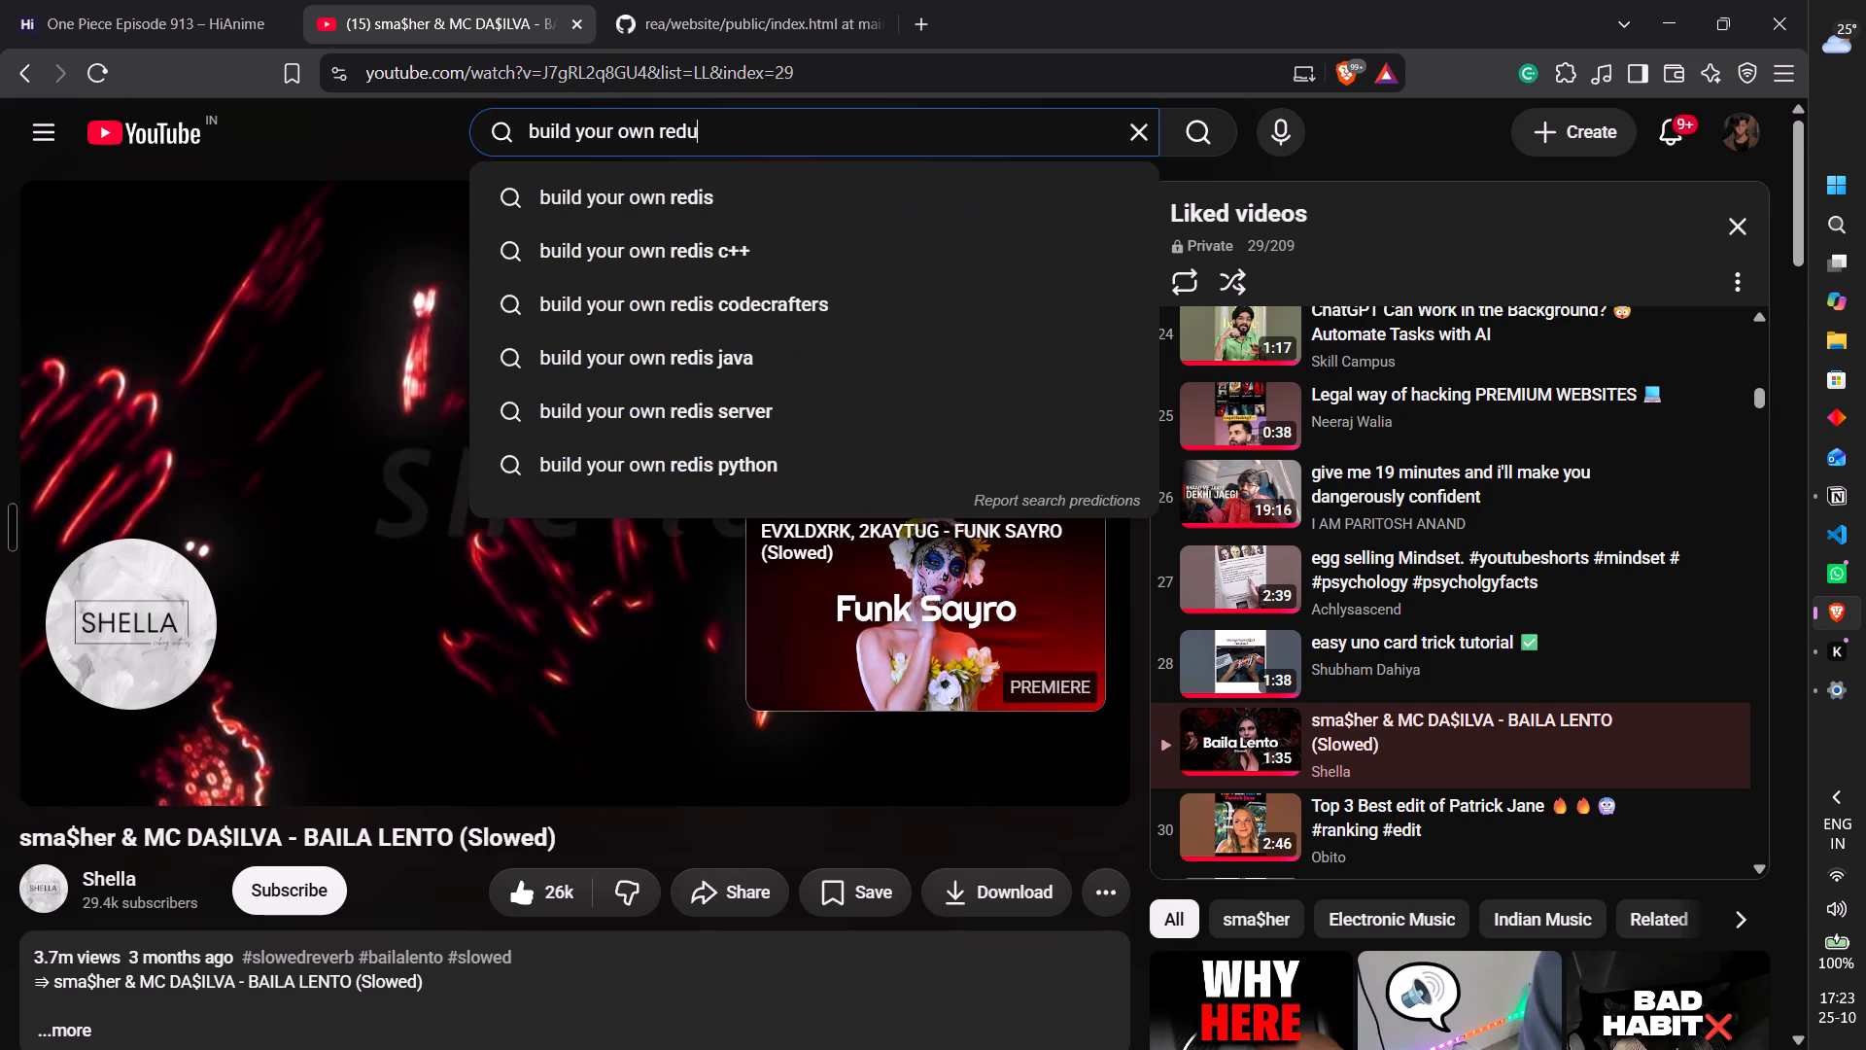
click(659, 358)
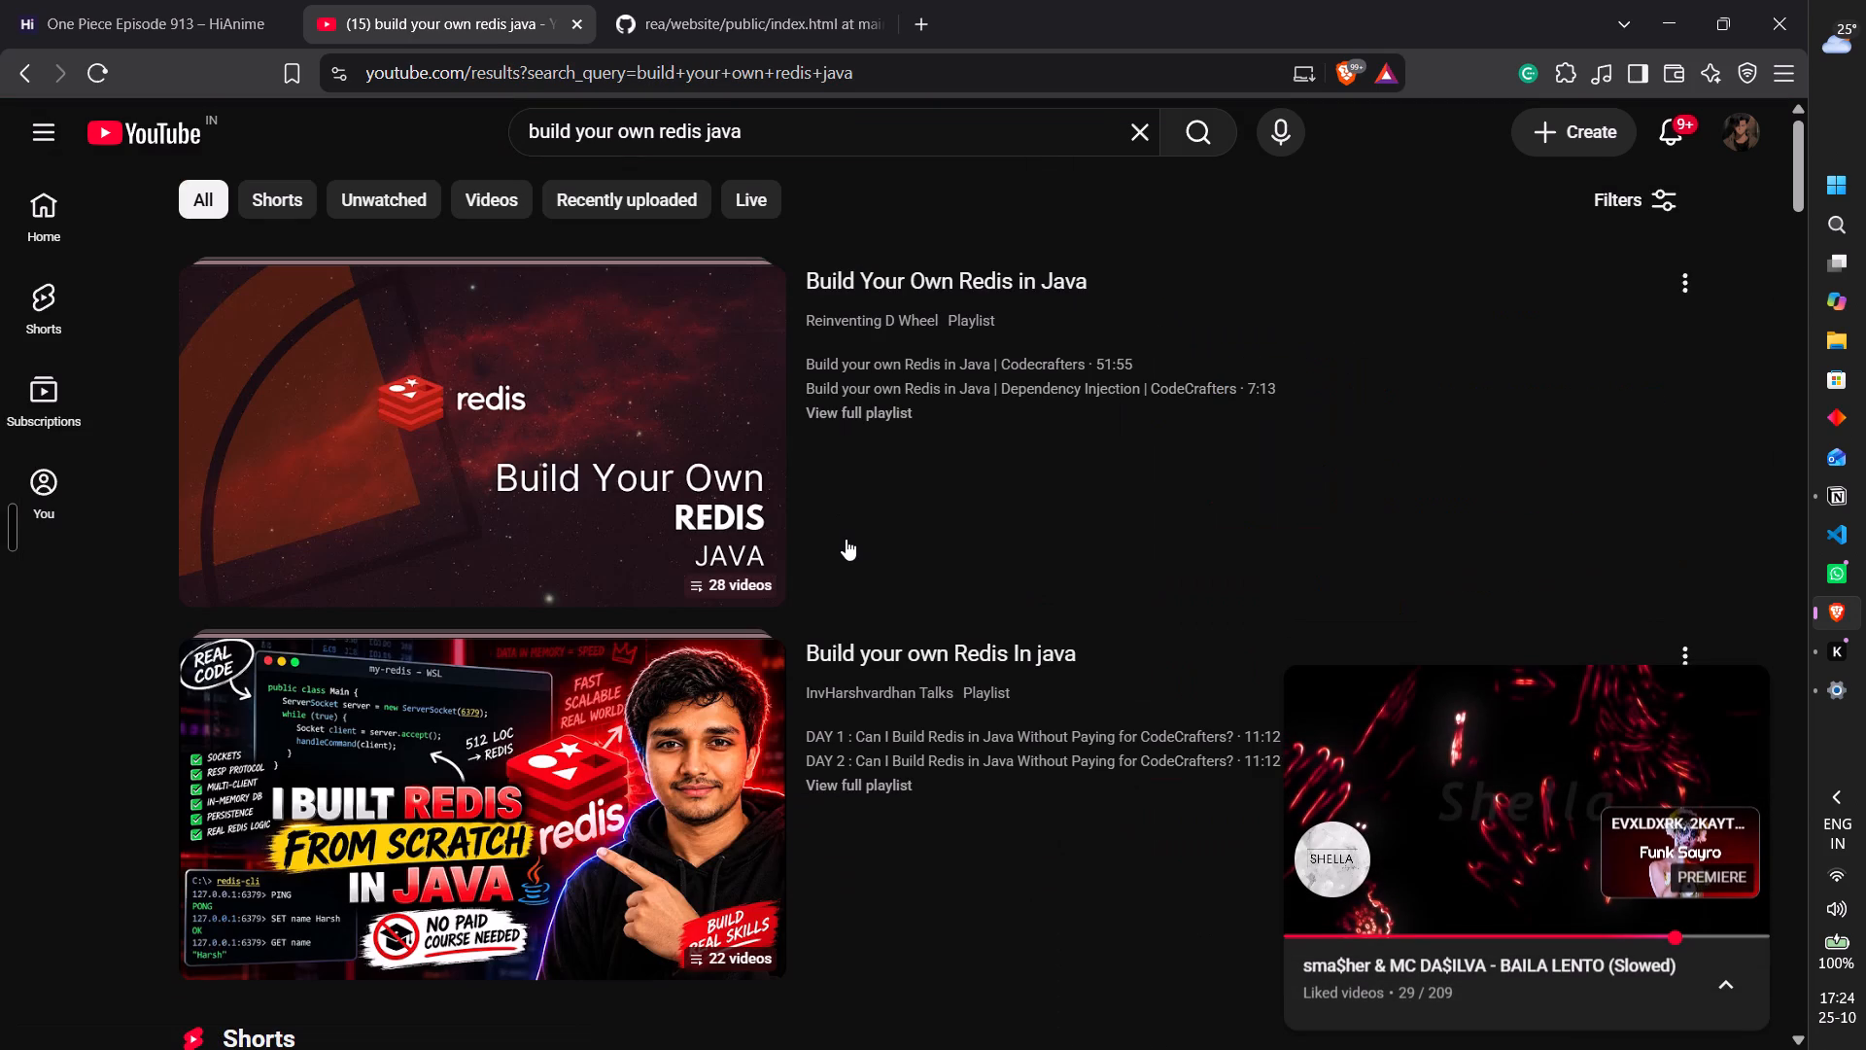
Copy the share link of the "Build your own Redis in Java | Codecrafters" video and close the share window.
scroll(995, 784, down, 5)
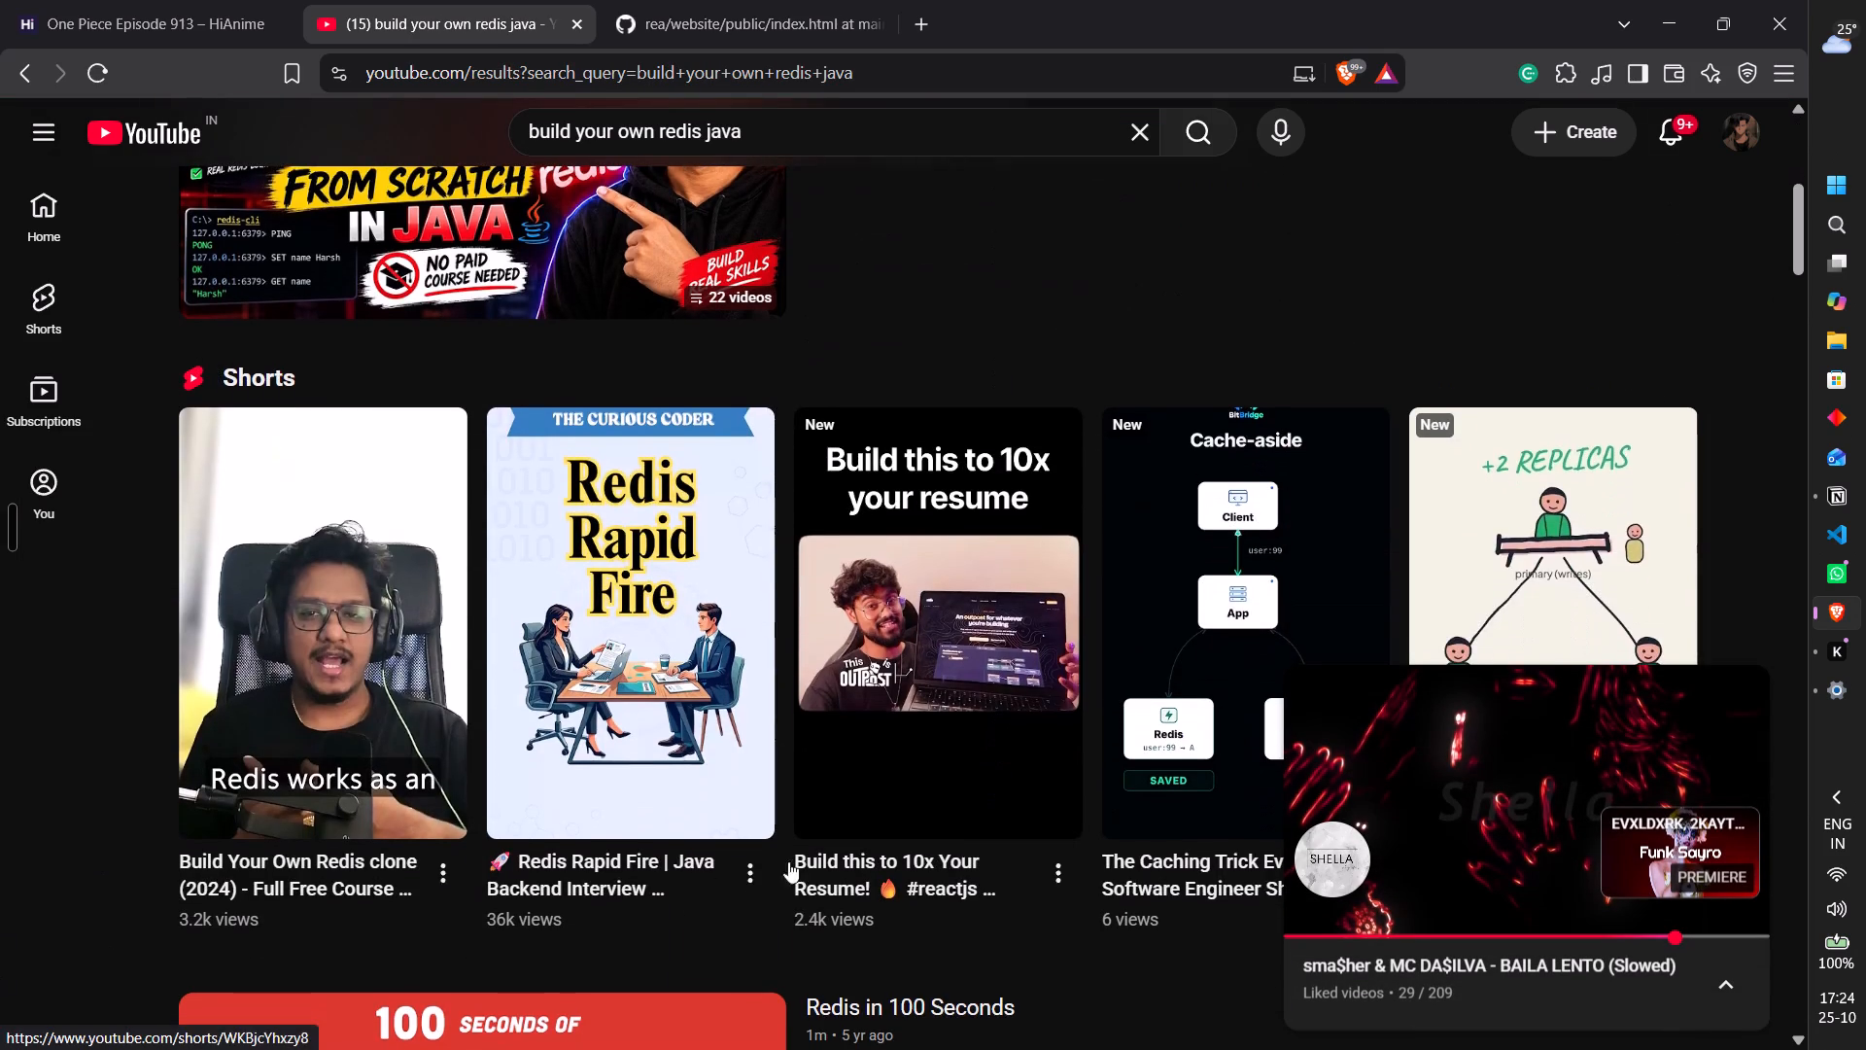
scroll(574, 927, right, 4)
scroll(574, 927, down, 4)
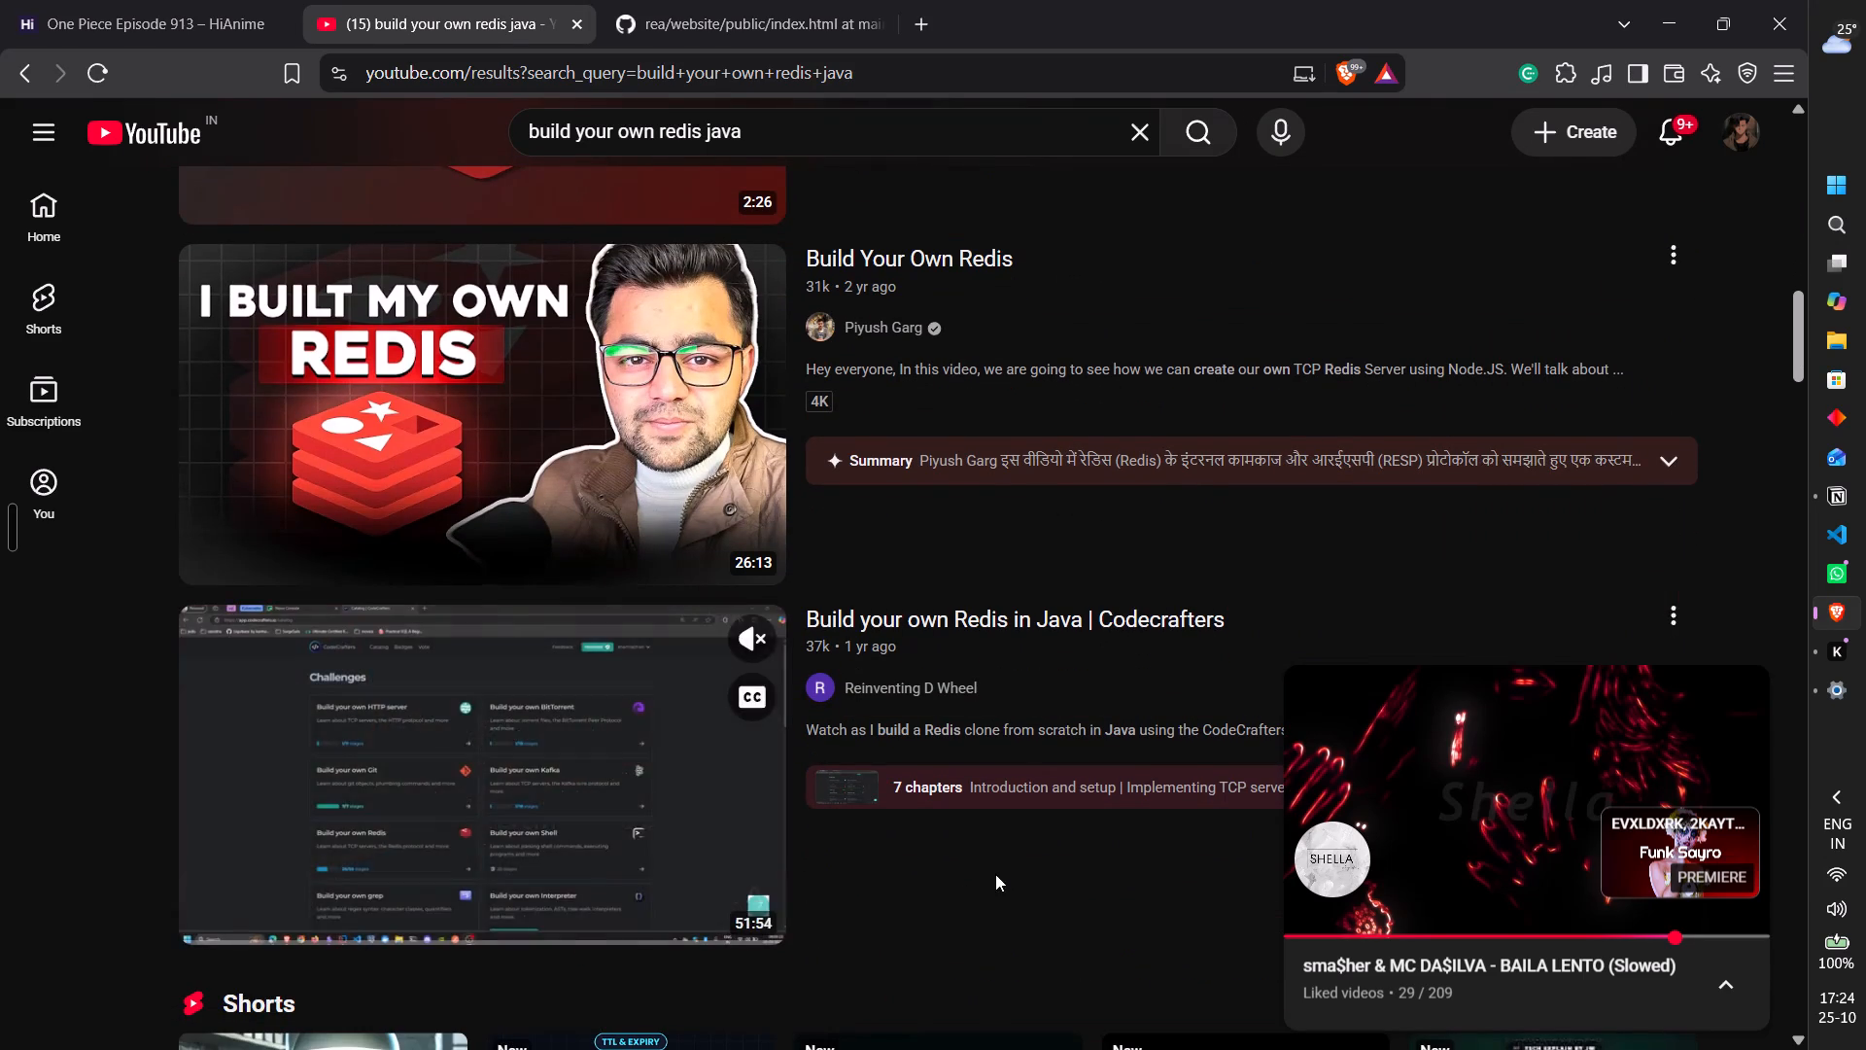
scroll(995, 874, down, 1)
click(1667, 438)
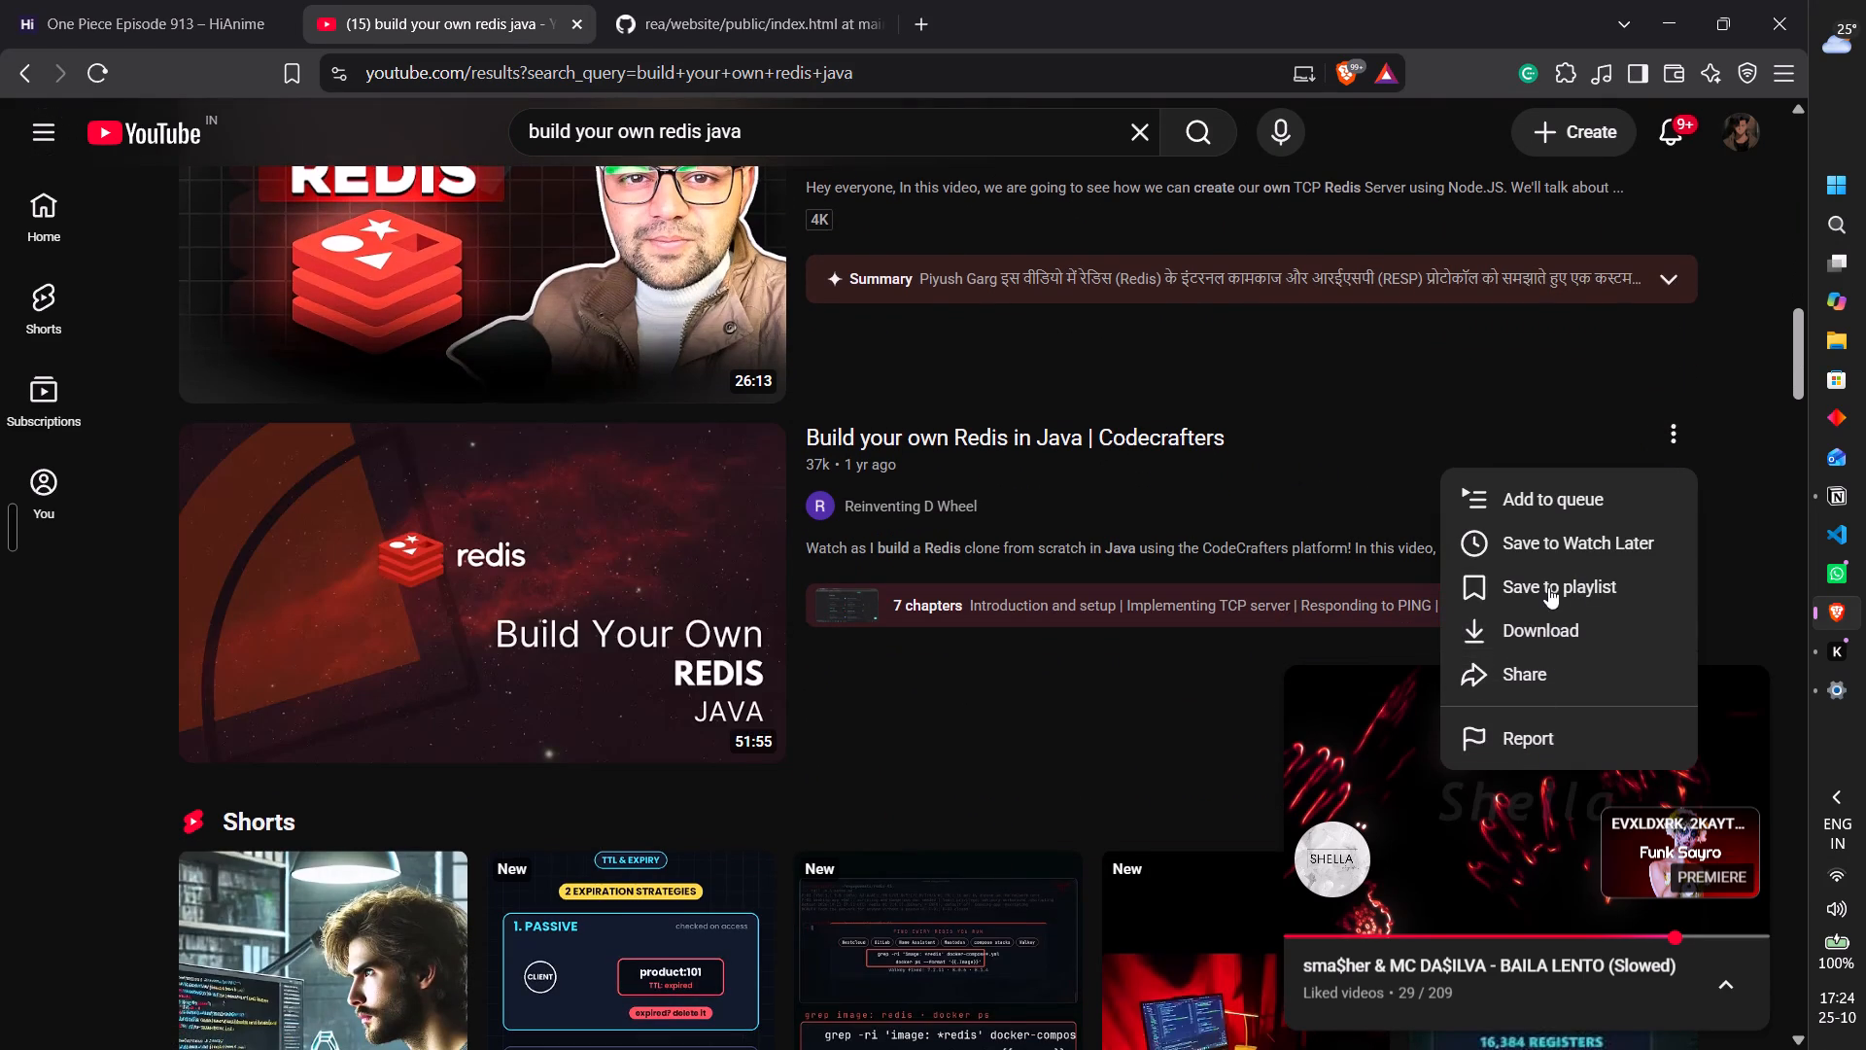
click(1536, 666)
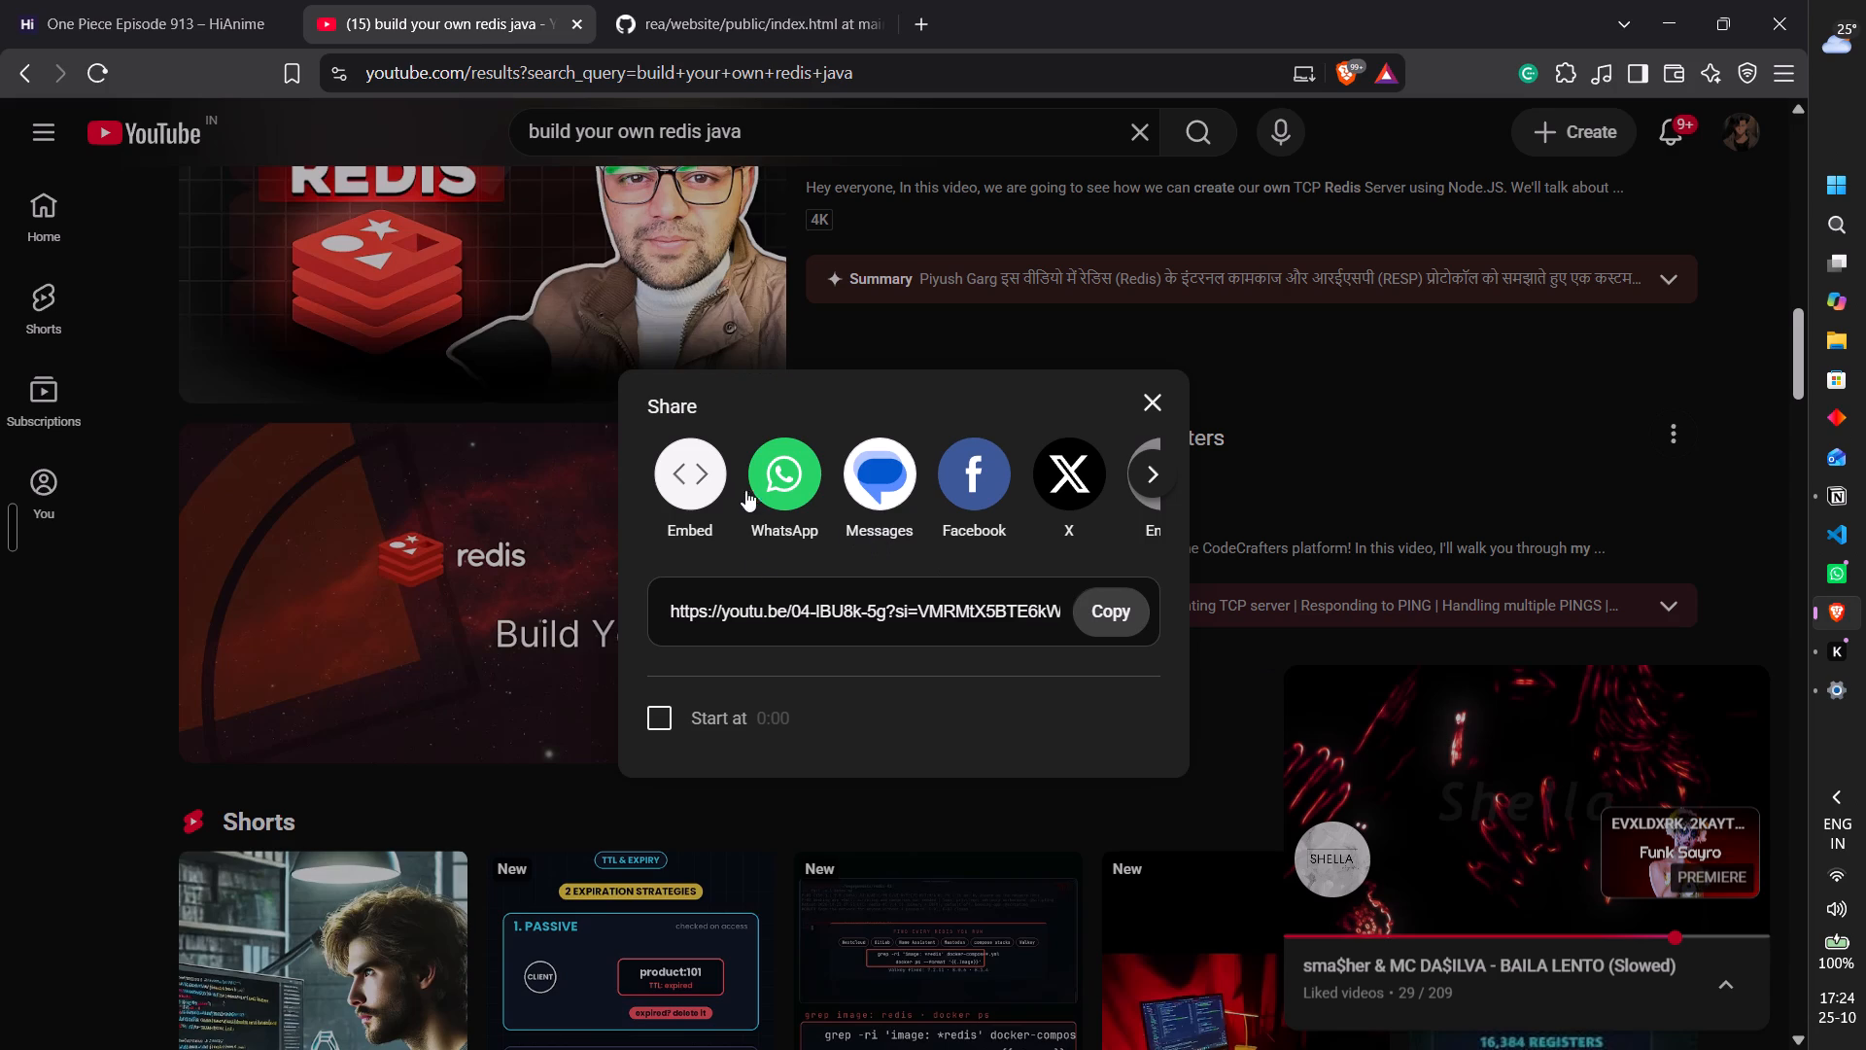
click(1108, 615)
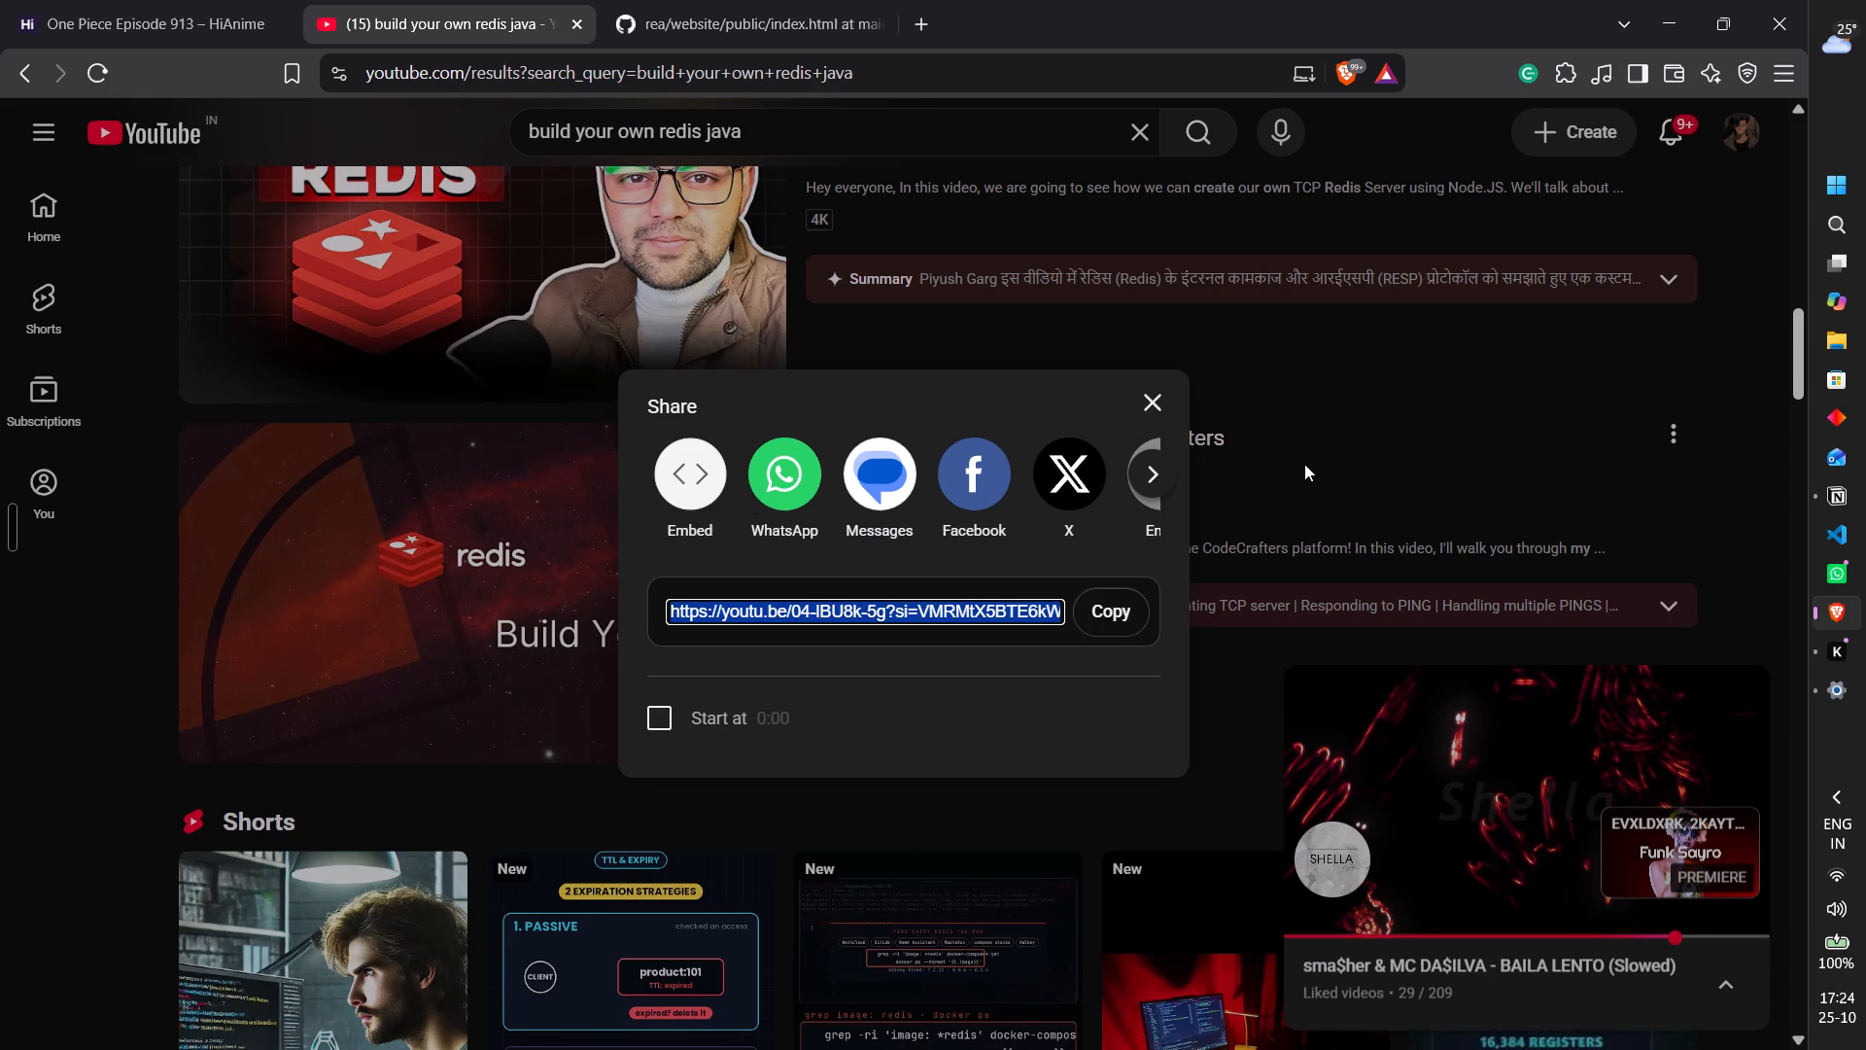
click(1306, 464)
Copy the title text of the "Build your own Redis in Java | Codecrafters" video.
drag(1253, 441, 949, 436)
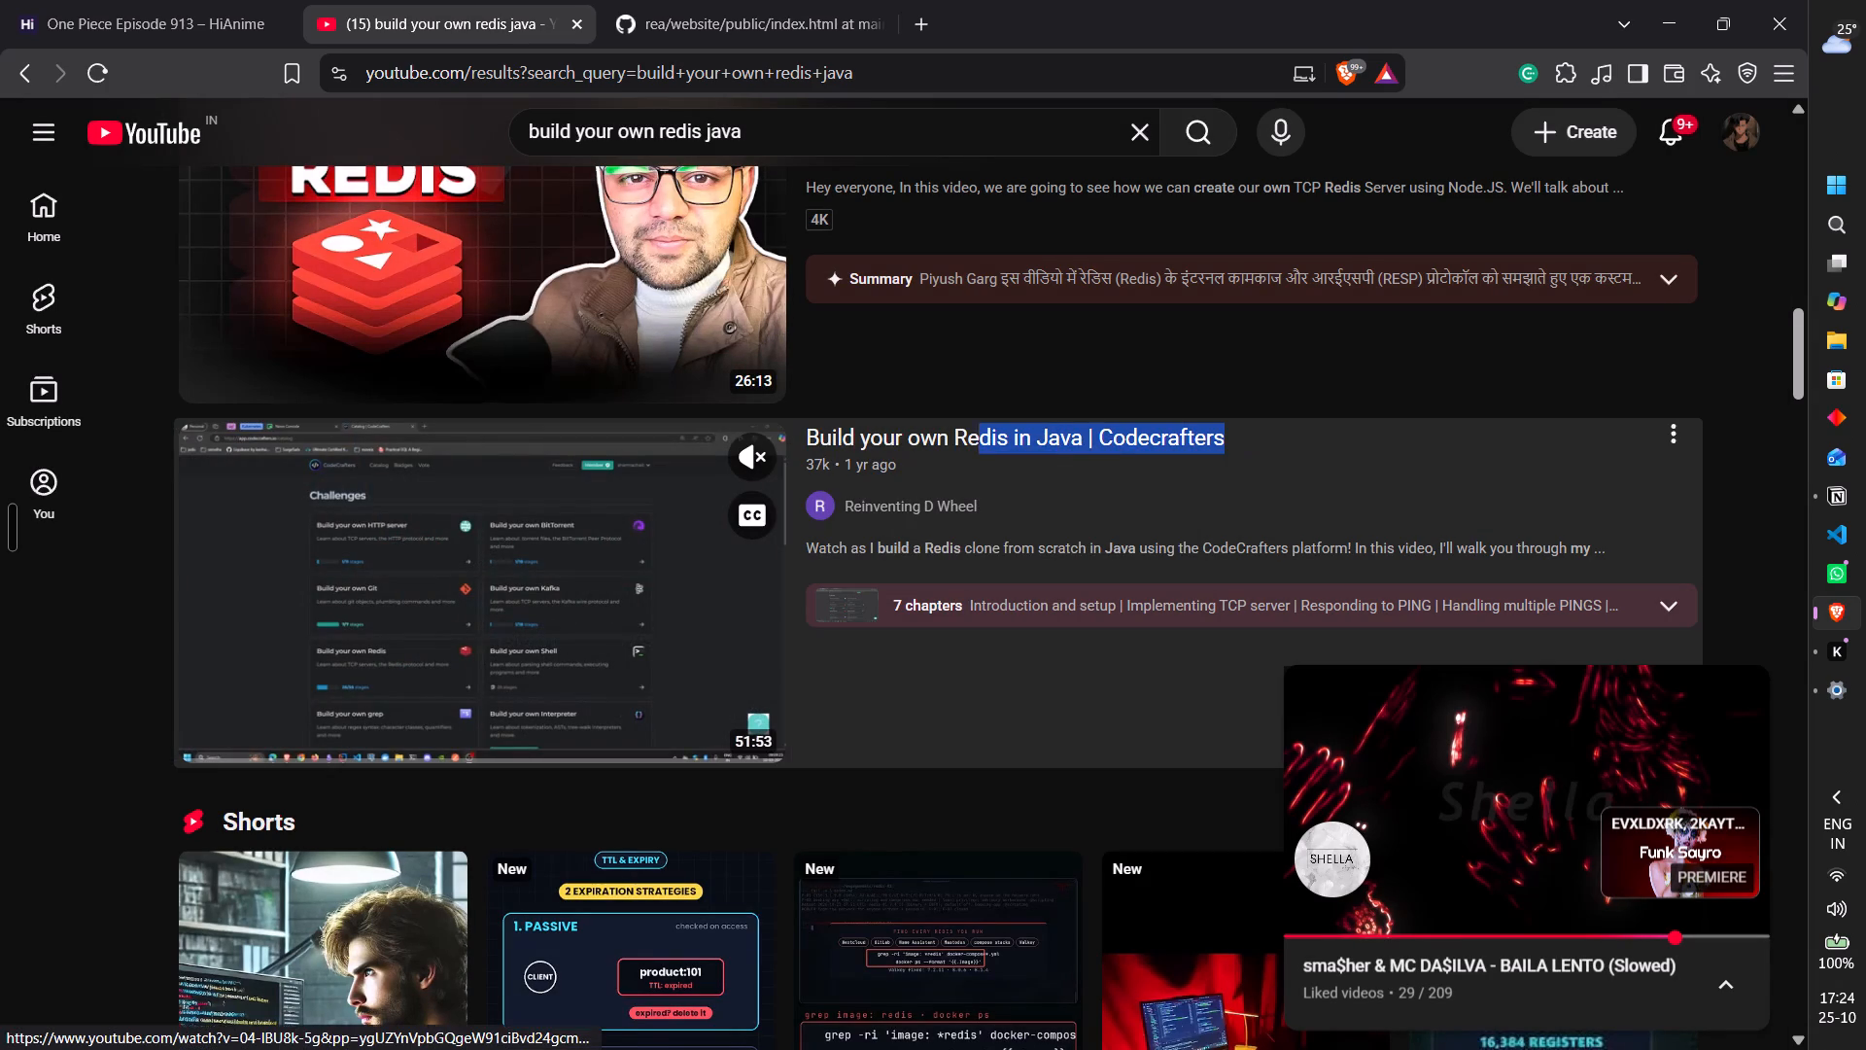
drag(949, 436, 802, 438)
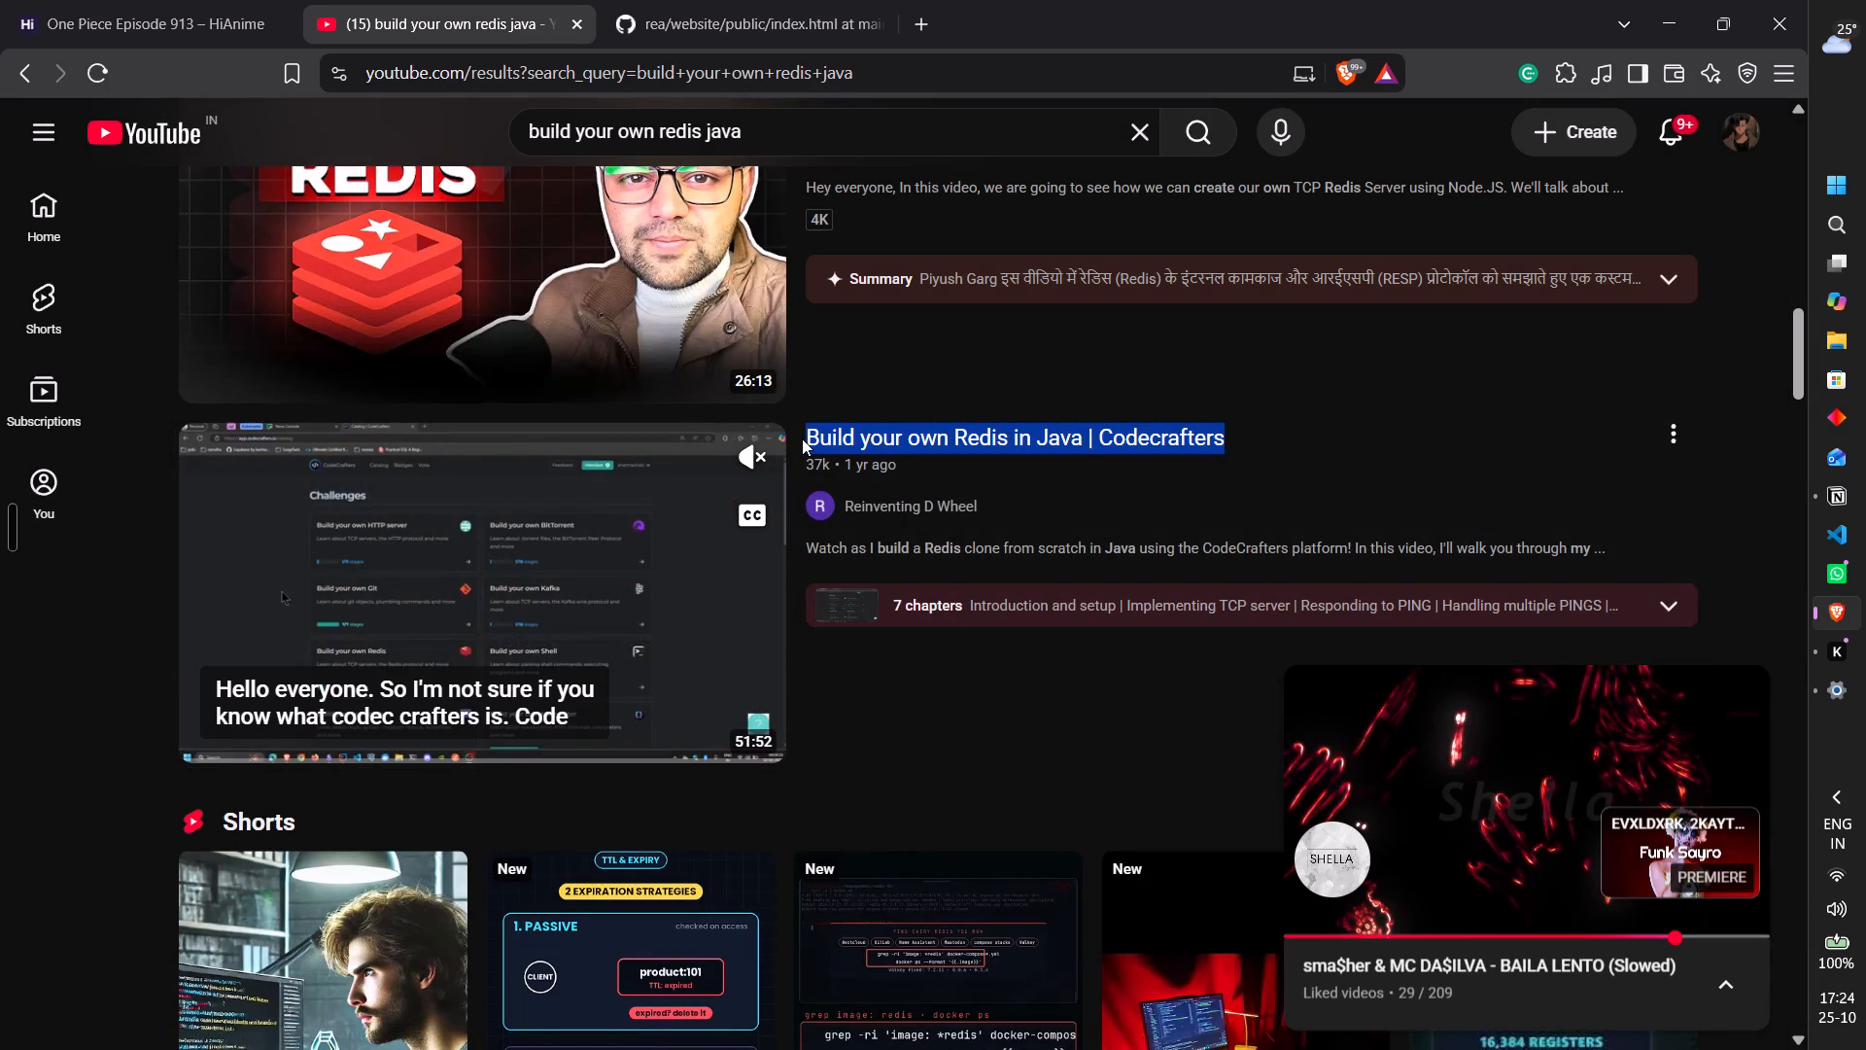
key(ctrl+c)
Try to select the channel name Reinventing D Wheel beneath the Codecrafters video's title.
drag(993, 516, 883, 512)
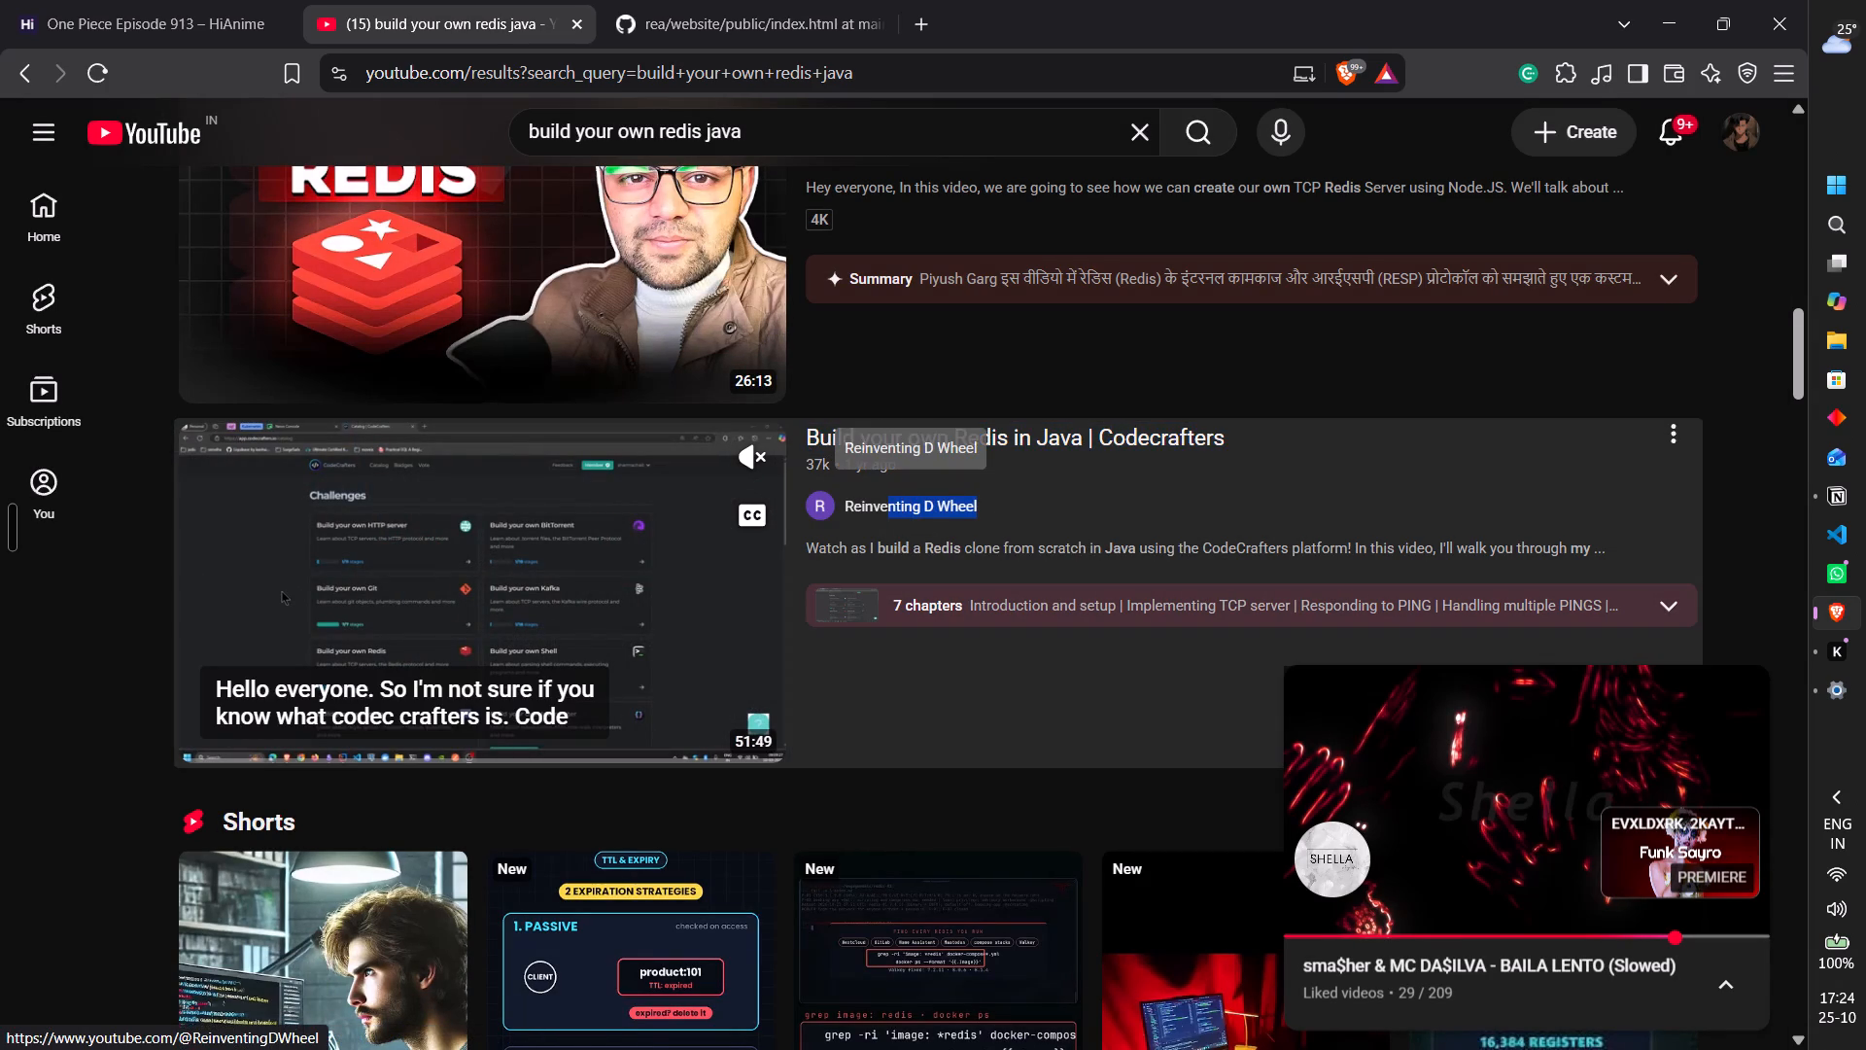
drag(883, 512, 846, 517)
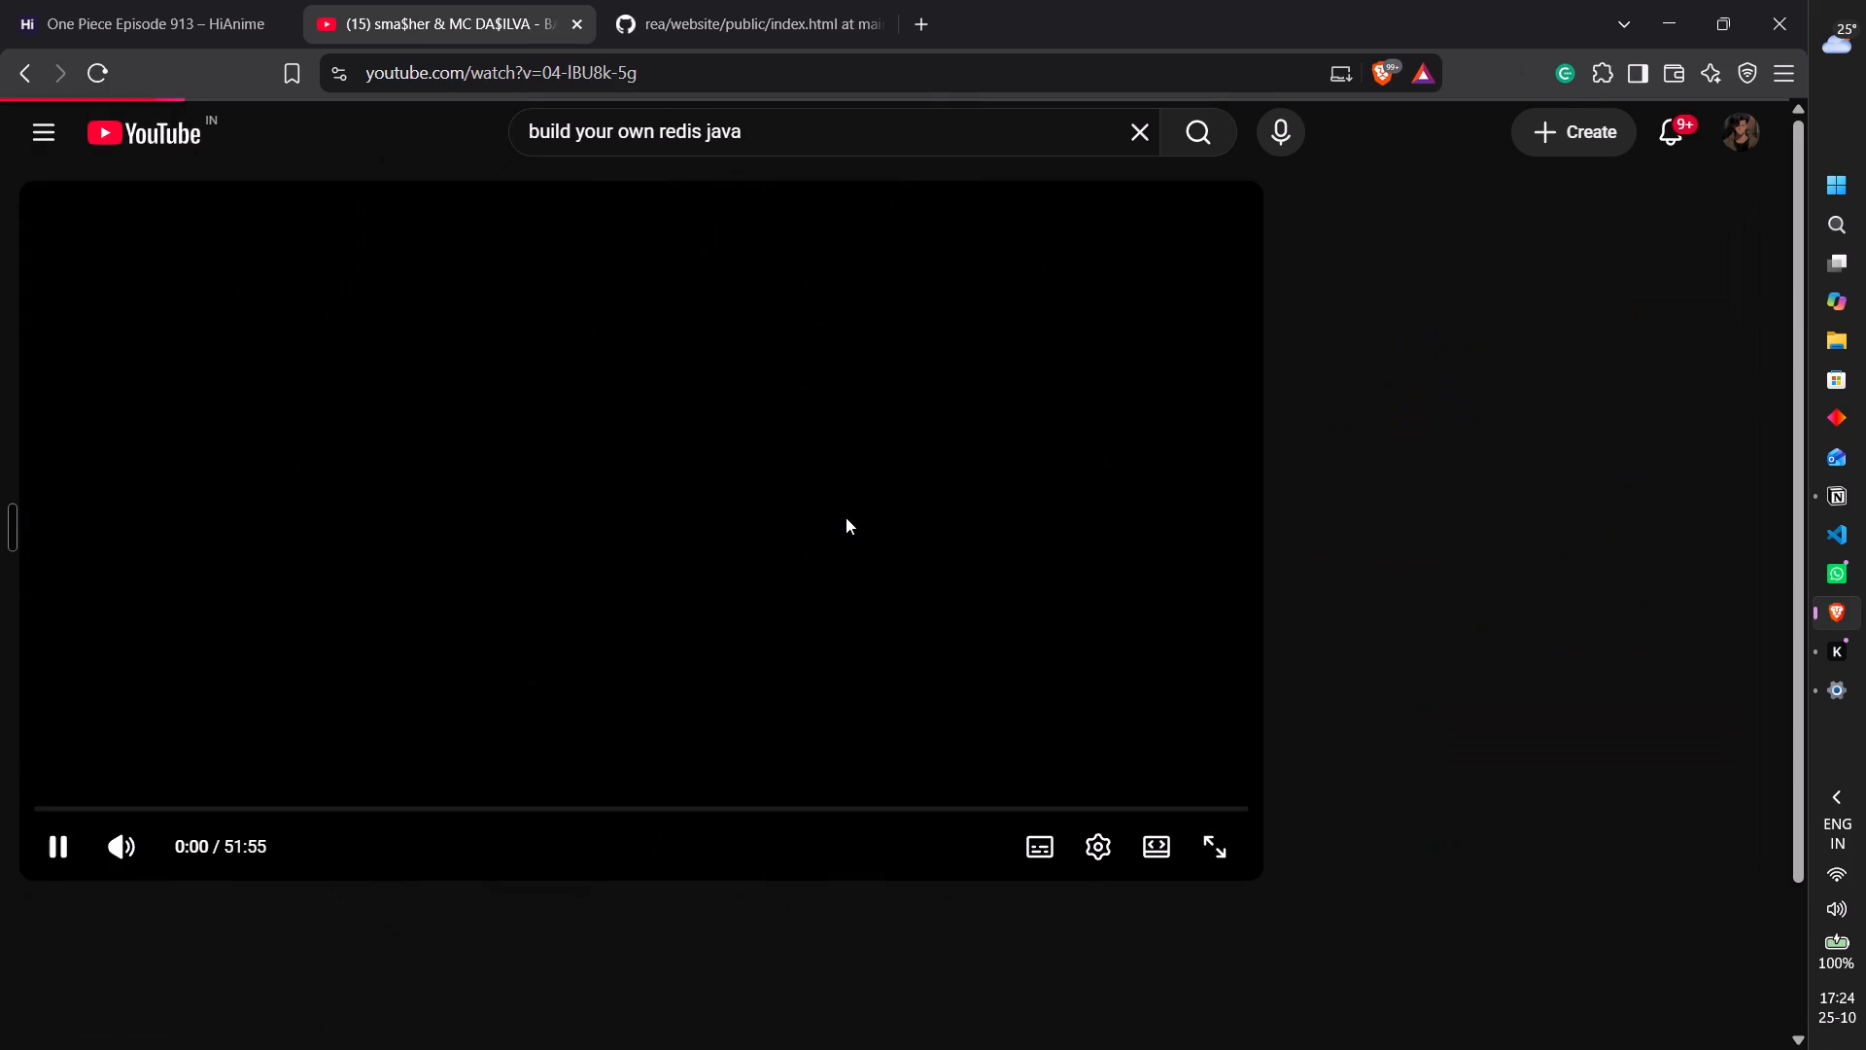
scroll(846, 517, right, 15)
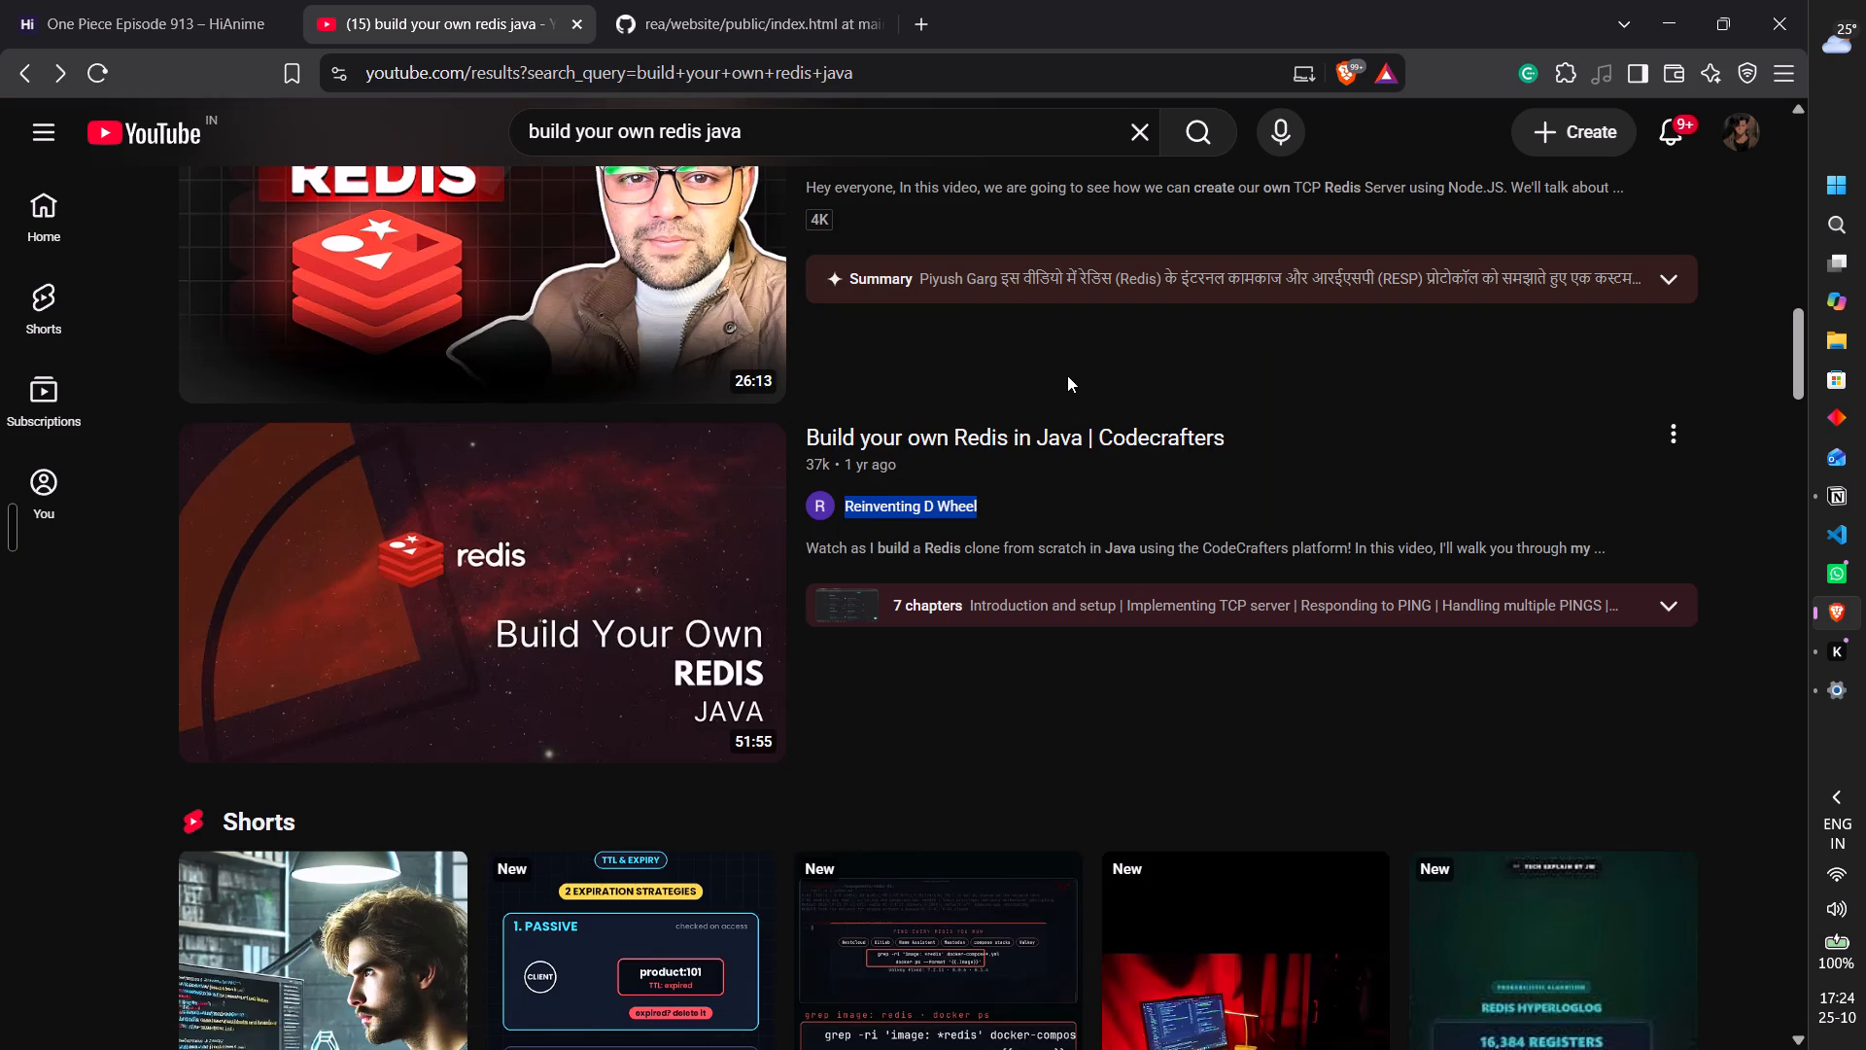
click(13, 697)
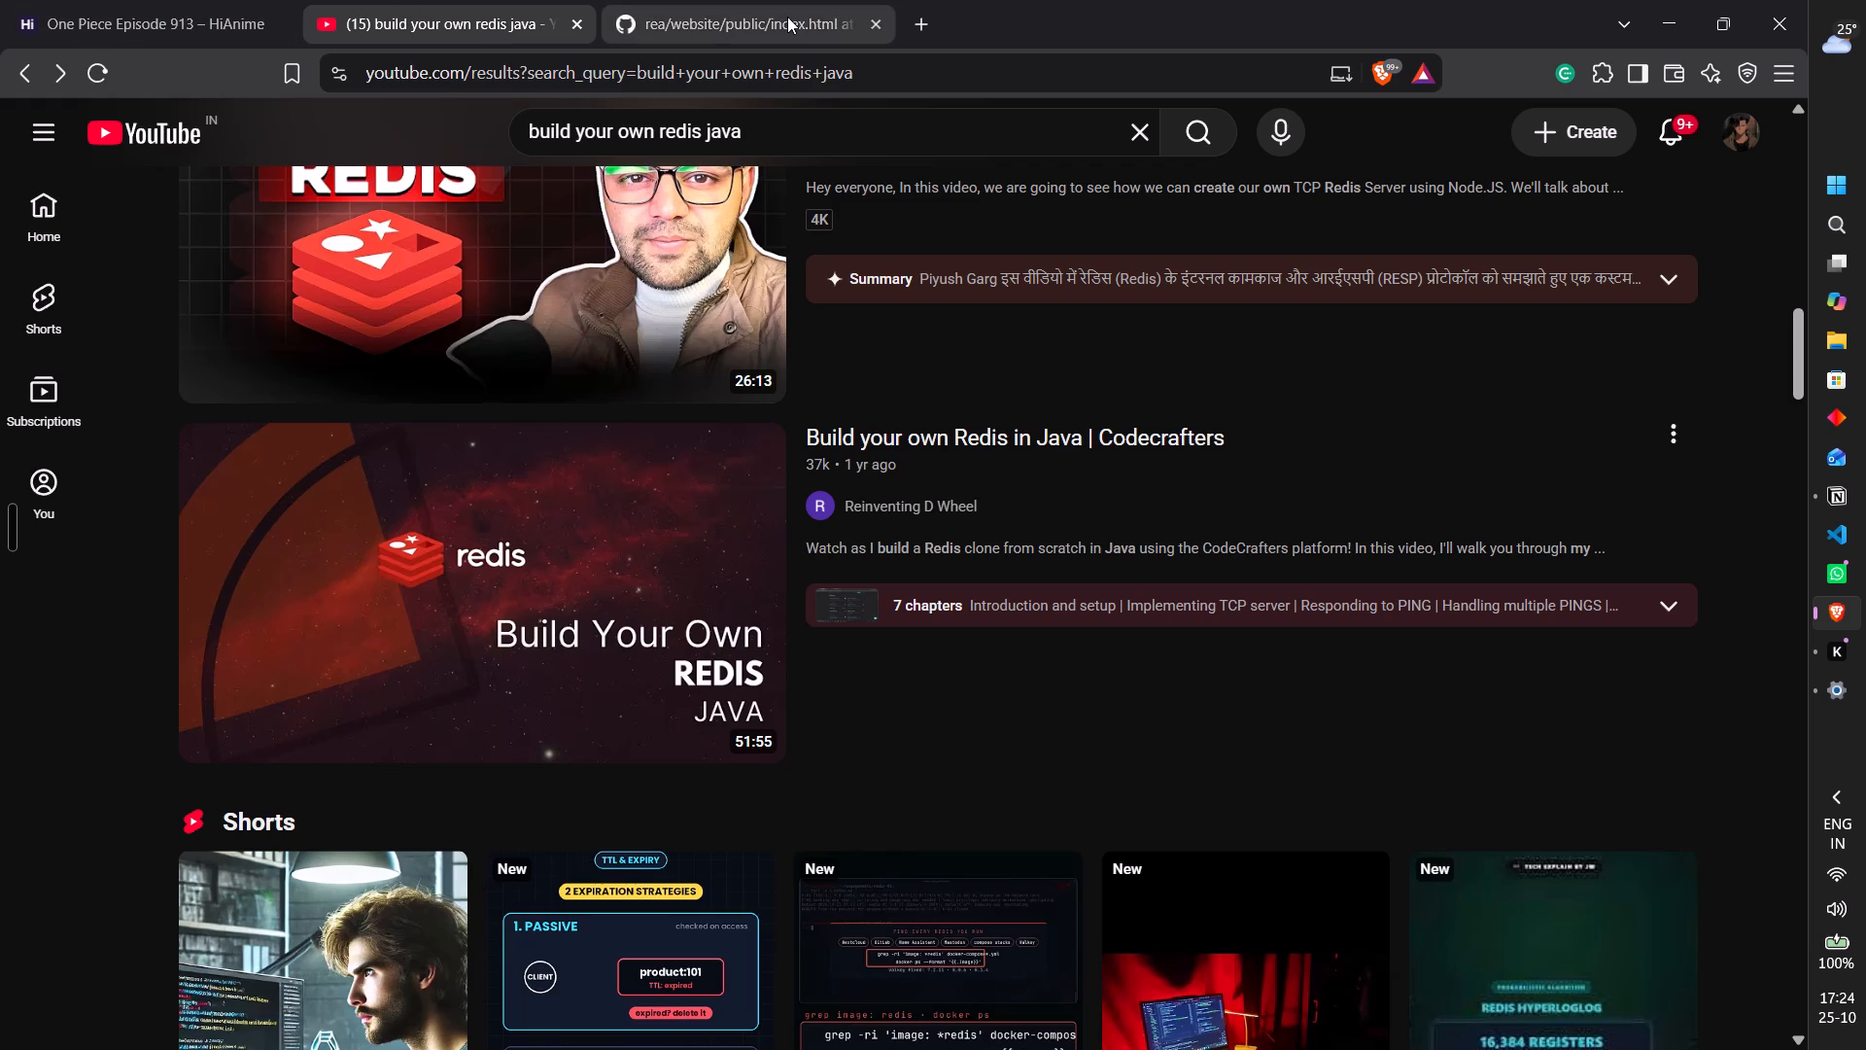
Switch to Notion and look through the area groups and columns of the Resources table.
key(alt+Tab)
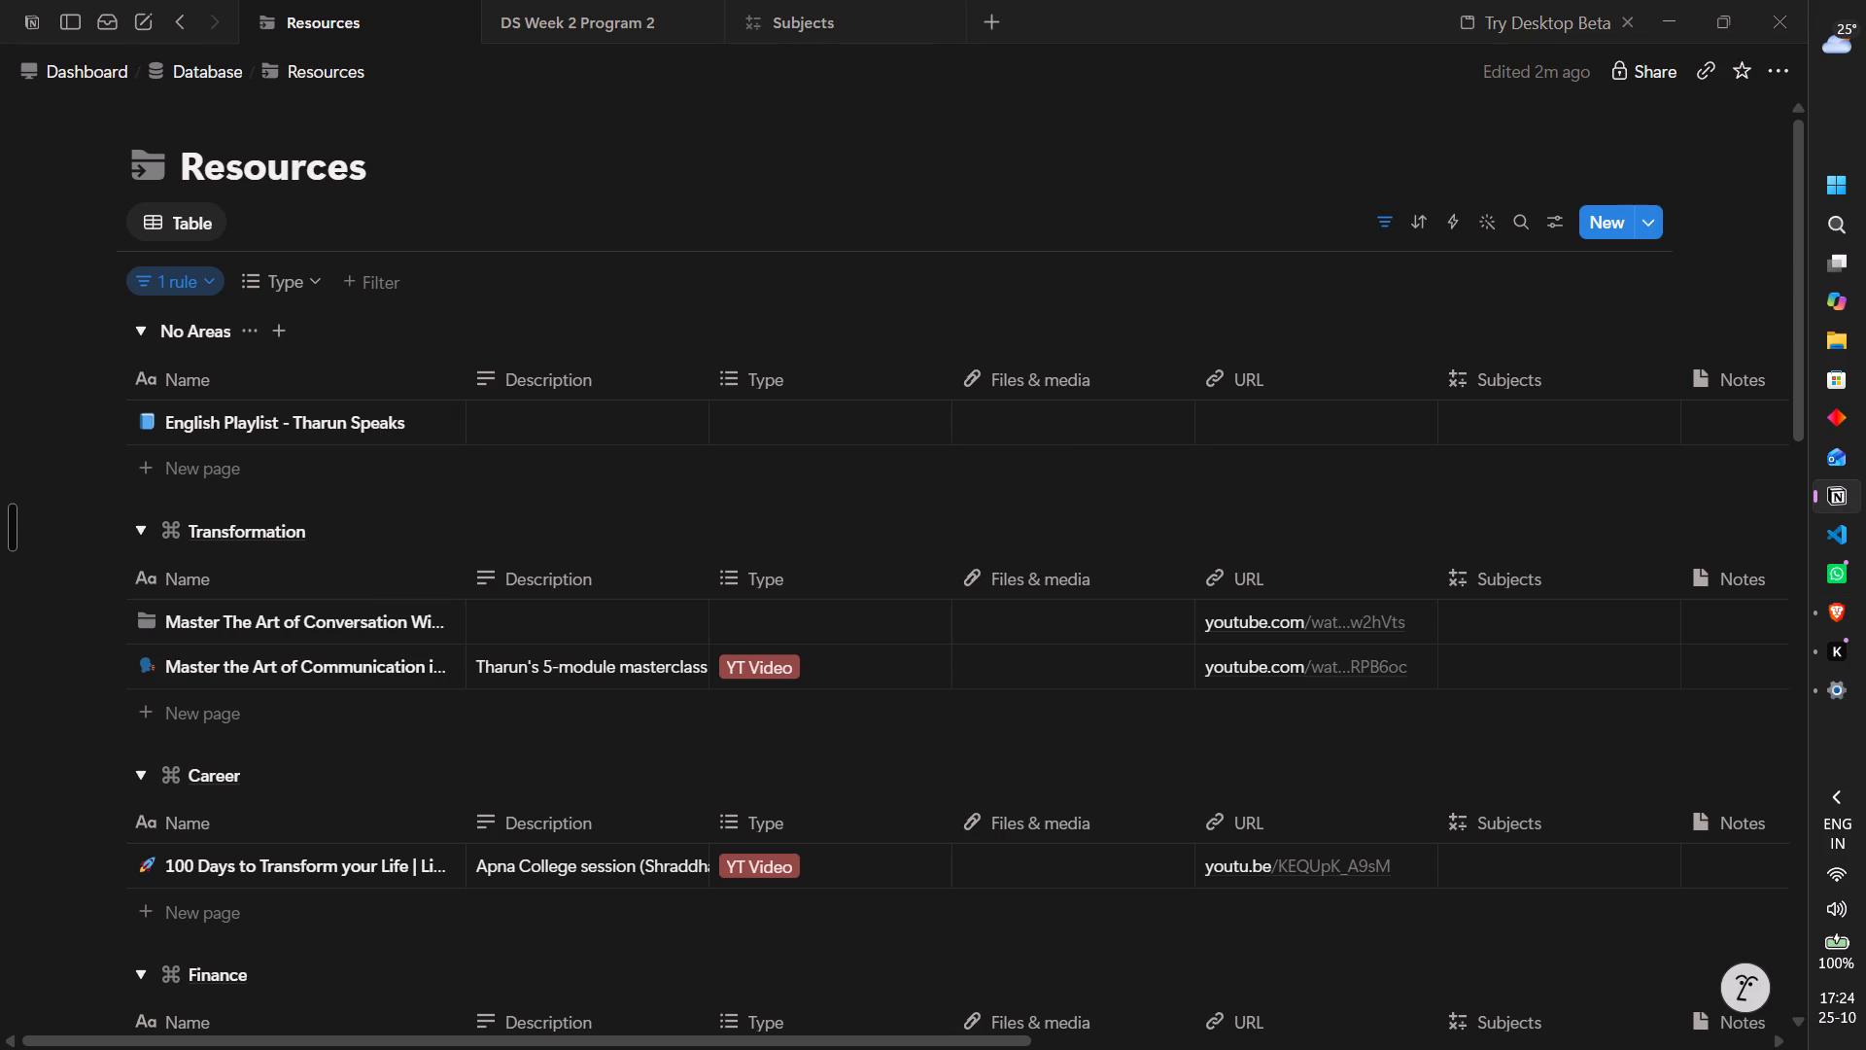
scroll(311, 635, down, 1)
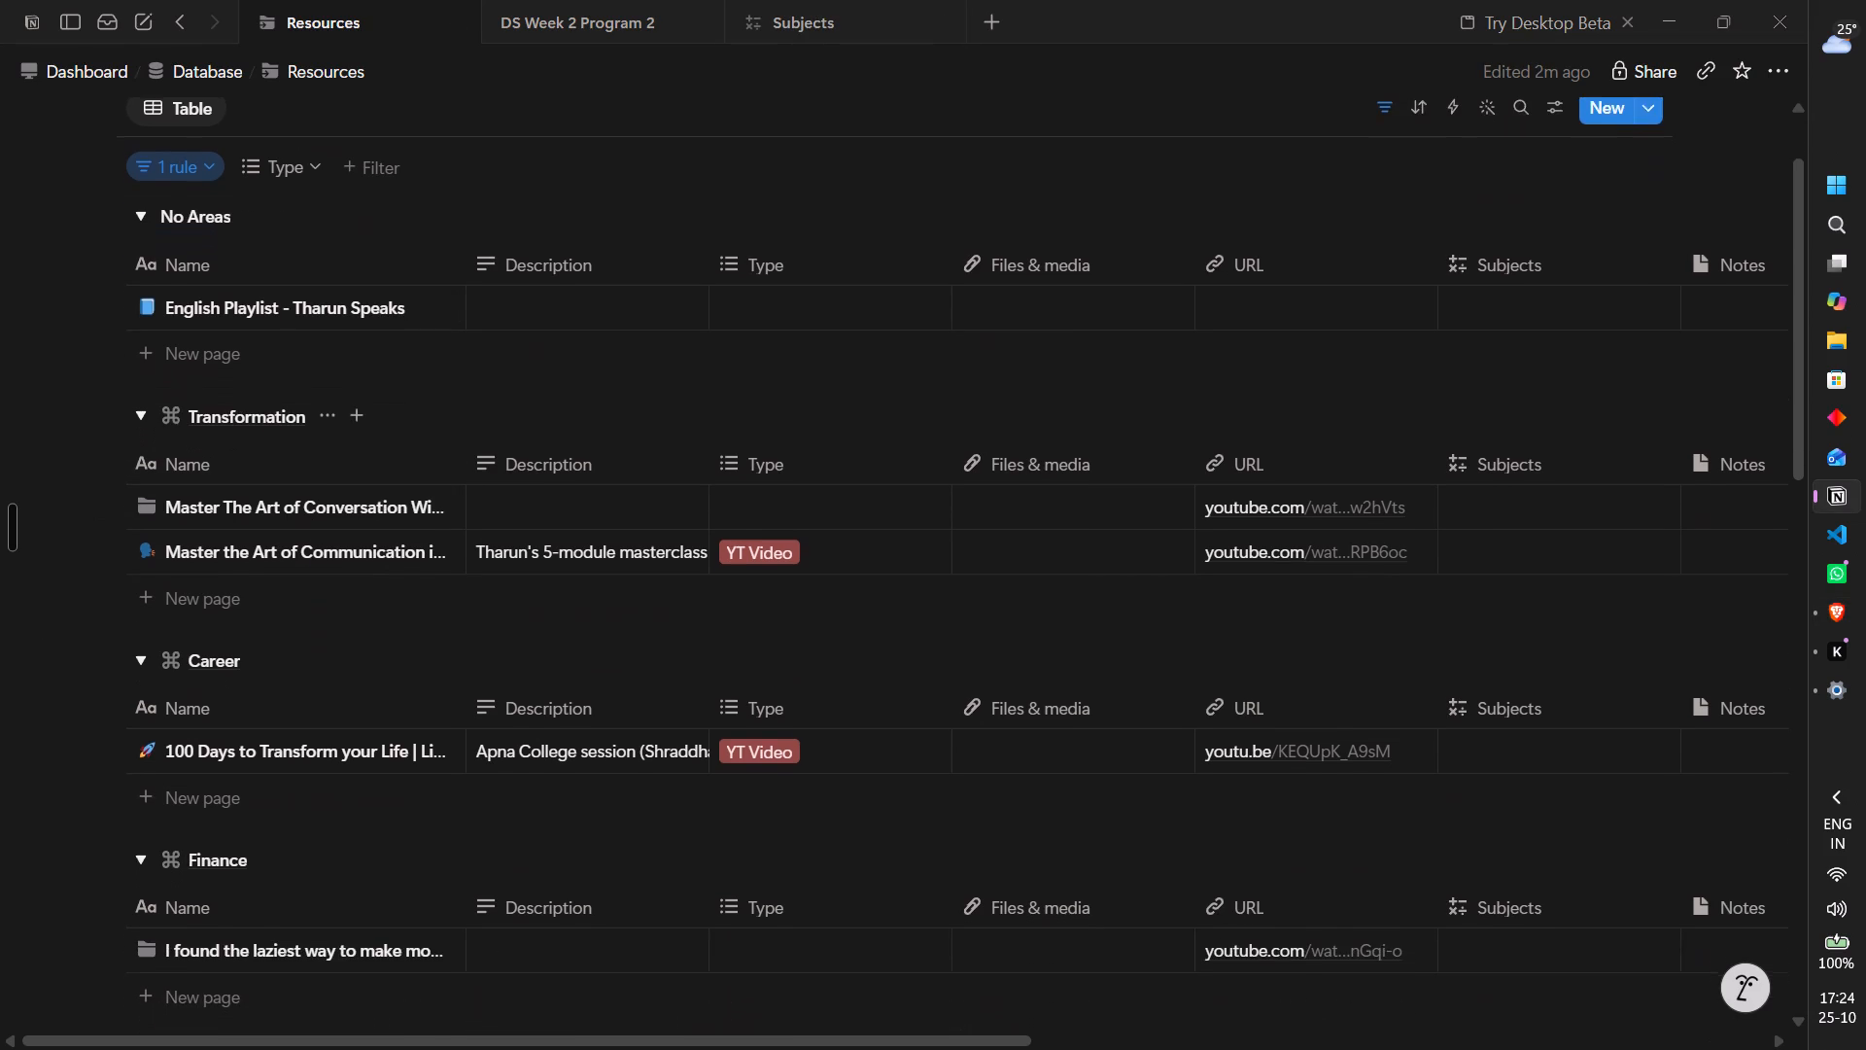
scroll(311, 635, down, 1)
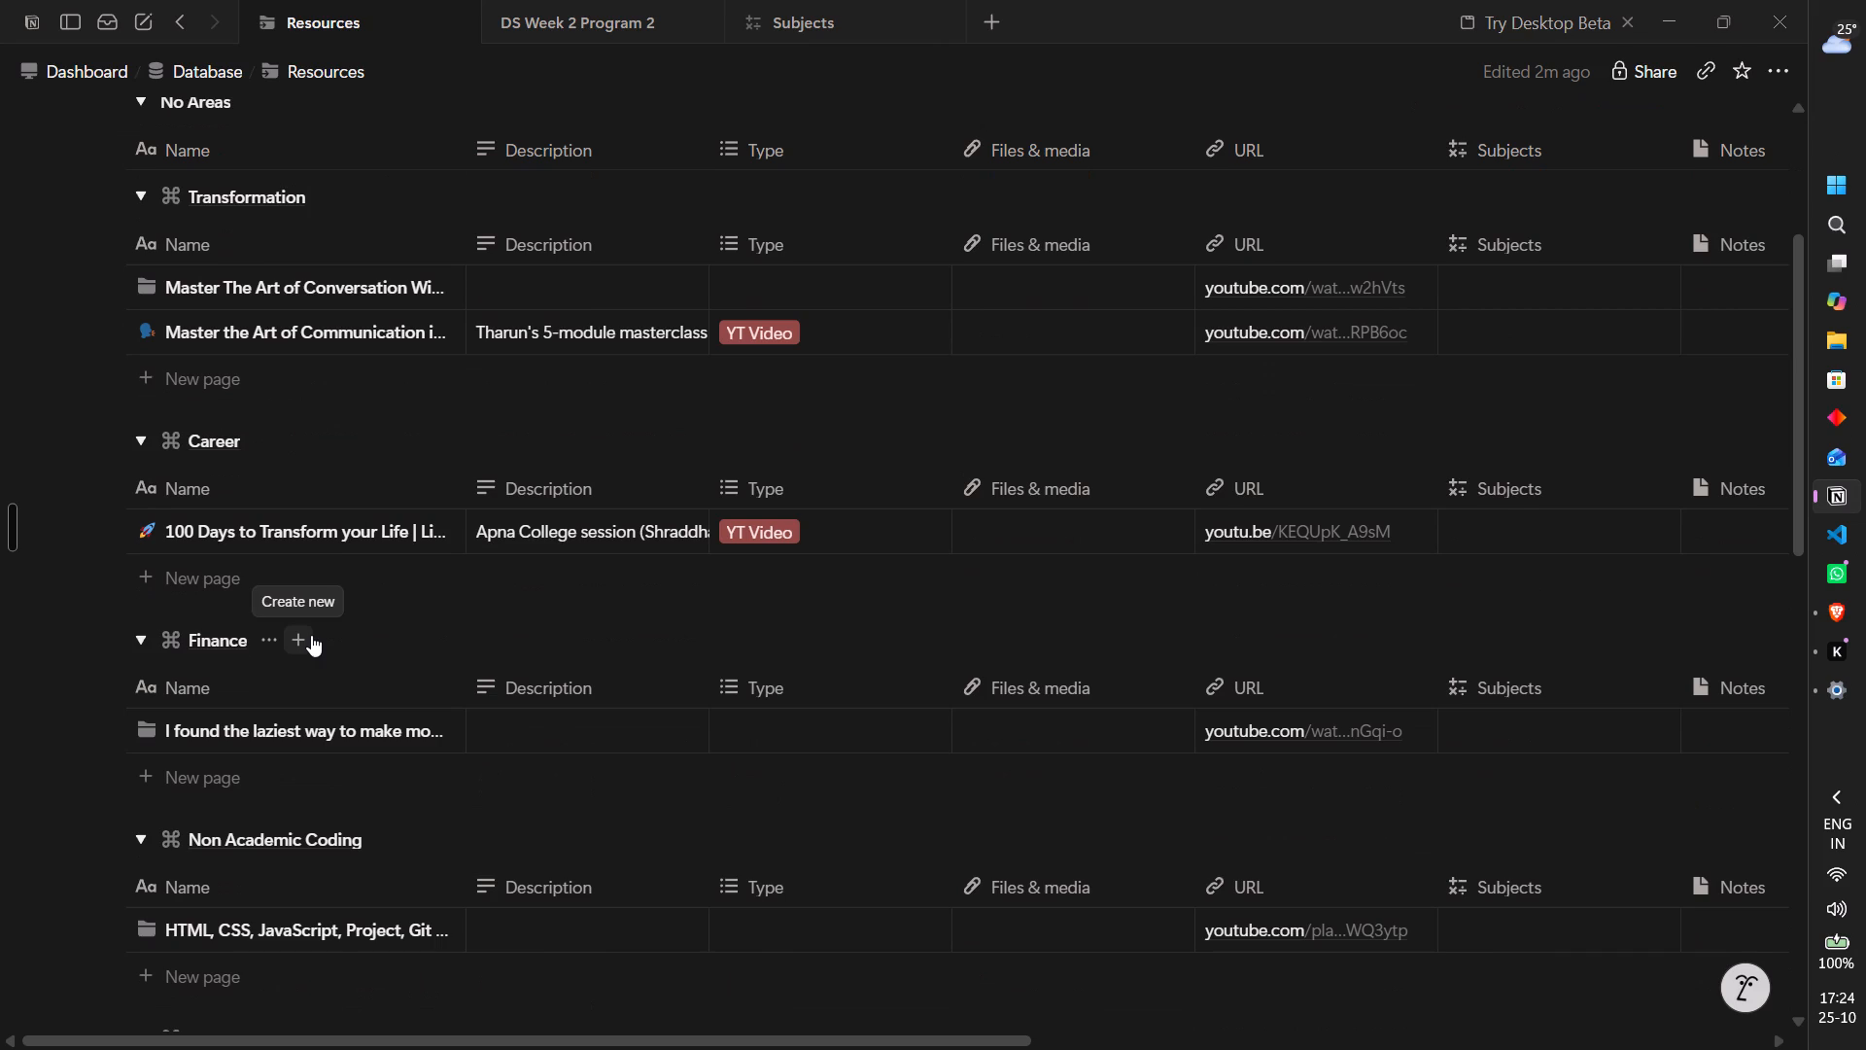
scroll(311, 635, right, 1)
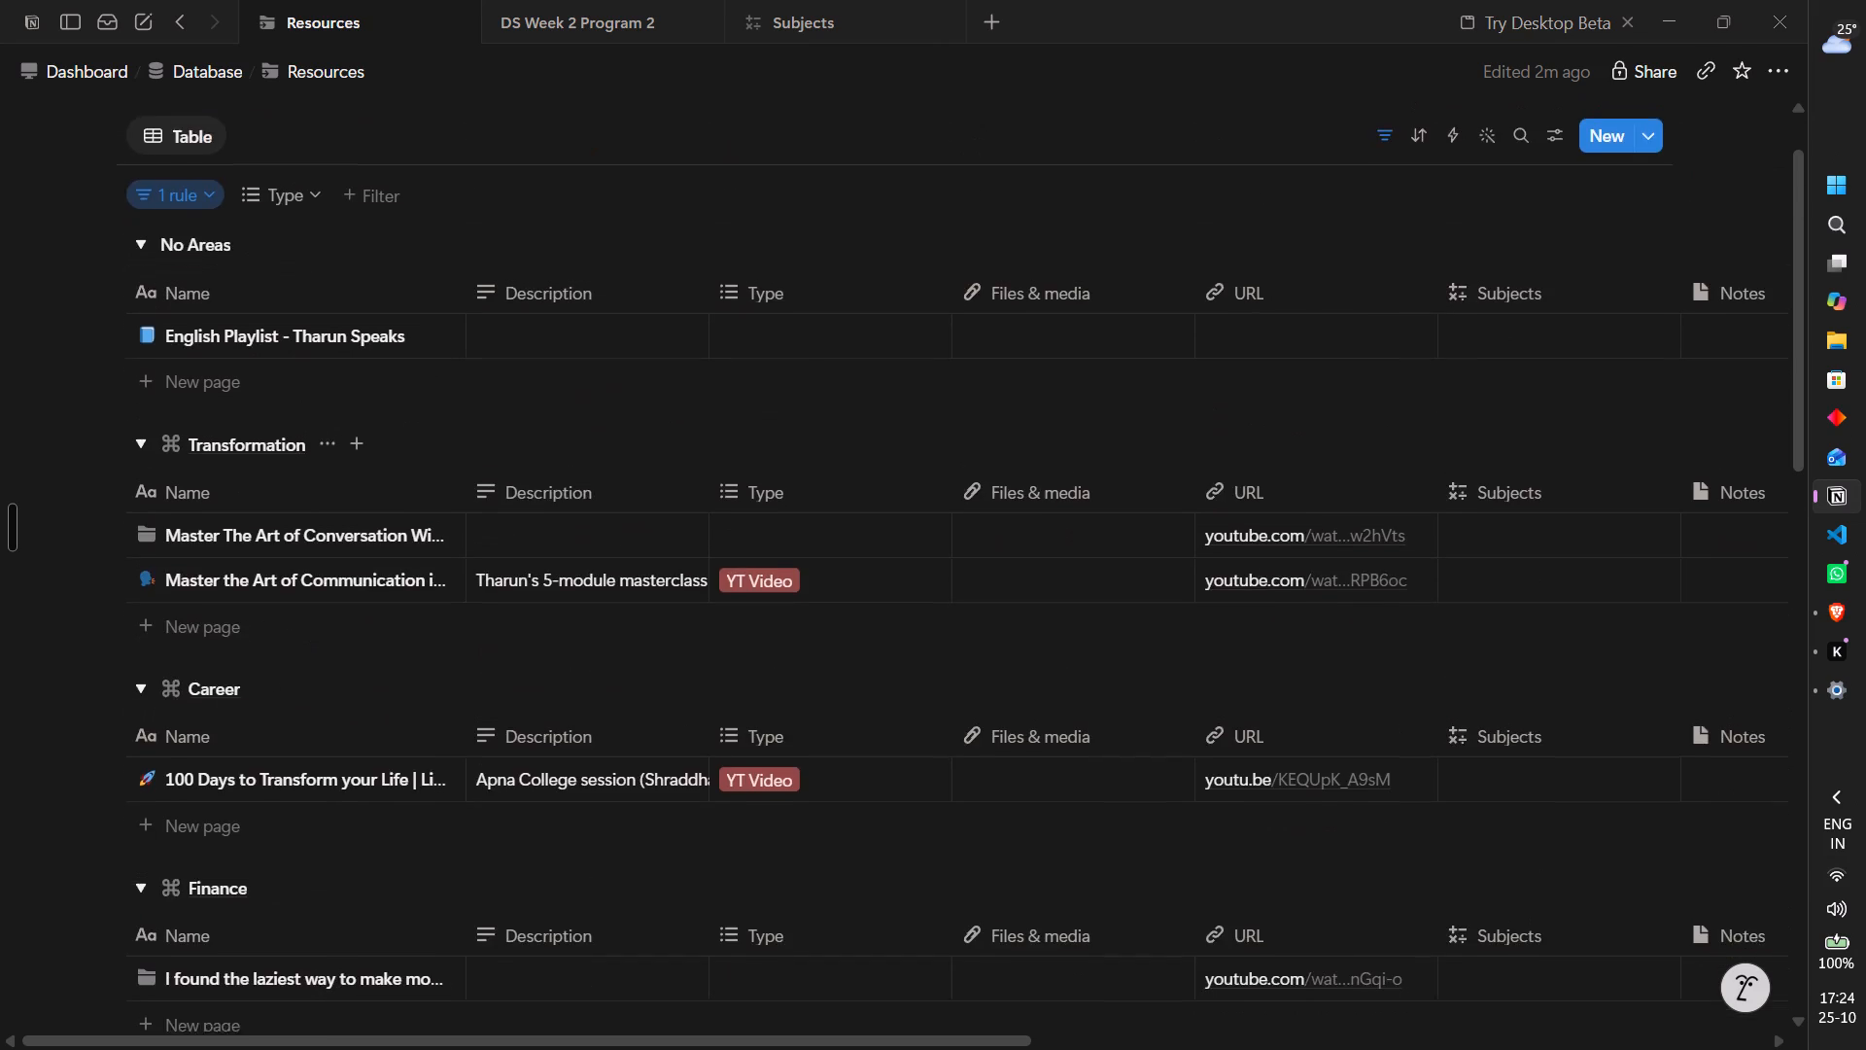
scroll(311, 635, right, 1)
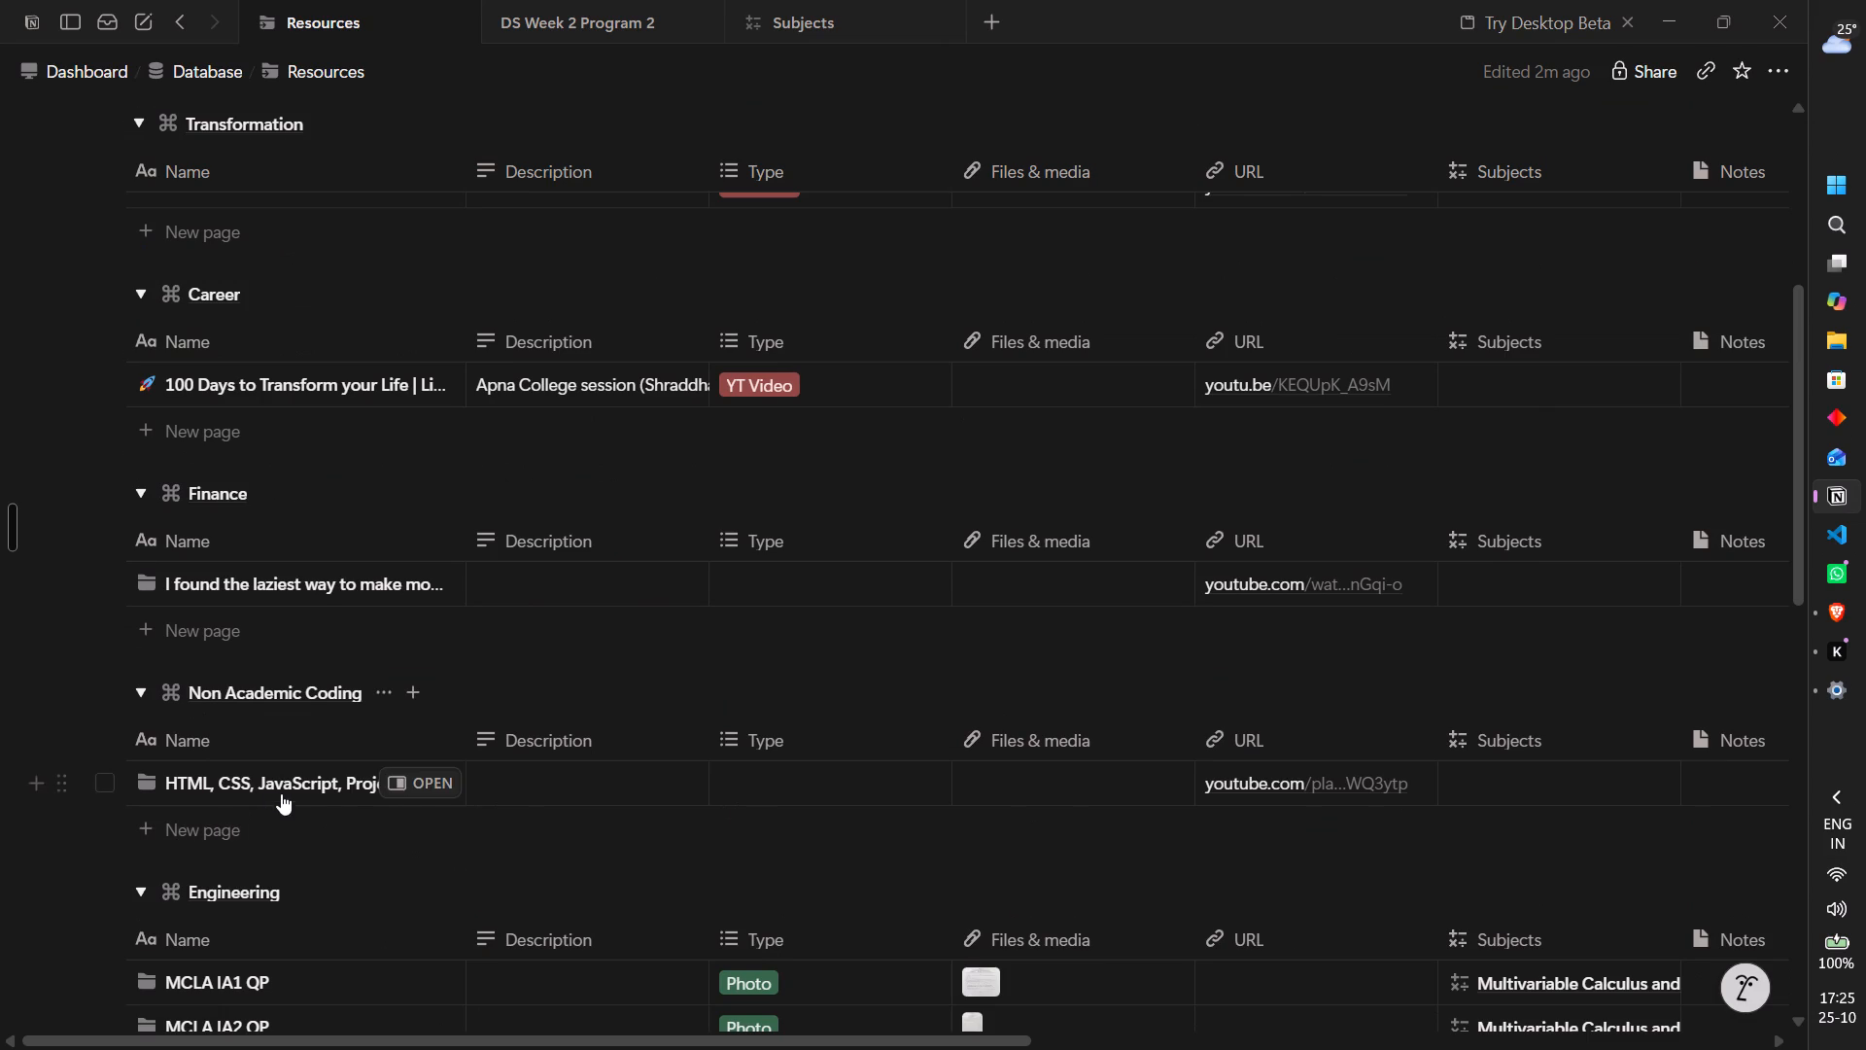
scroll(1238, 818, left, 7)
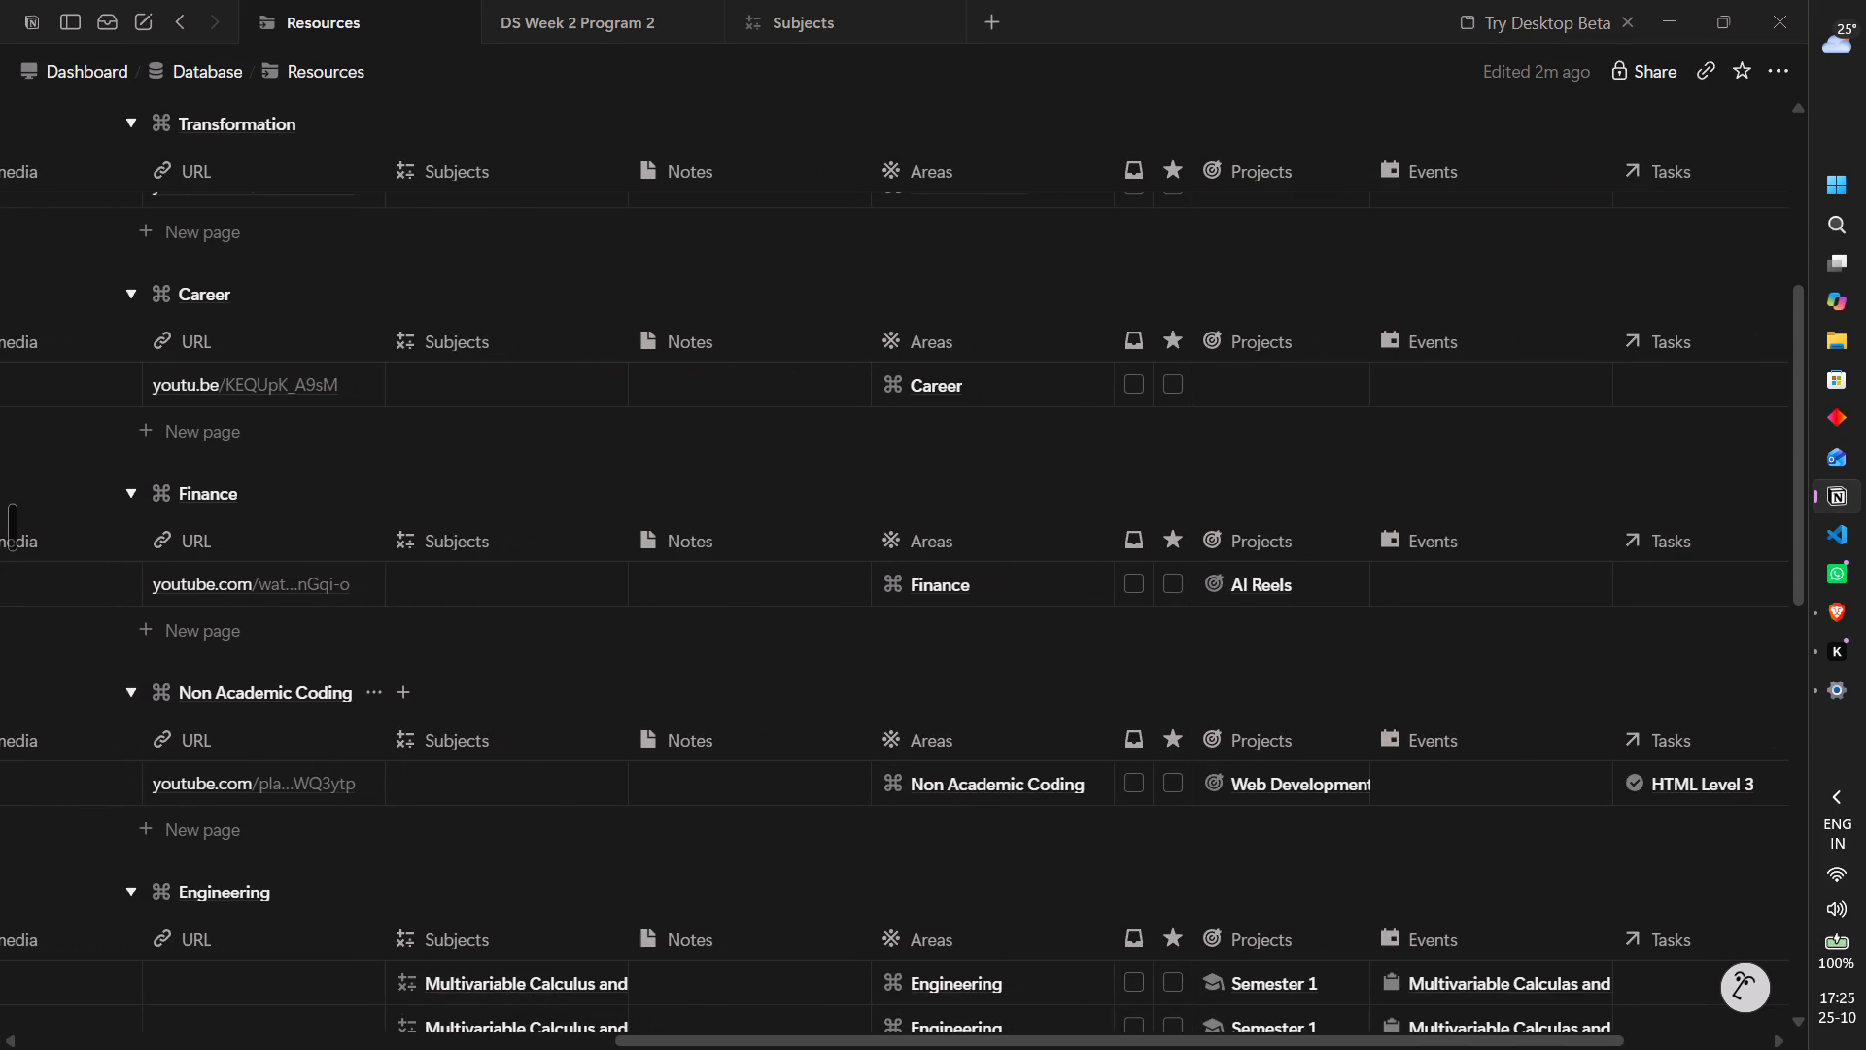
scroll(445, 829, right, 15)
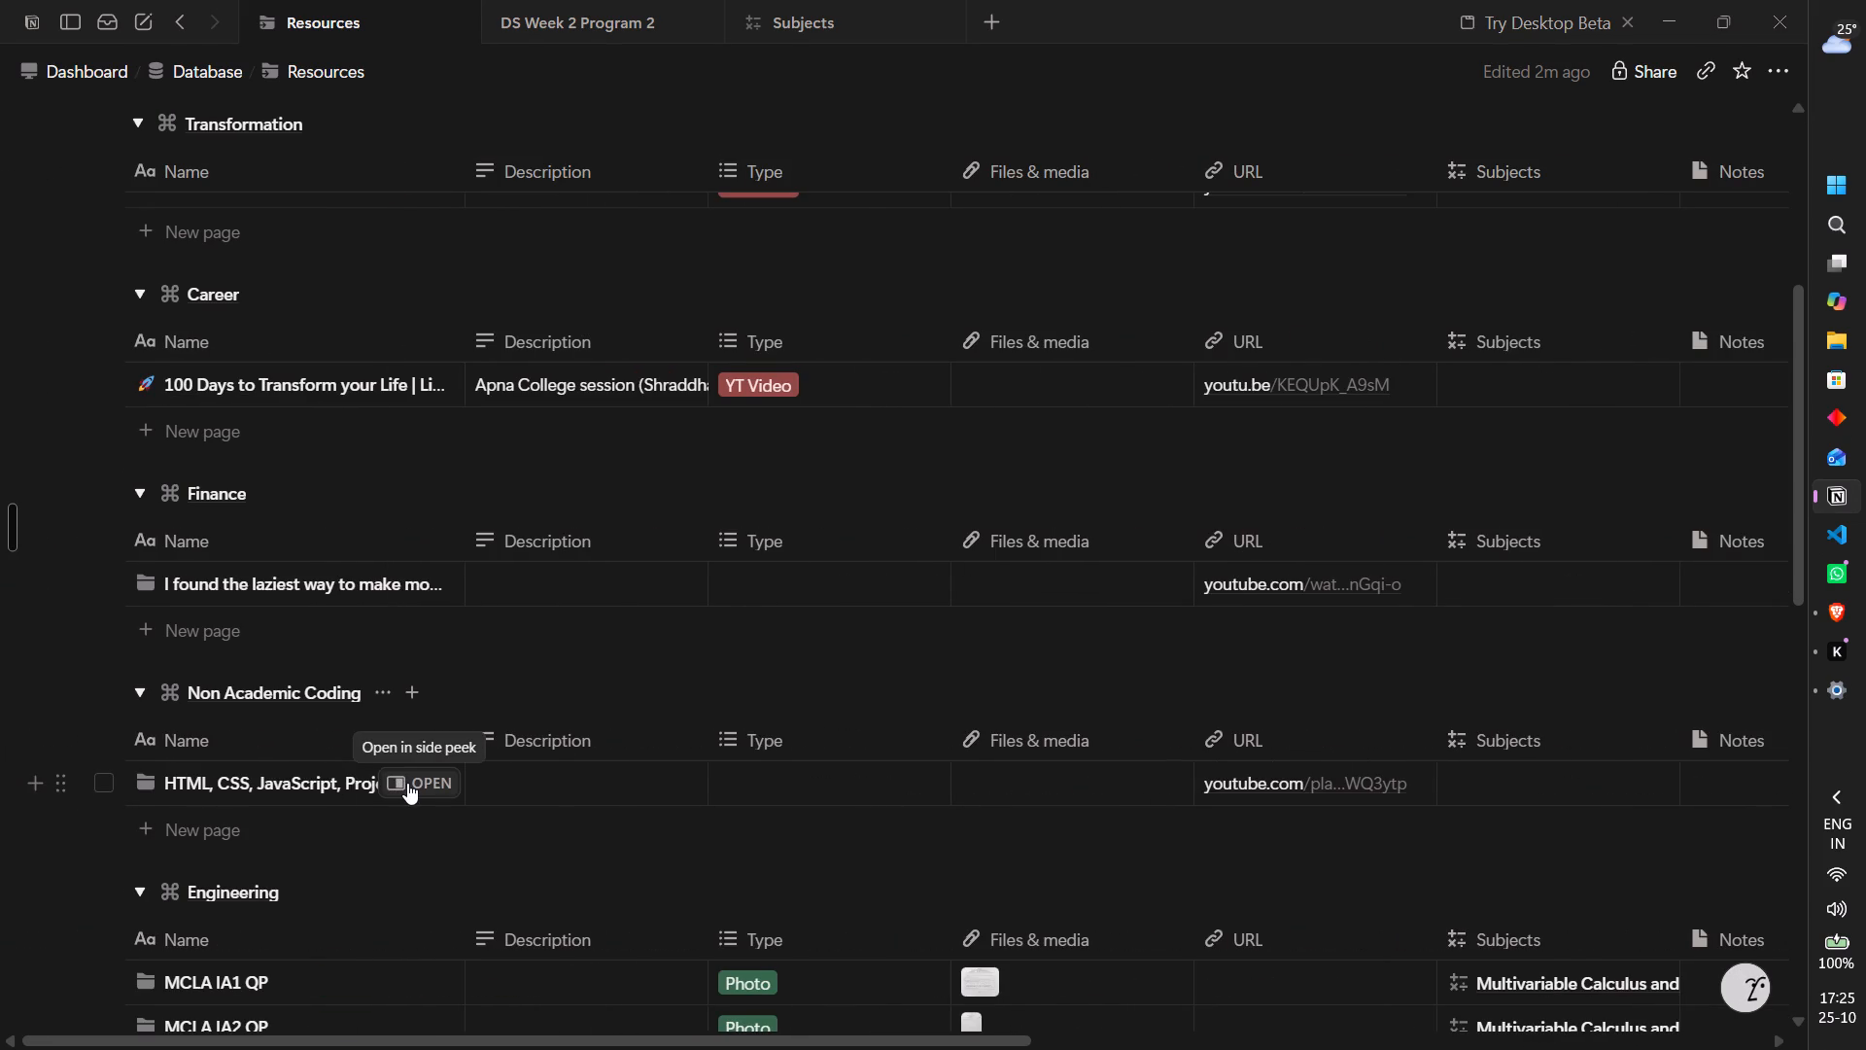
Open the "HTML, CSS, JavaScript, Project, Git & GitHub" resource and inspect its linked Non Academic Coding area page.
click(407, 783)
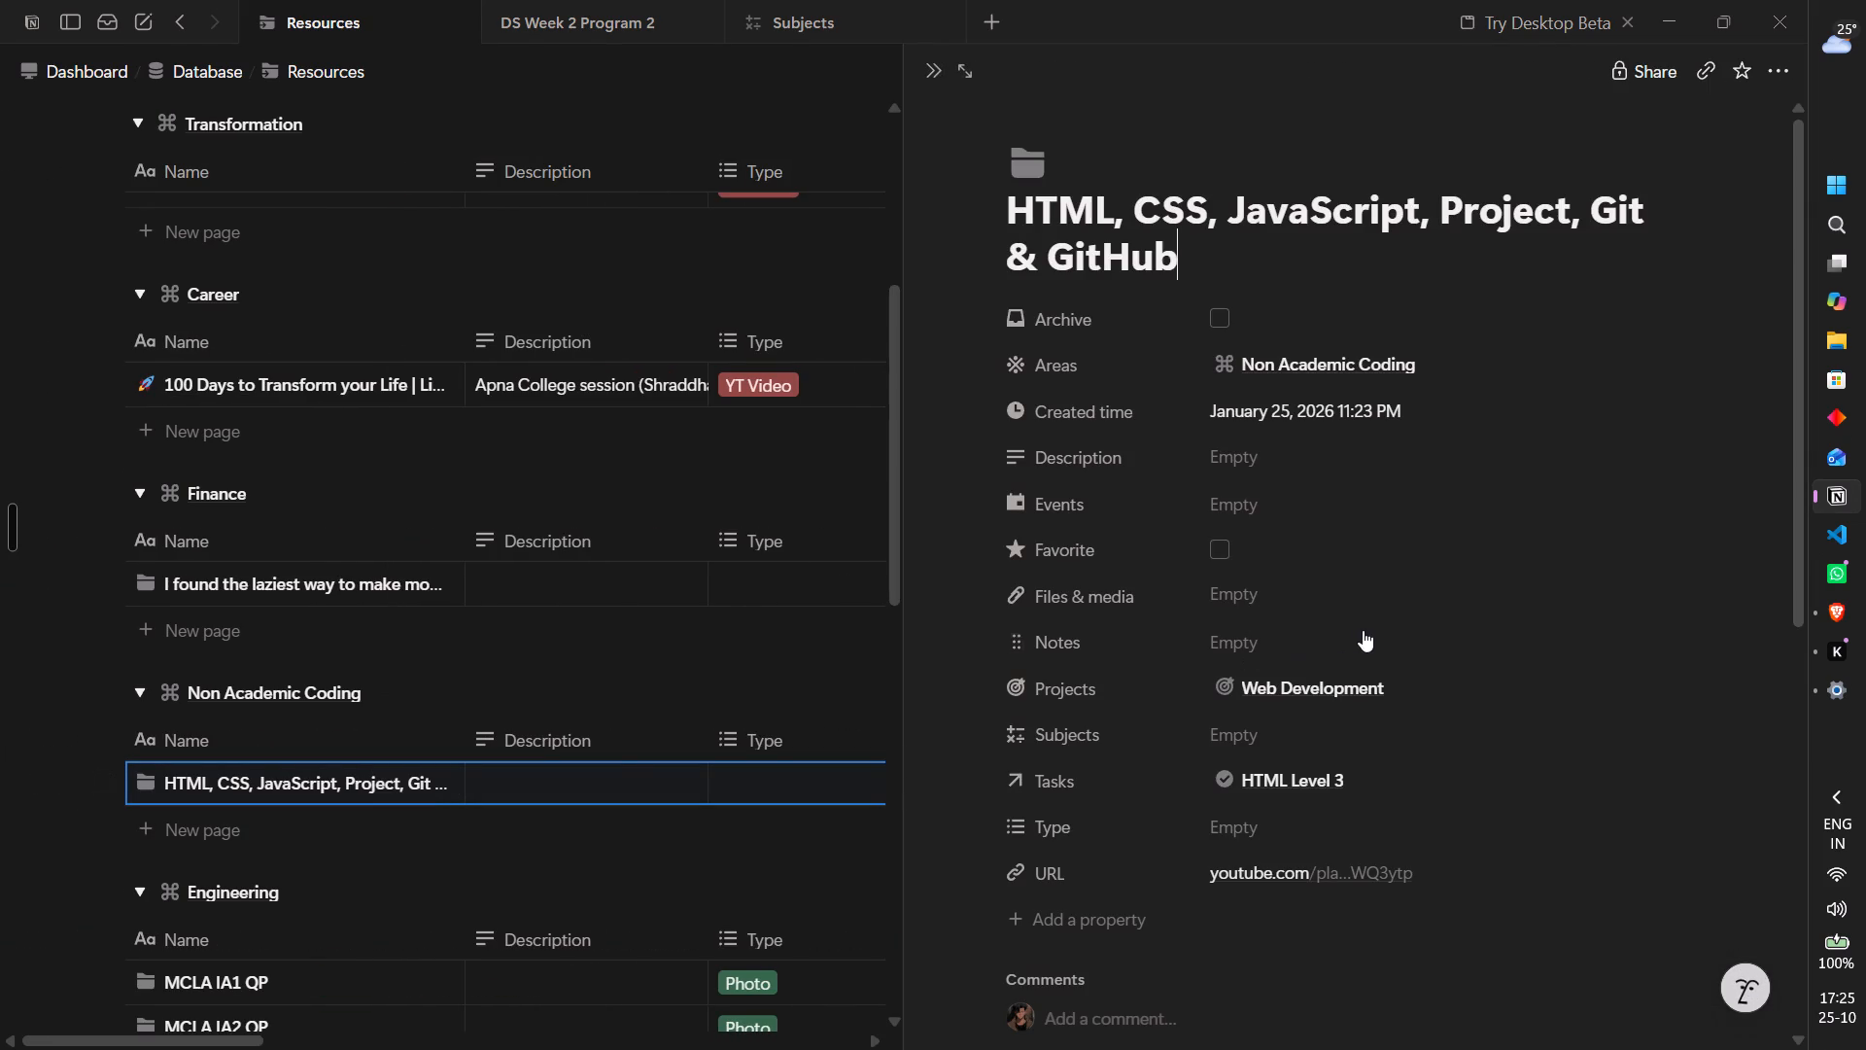
click(1352, 369)
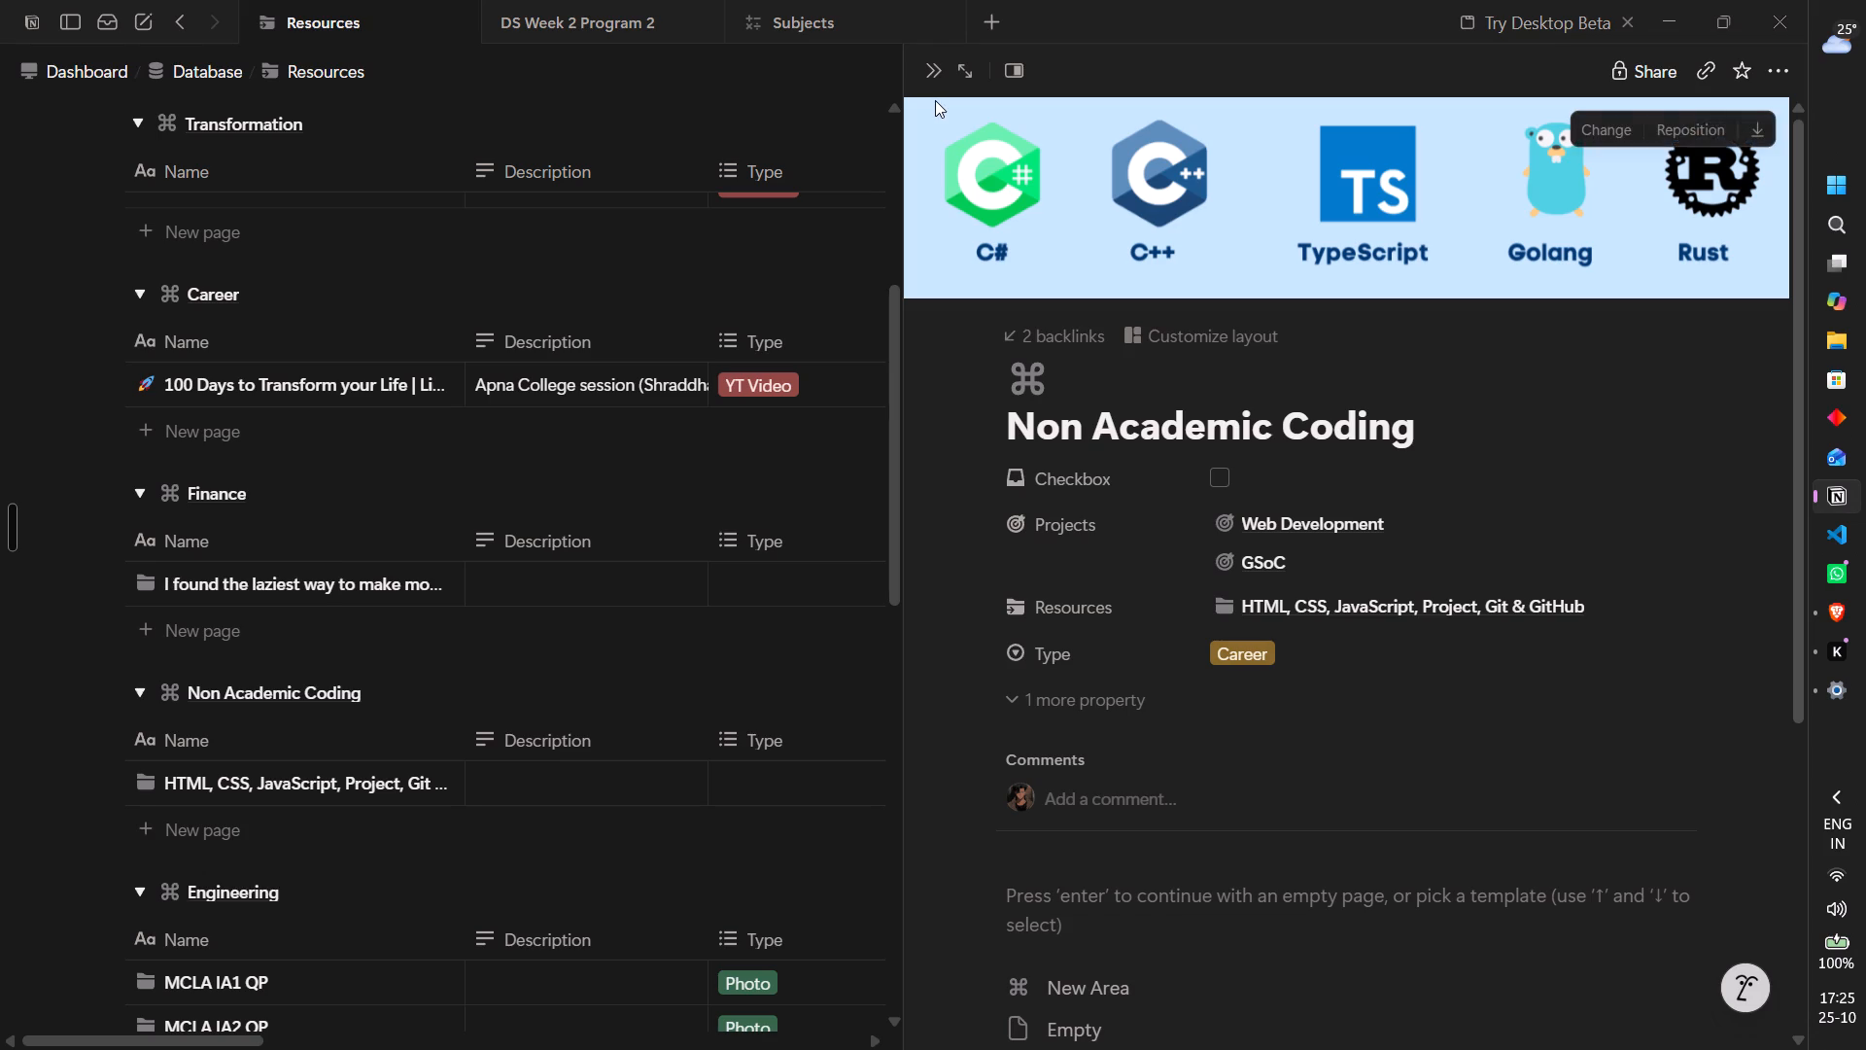
scroll(1147, 541, right, 15)
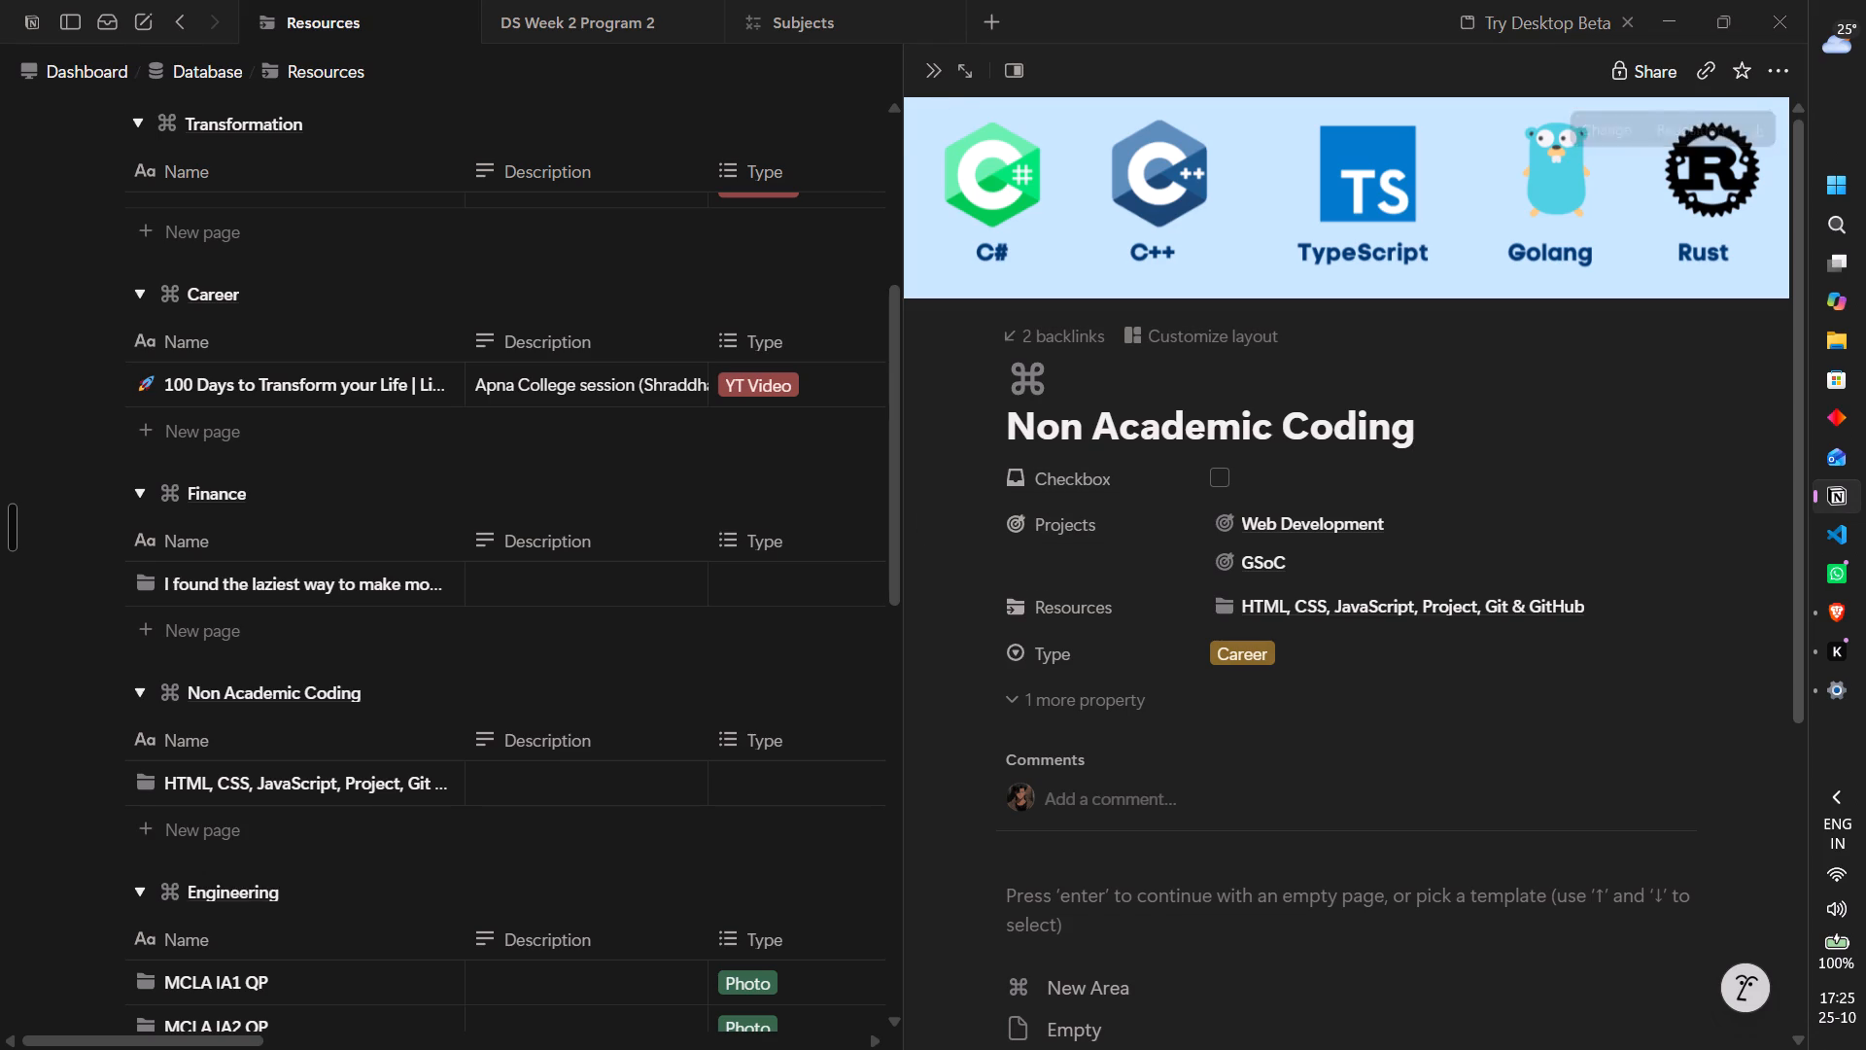
click(927, 71)
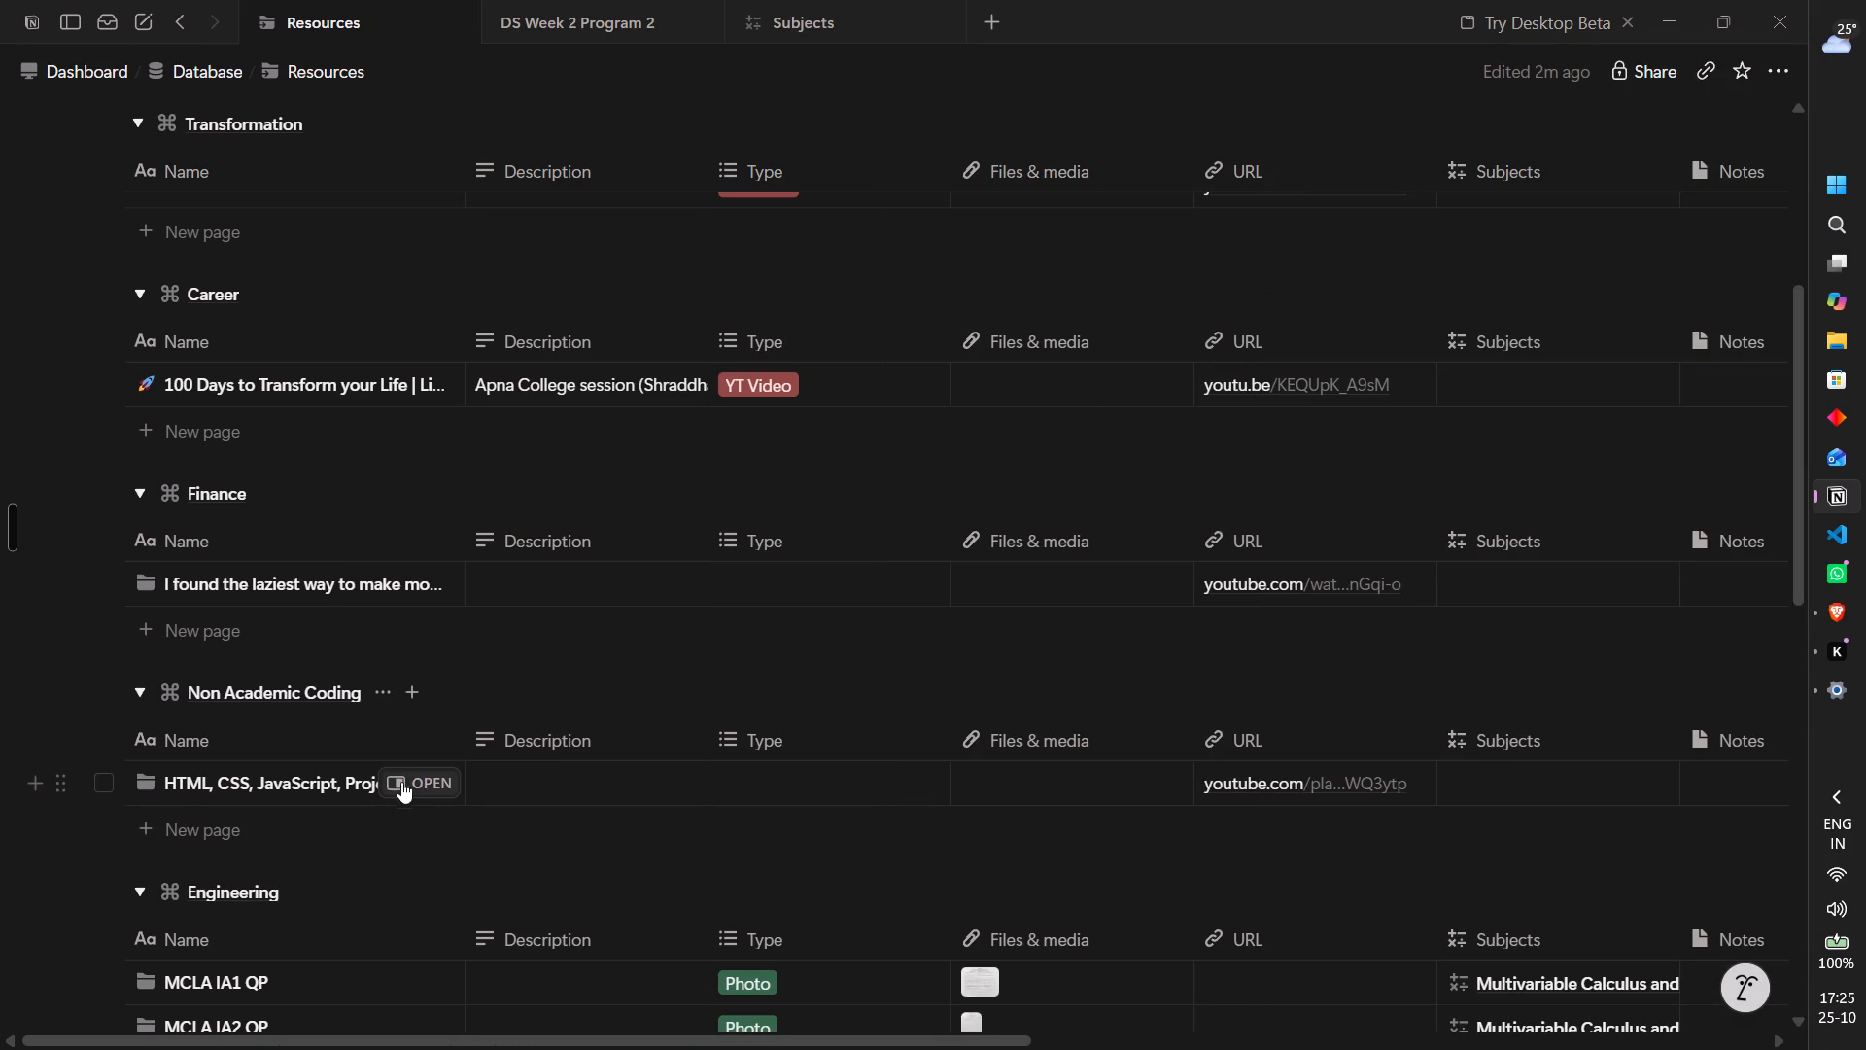
Replace the Non Academic Coding area of the "HTML, CSS, JavaScript, Project, Git & GitHub" resource with Career and close its page.
click(413, 779)
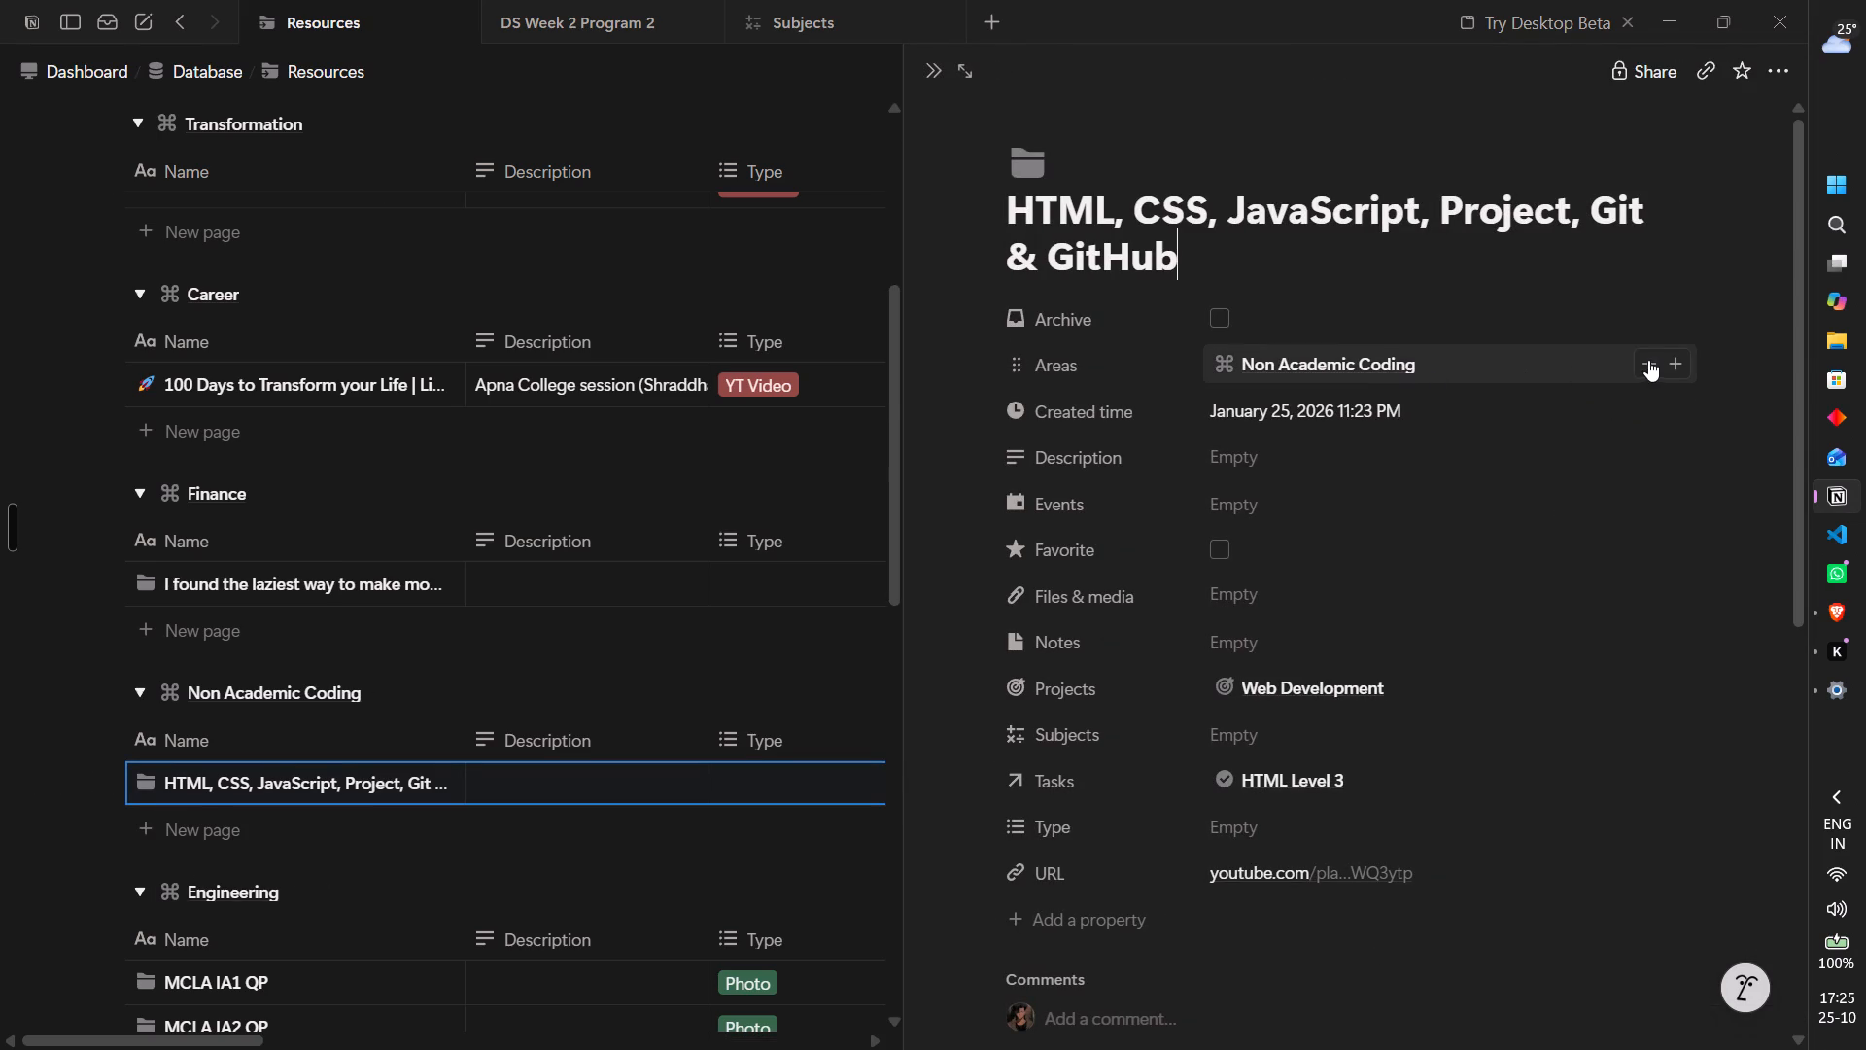
click(1670, 362)
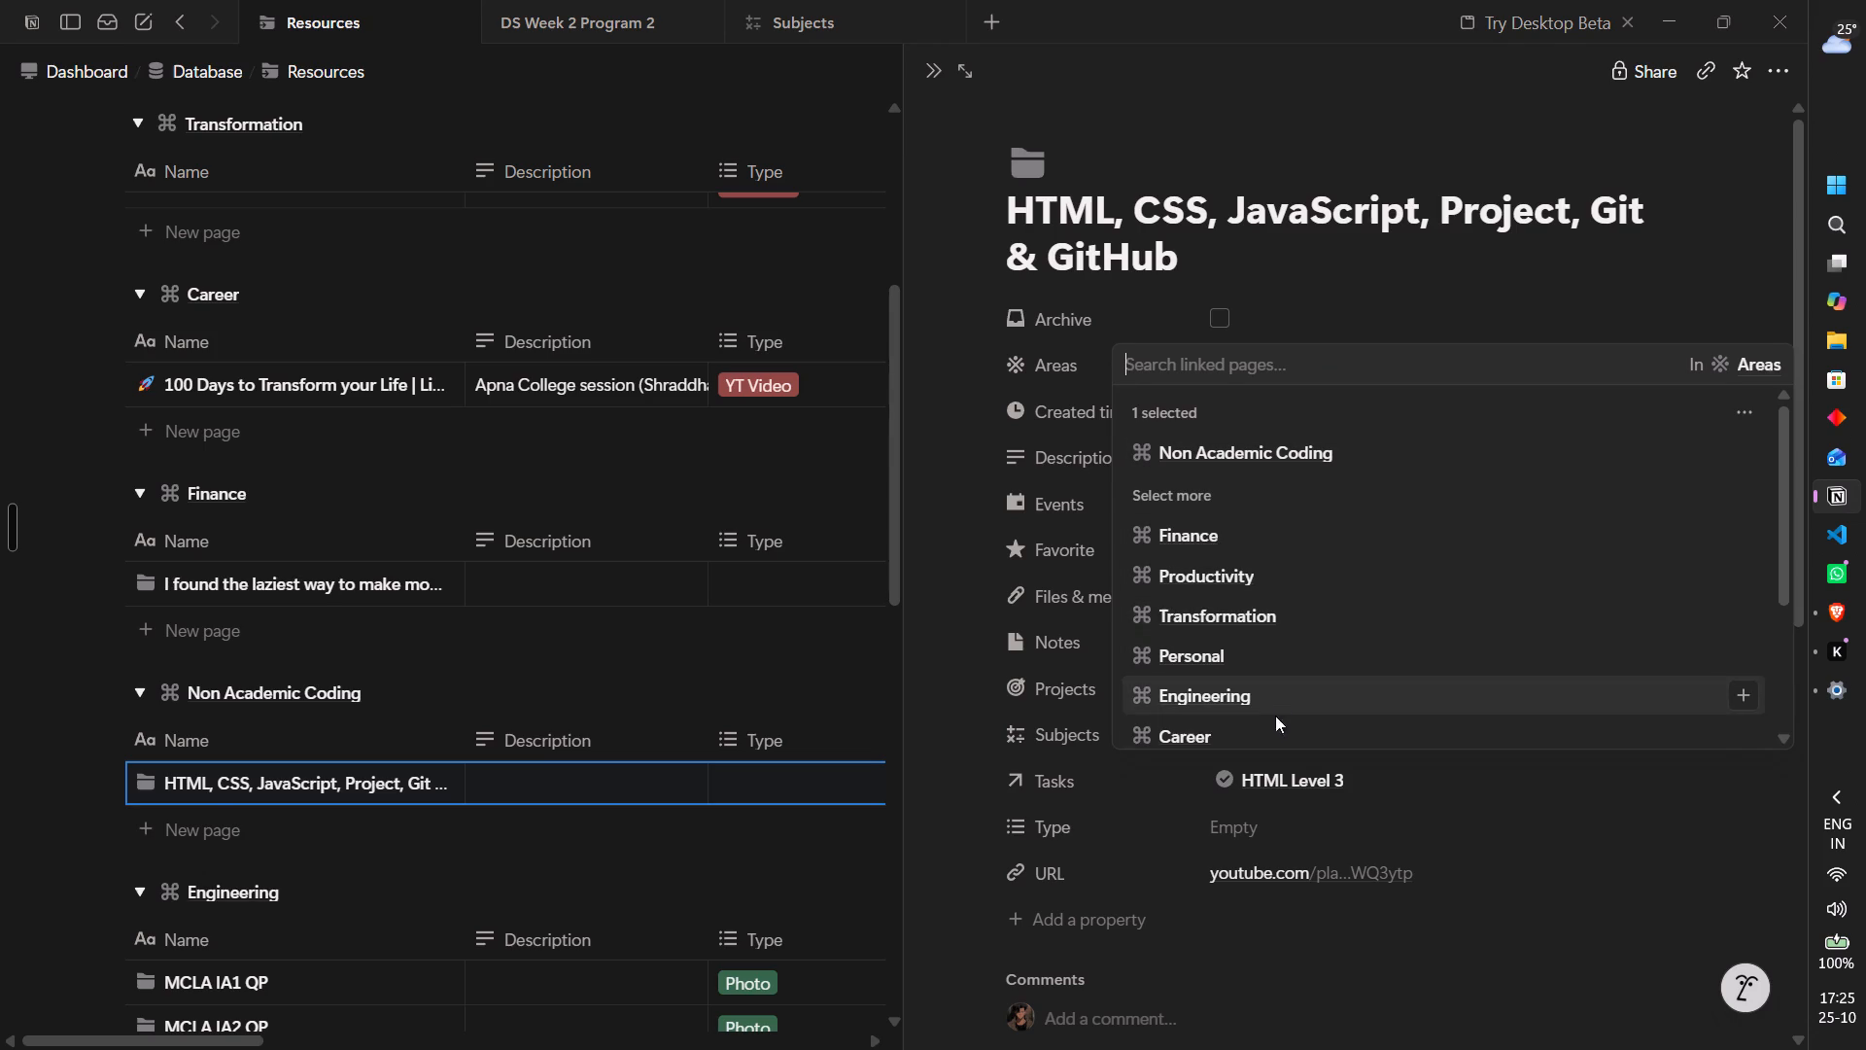
click(1273, 738)
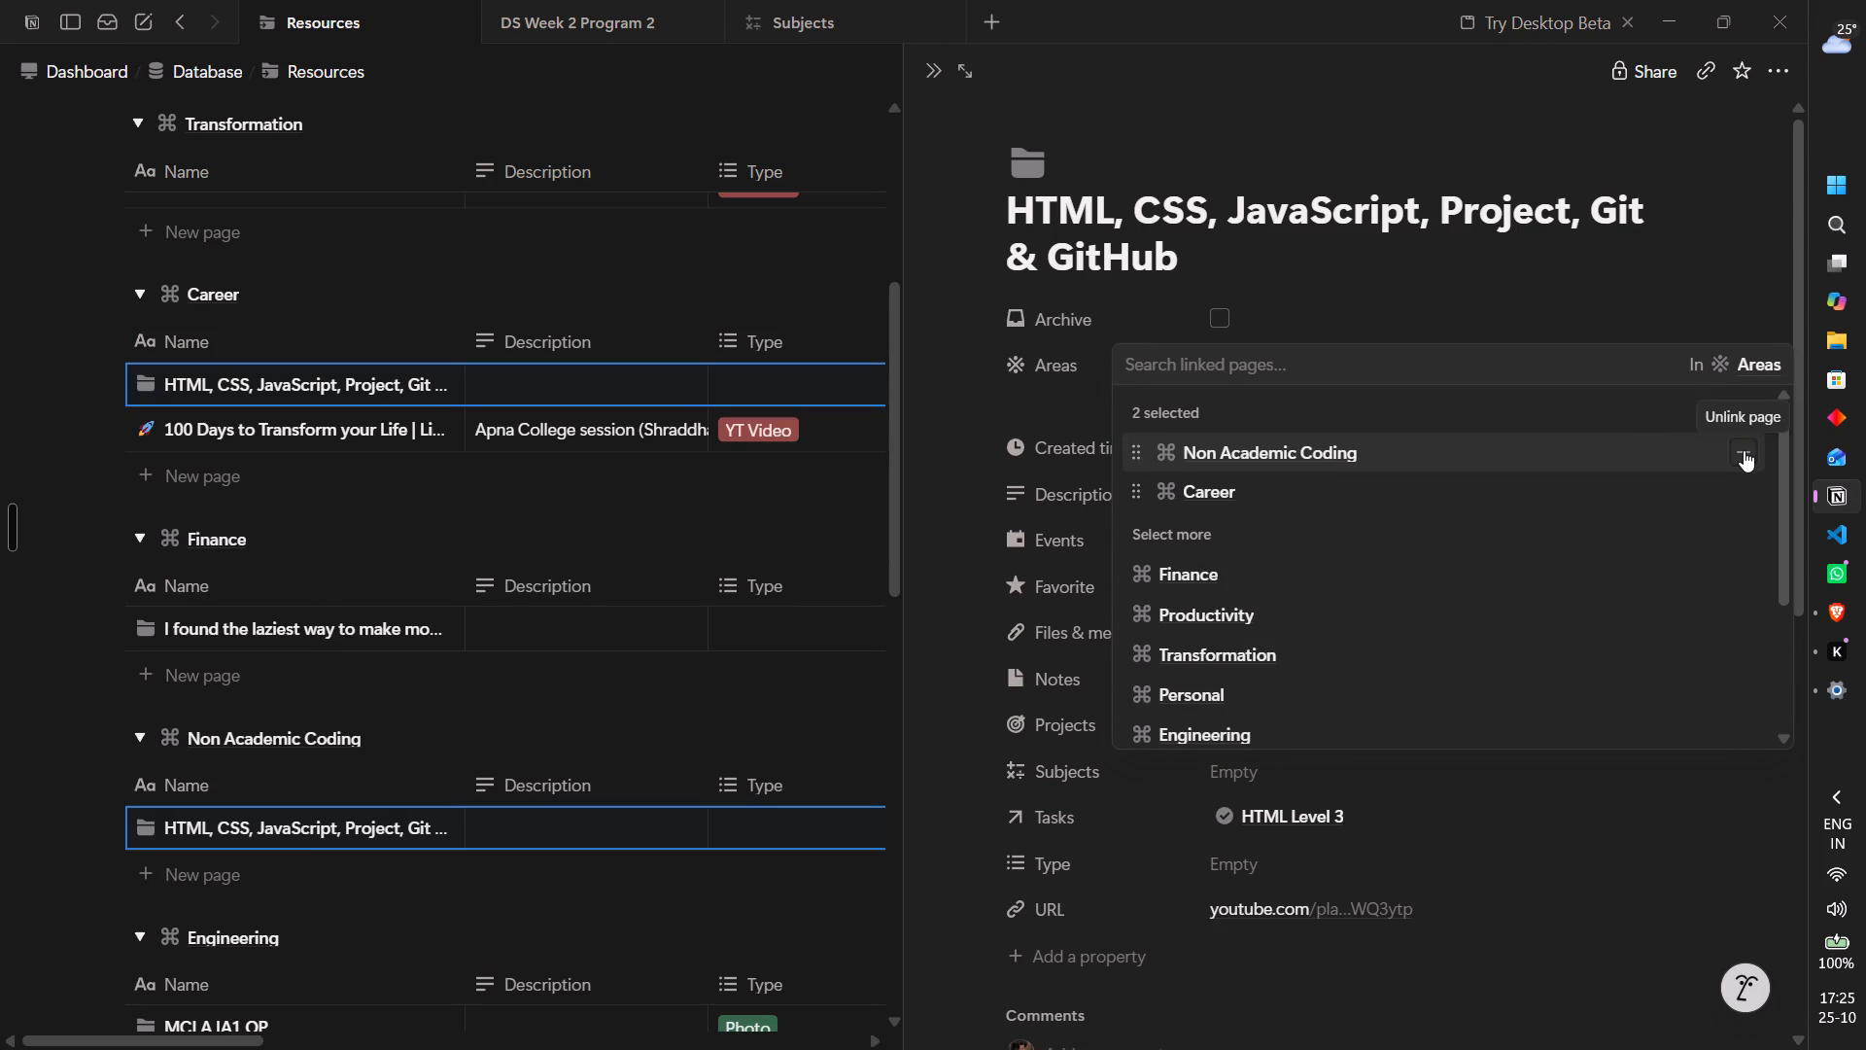
click(1744, 450)
click(1403, 76)
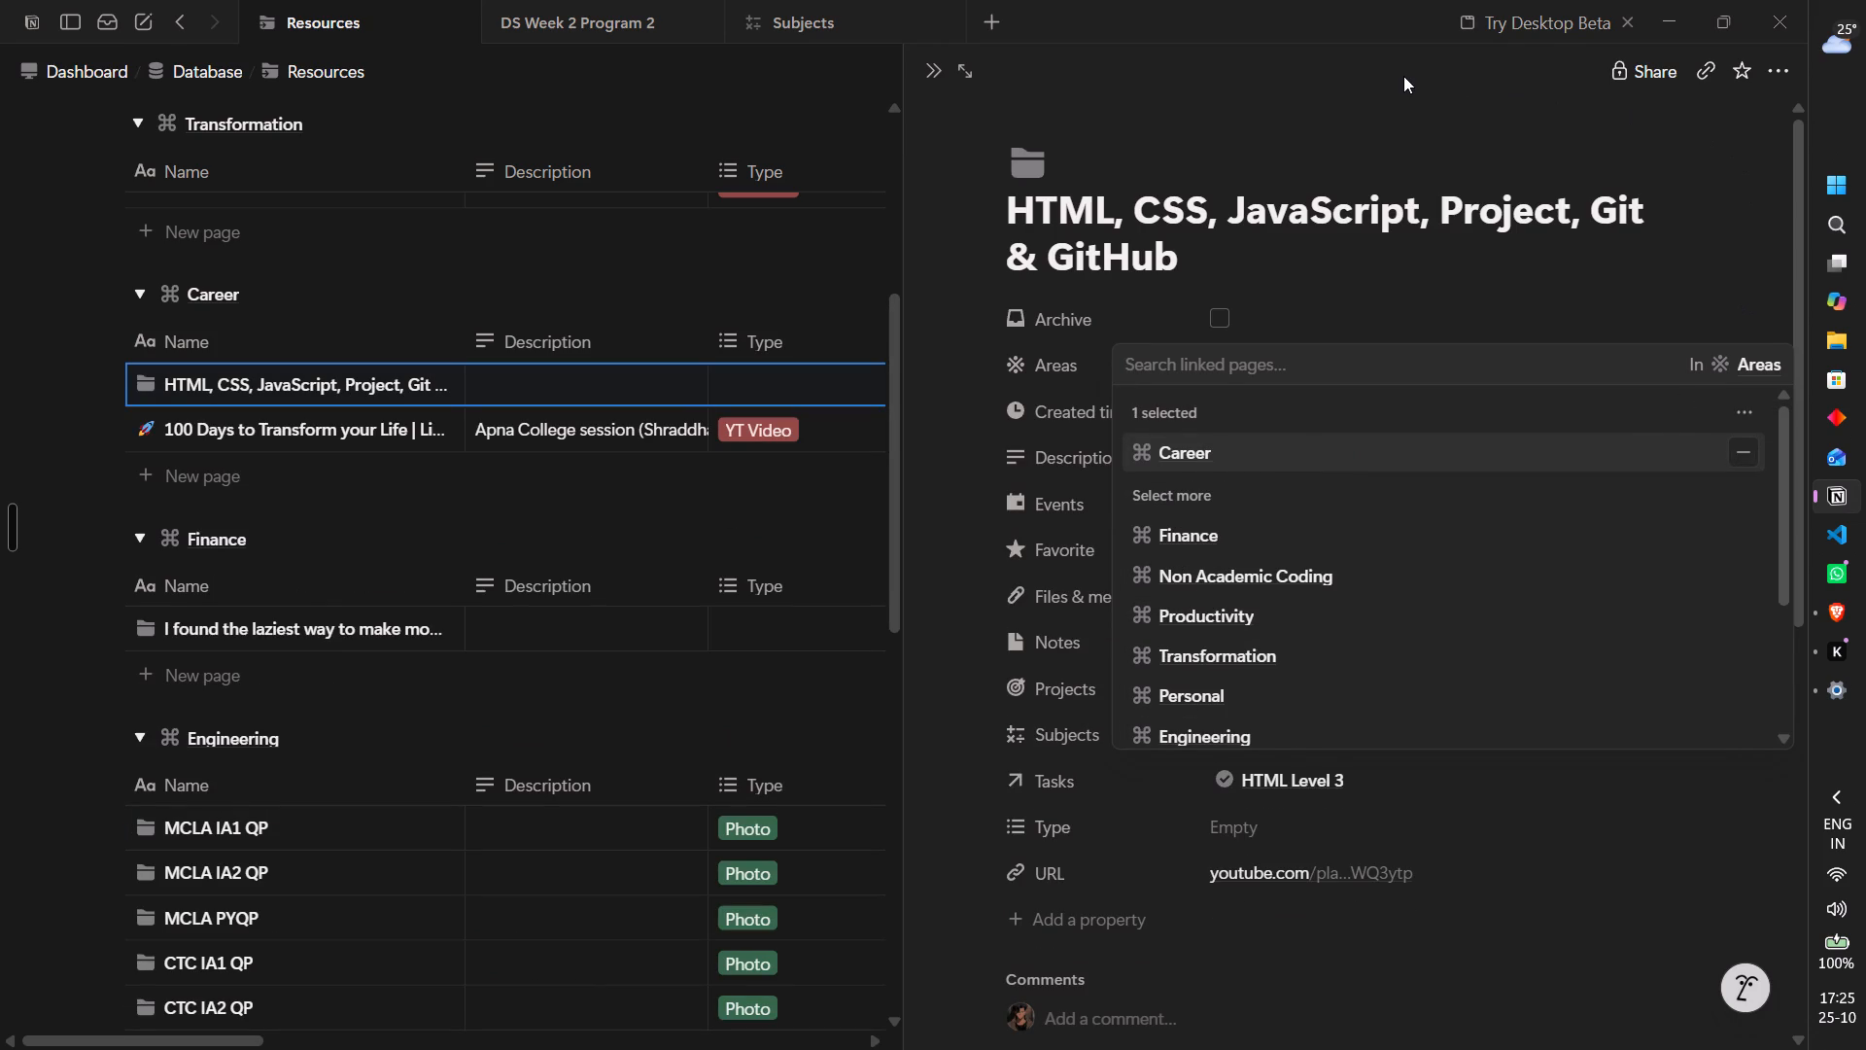
click(1059, 31)
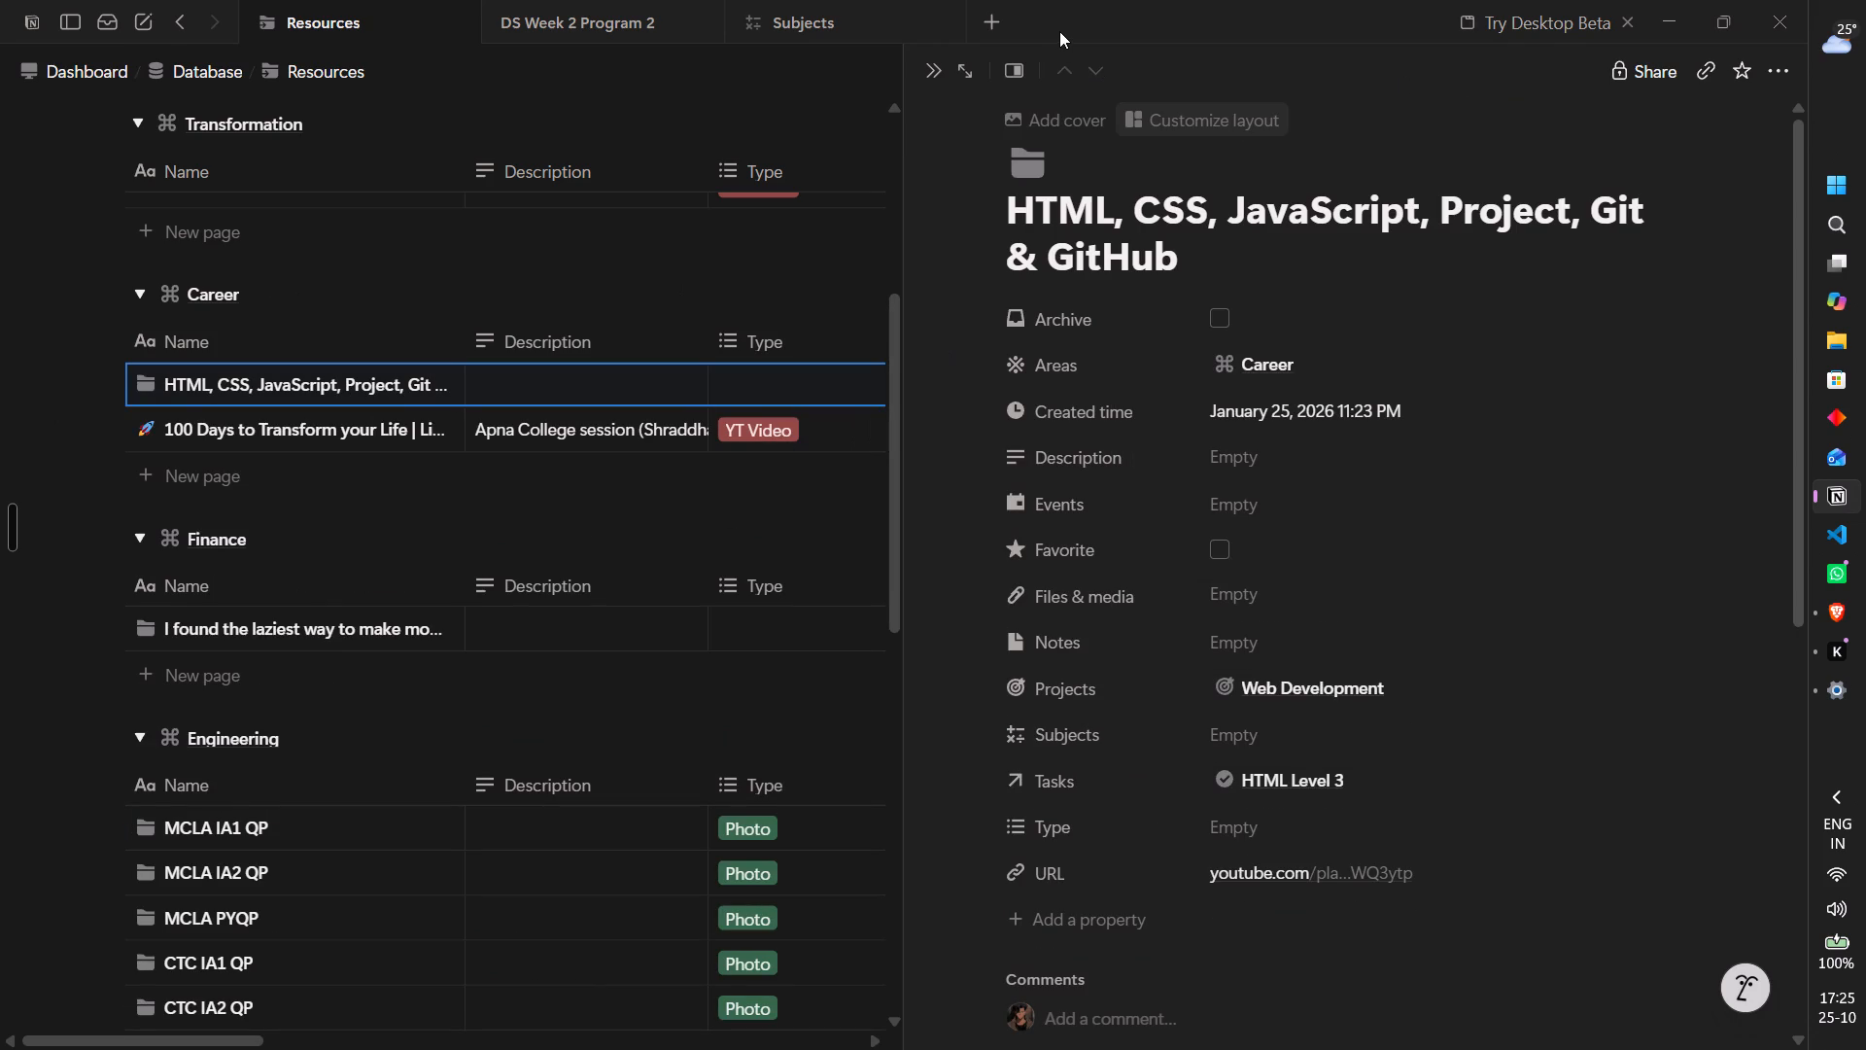
scroll(361, 806, right, 5)
scroll(361, 806, down, 5)
scroll(361, 806, up, 2)
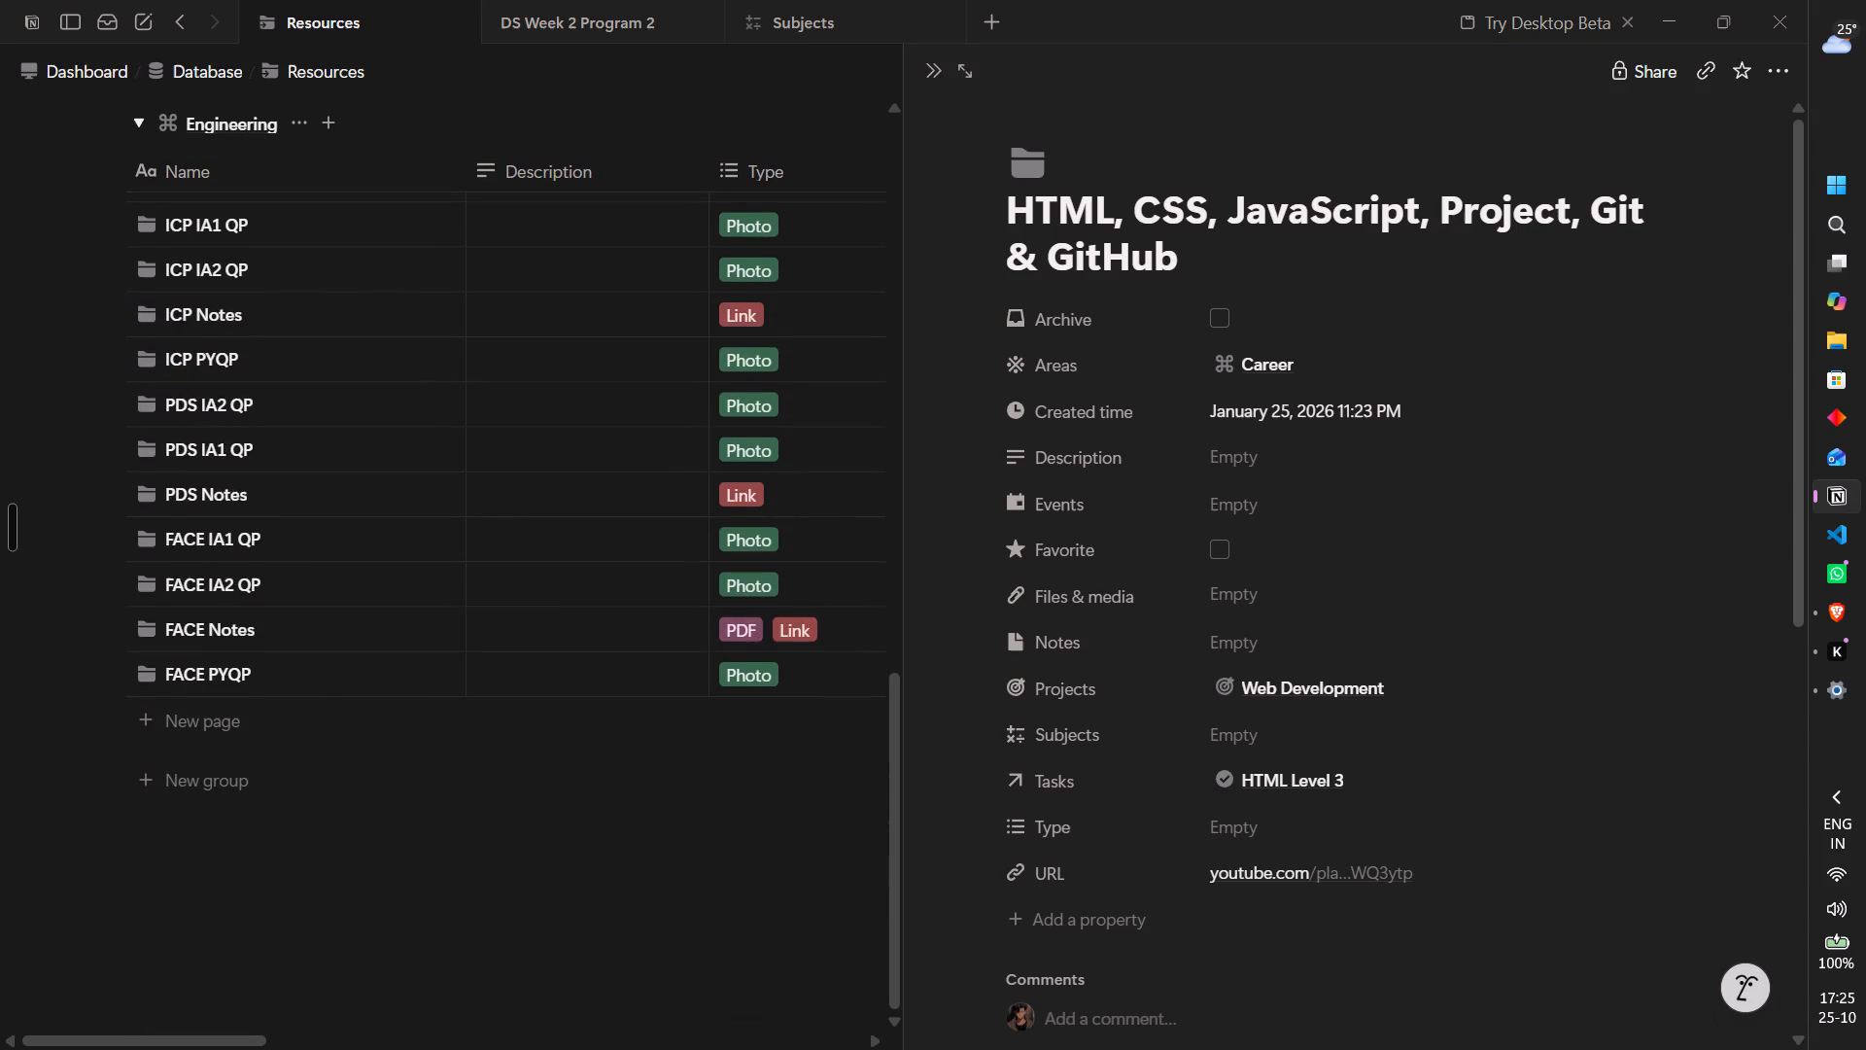
scroll(361, 806, up, 5)
scroll(361, 806, right, 1)
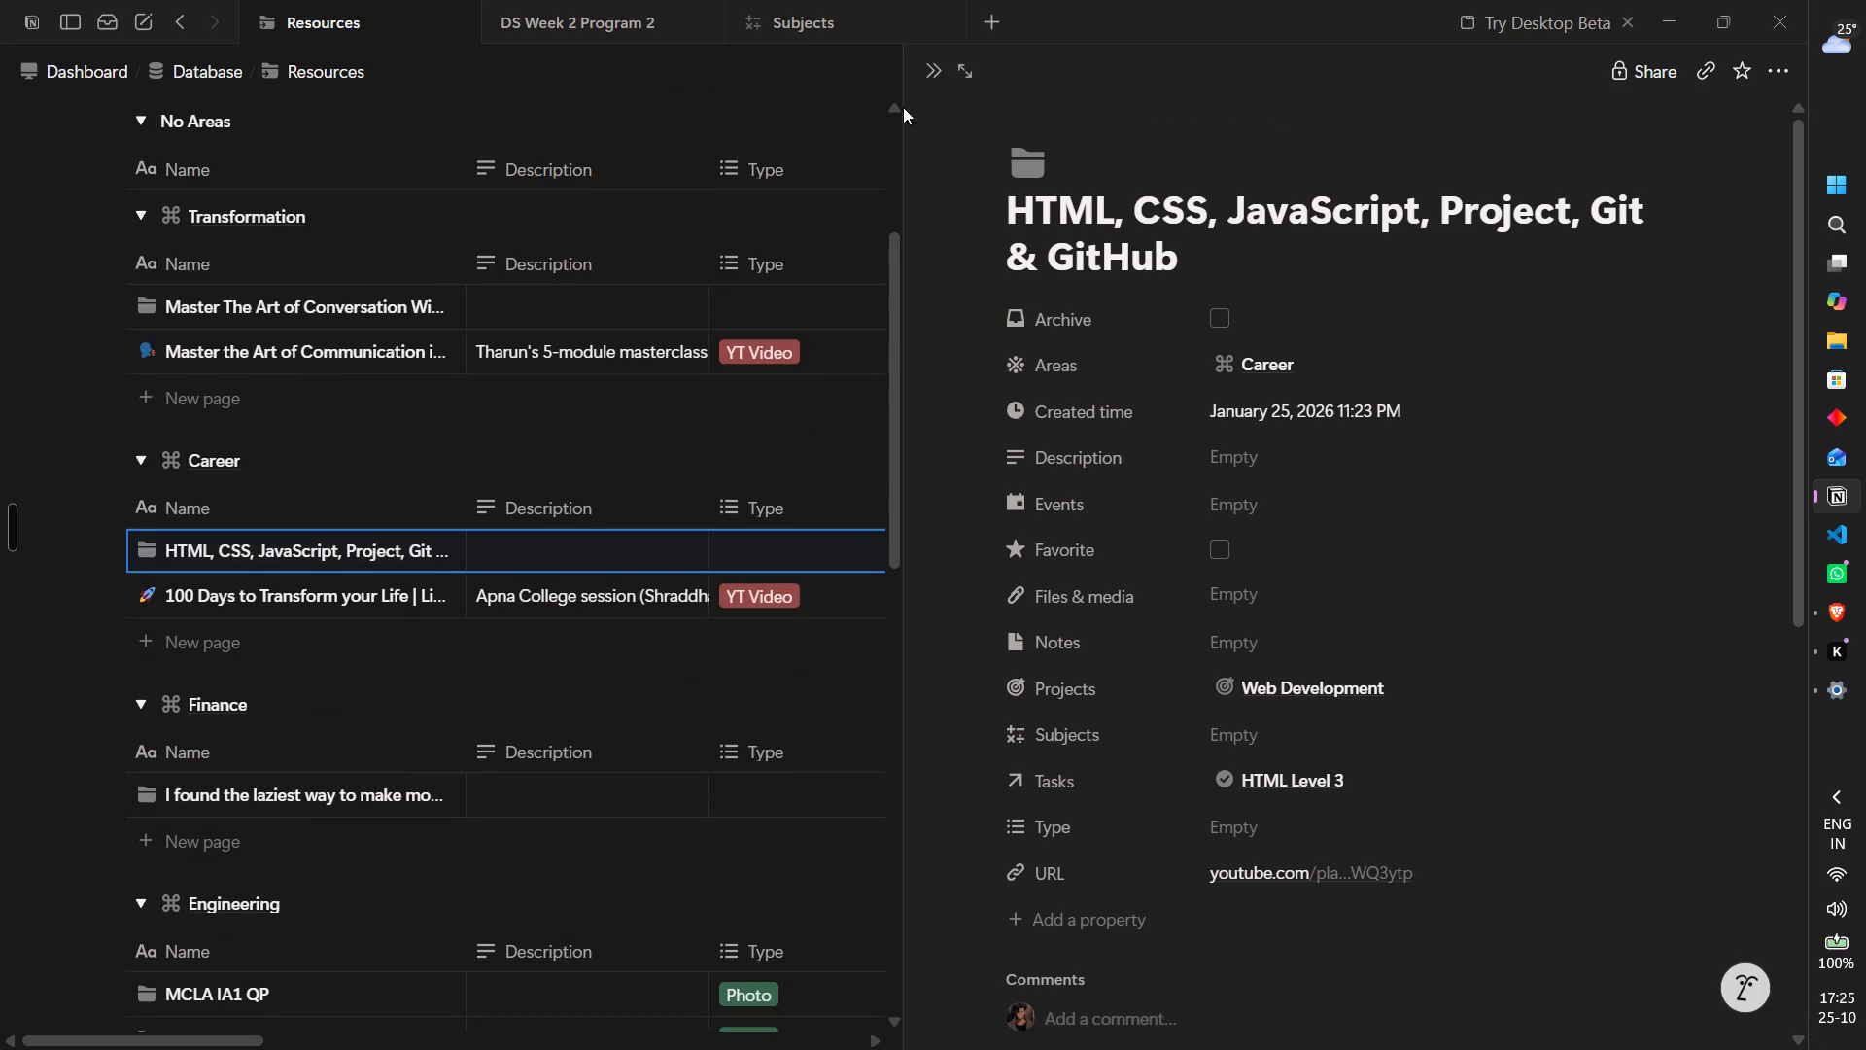
click(941, 78)
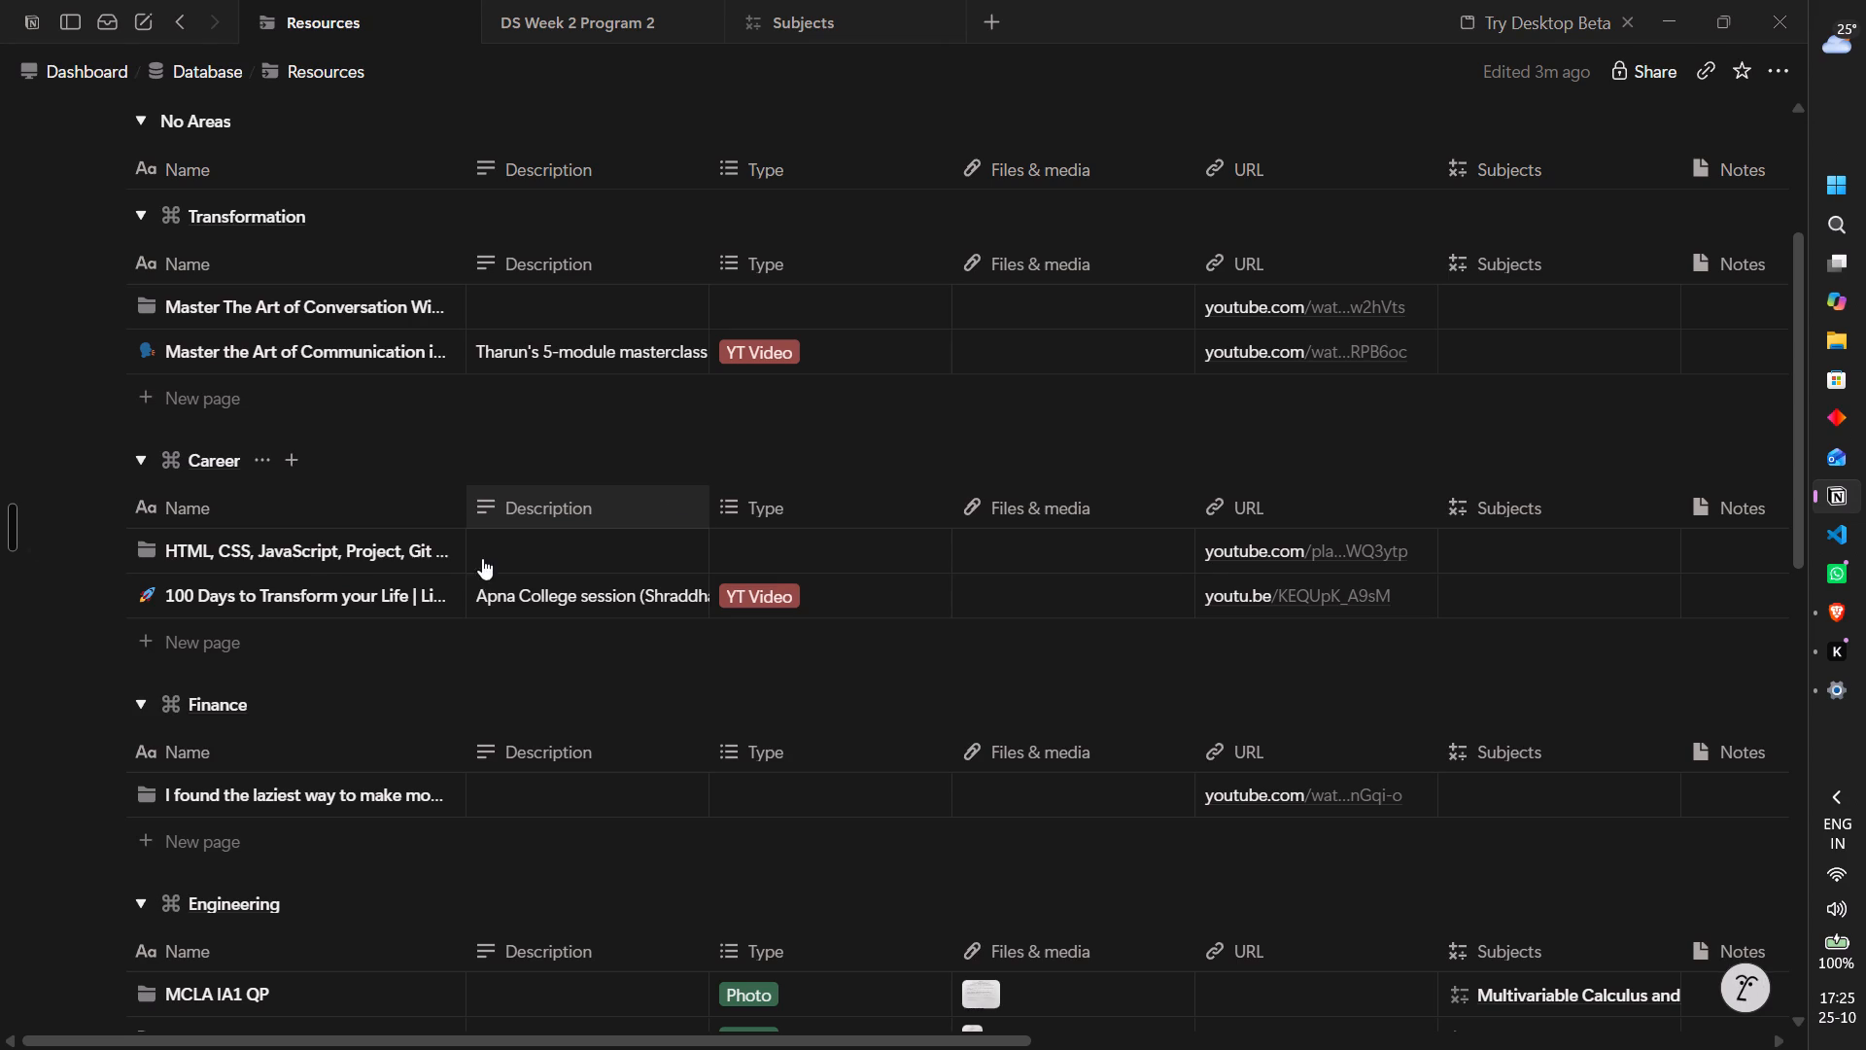
Add a new resource in the Career group named "Projects that teach you more than your degree".
click(192, 655)
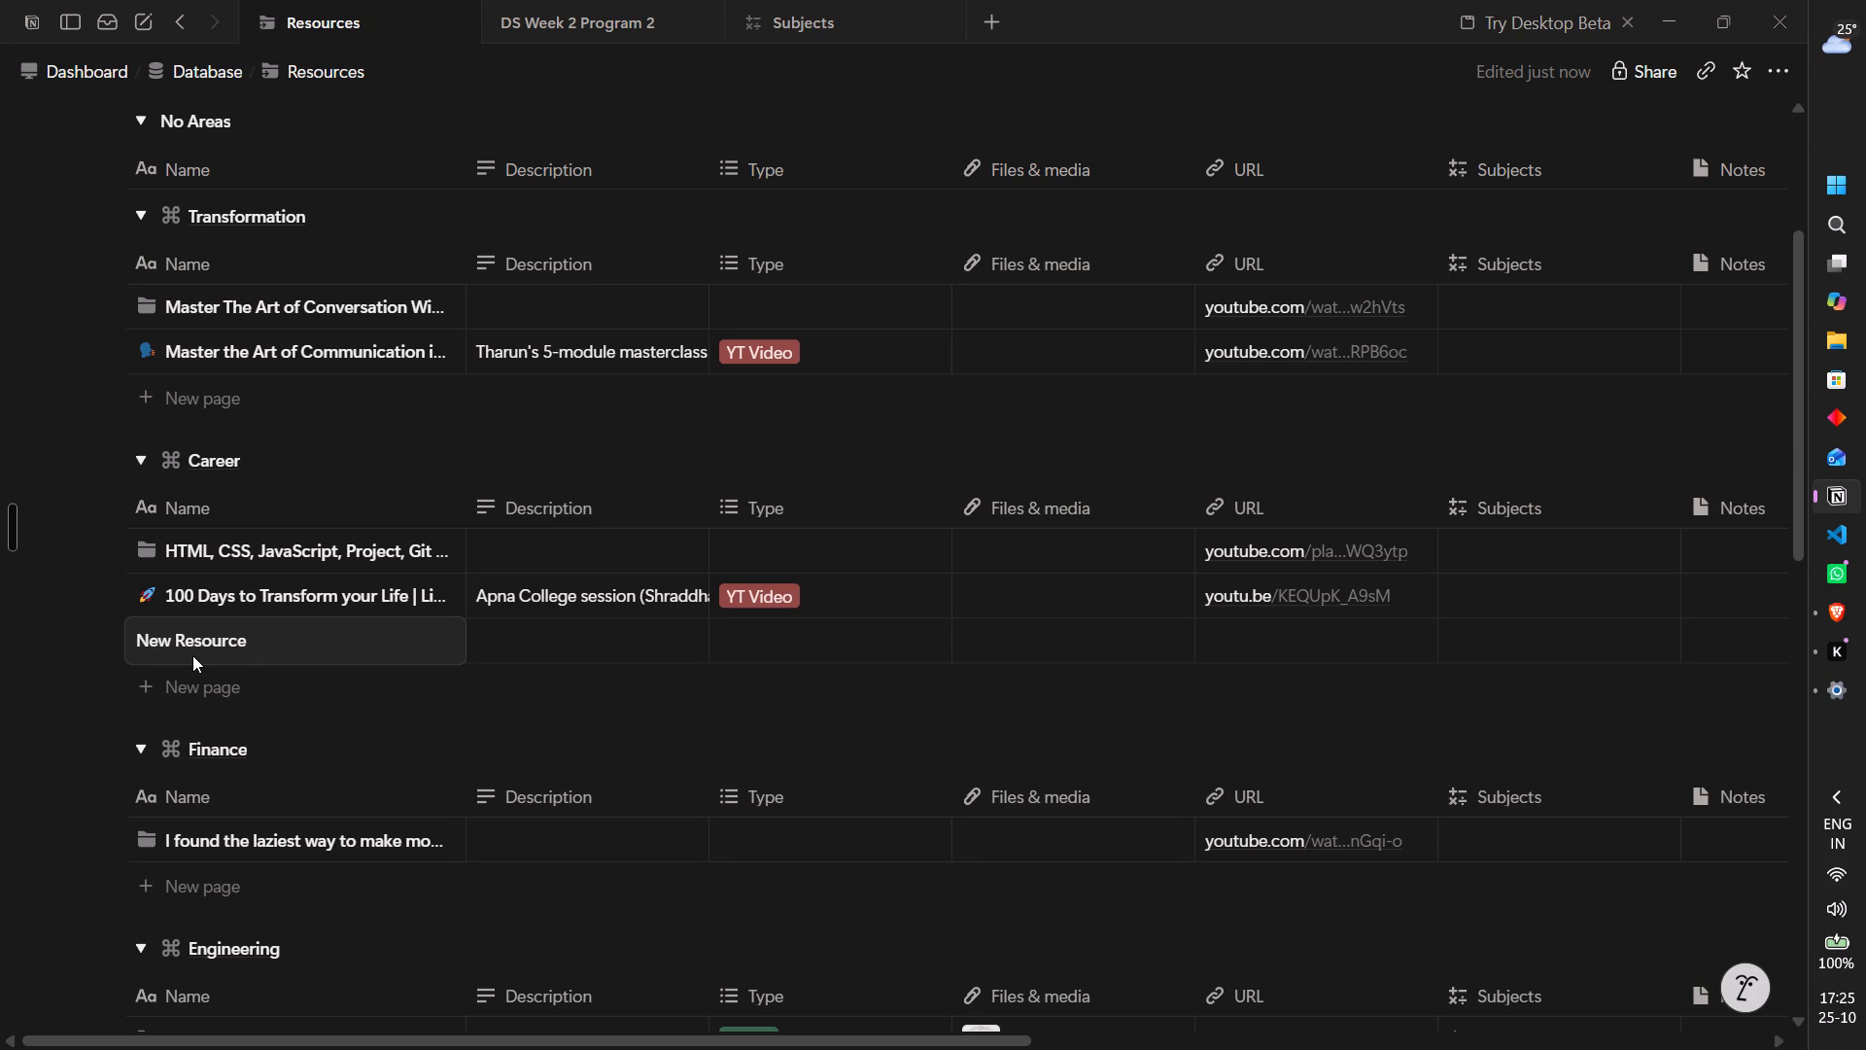
key(ctrl+BackSpace)
key(ctrl+BackSpace)
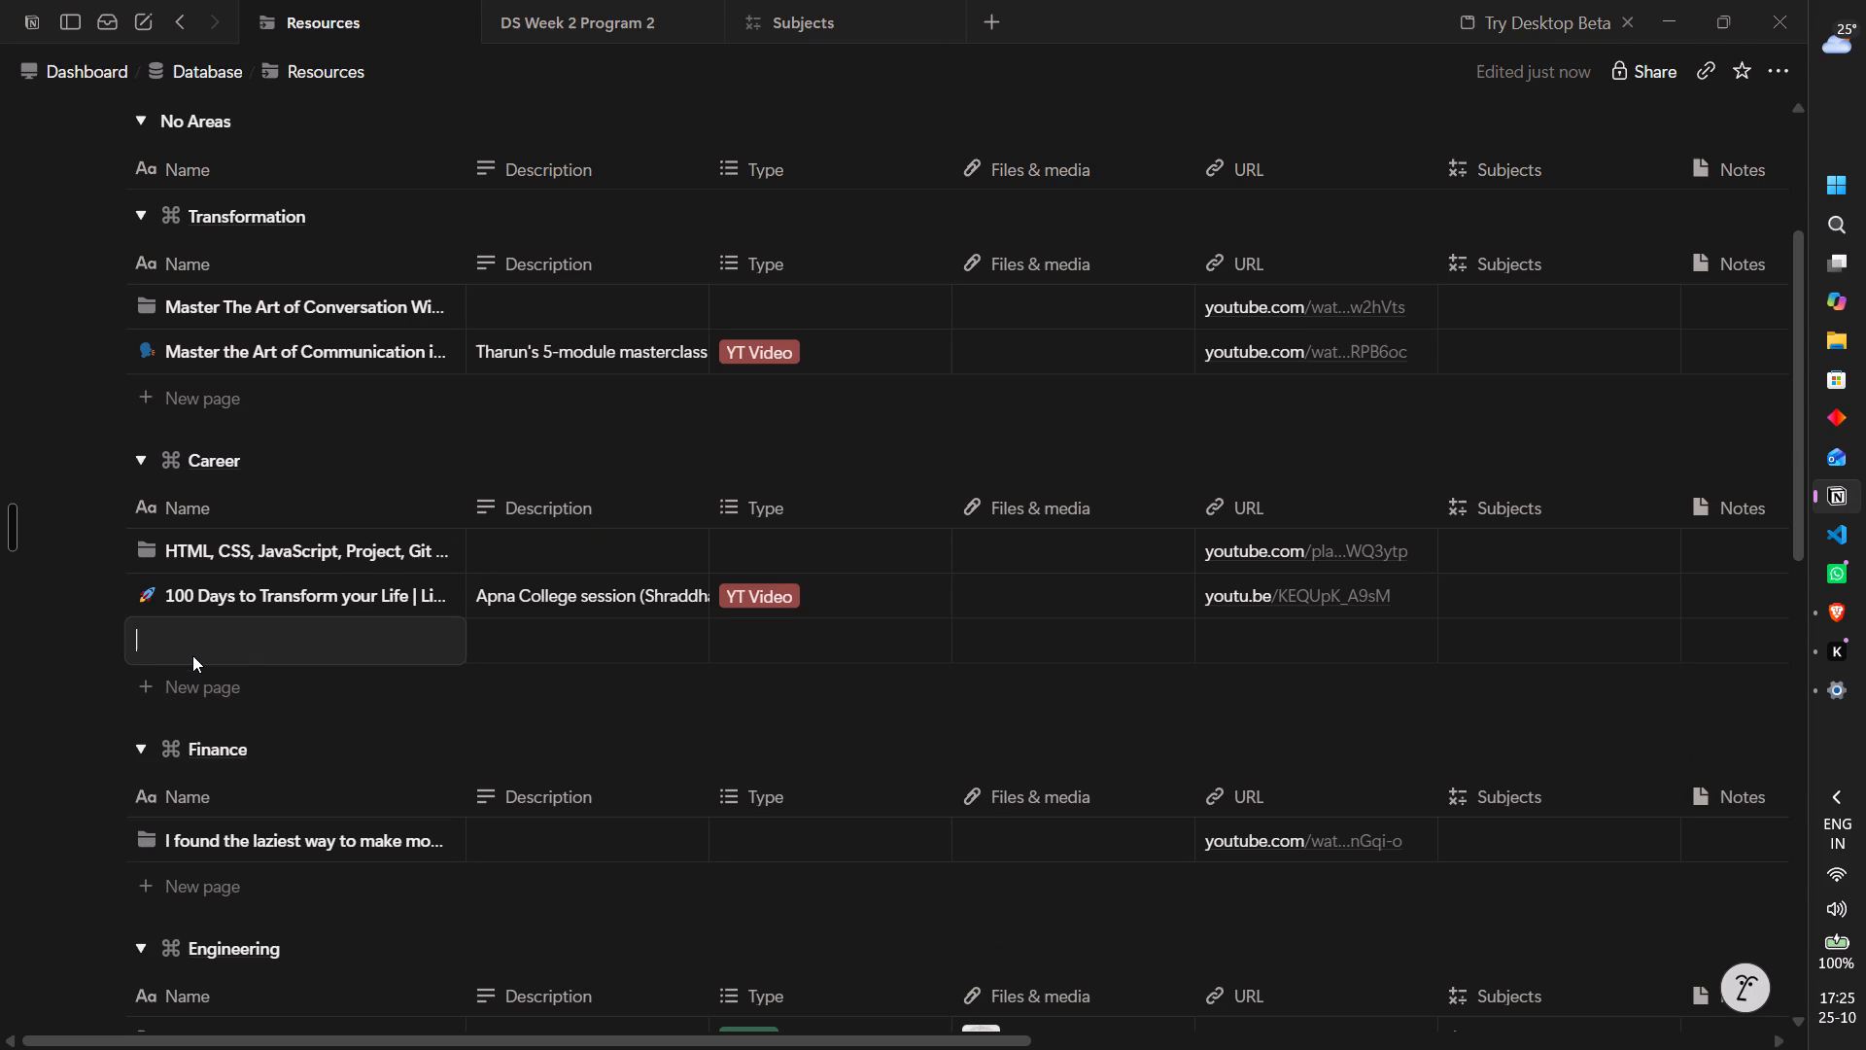
key(5)
key(BackSpace)
text(Projects)
key(space)
text(that)
key(space)
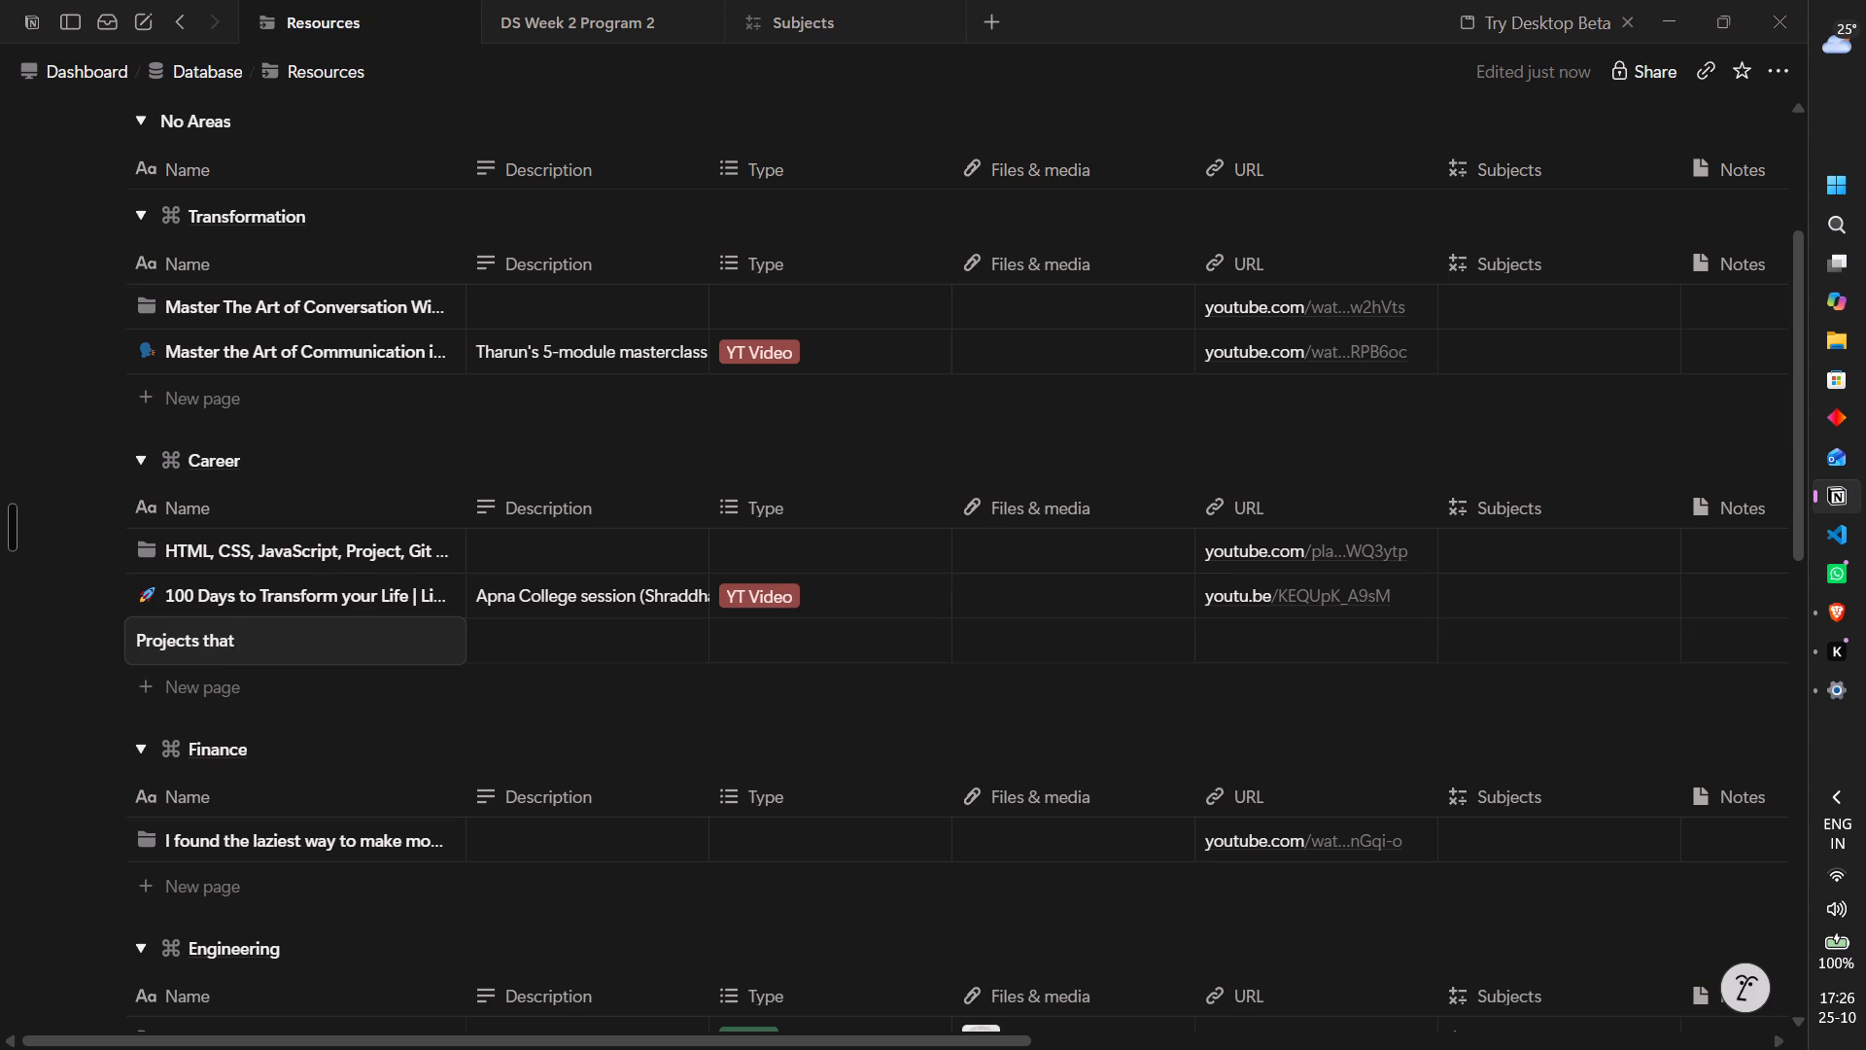
text(teach)
key(space)
text(yo)
text(u more)
key(space)
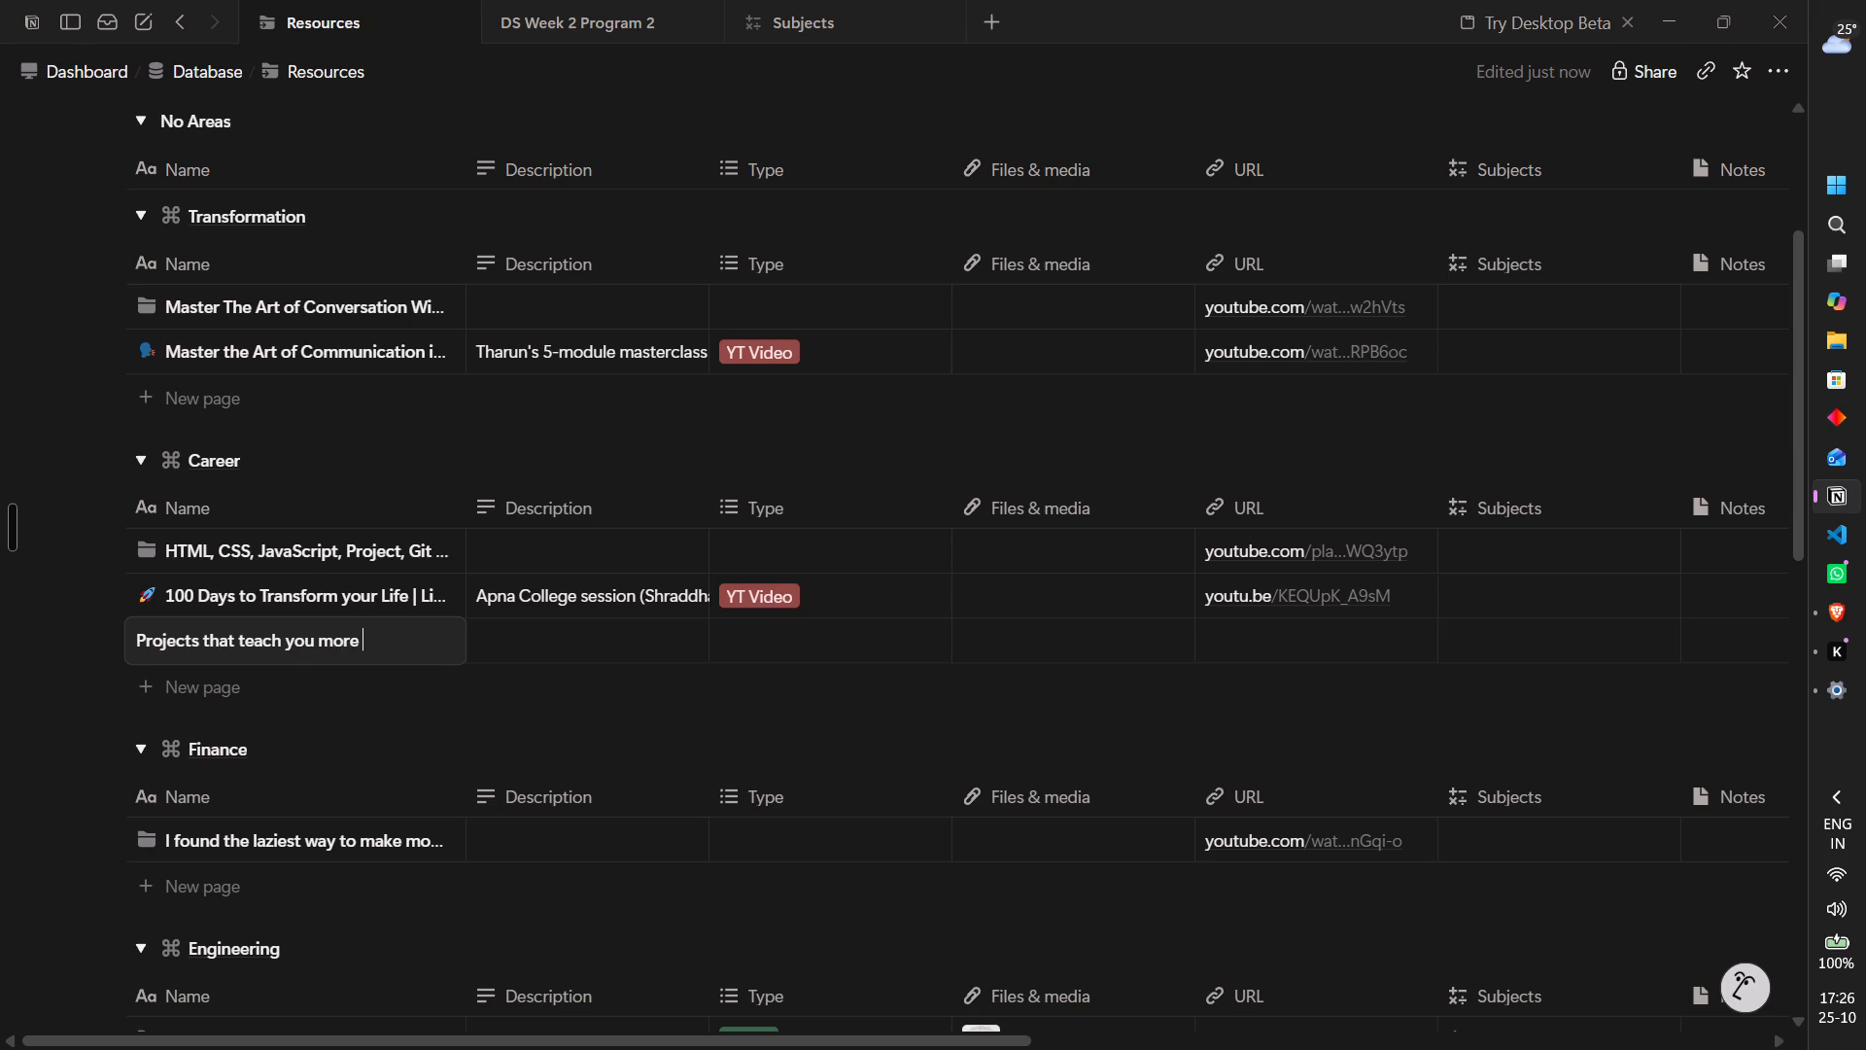
text(tha)
text(n)
key(space)
text(your t)
key(BackSpace)
text(deg)
key(BackSpace)
text(rg)
key(BackSpace)
key(g)
key(BackSpace)
key(g)
key(BackSpace)
key(BackSpace)
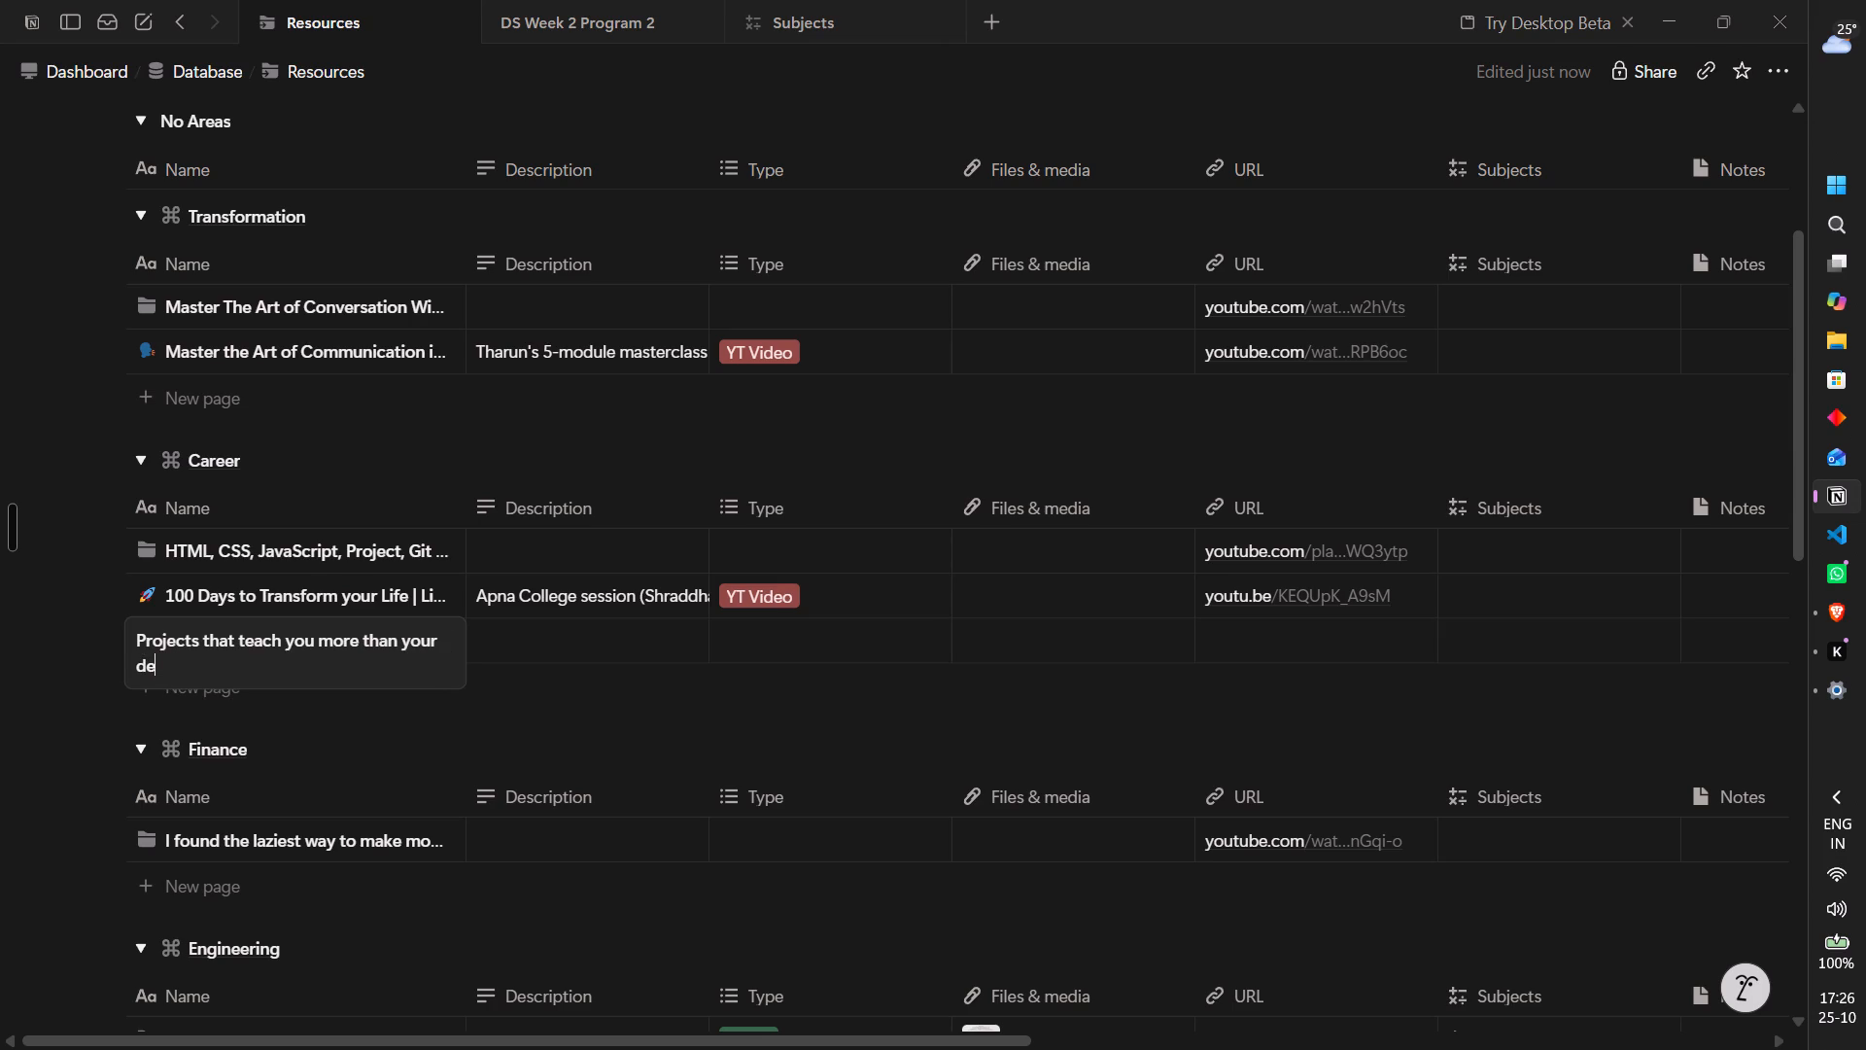
text(gree)
key(Return)
key(Return)
key(Return)
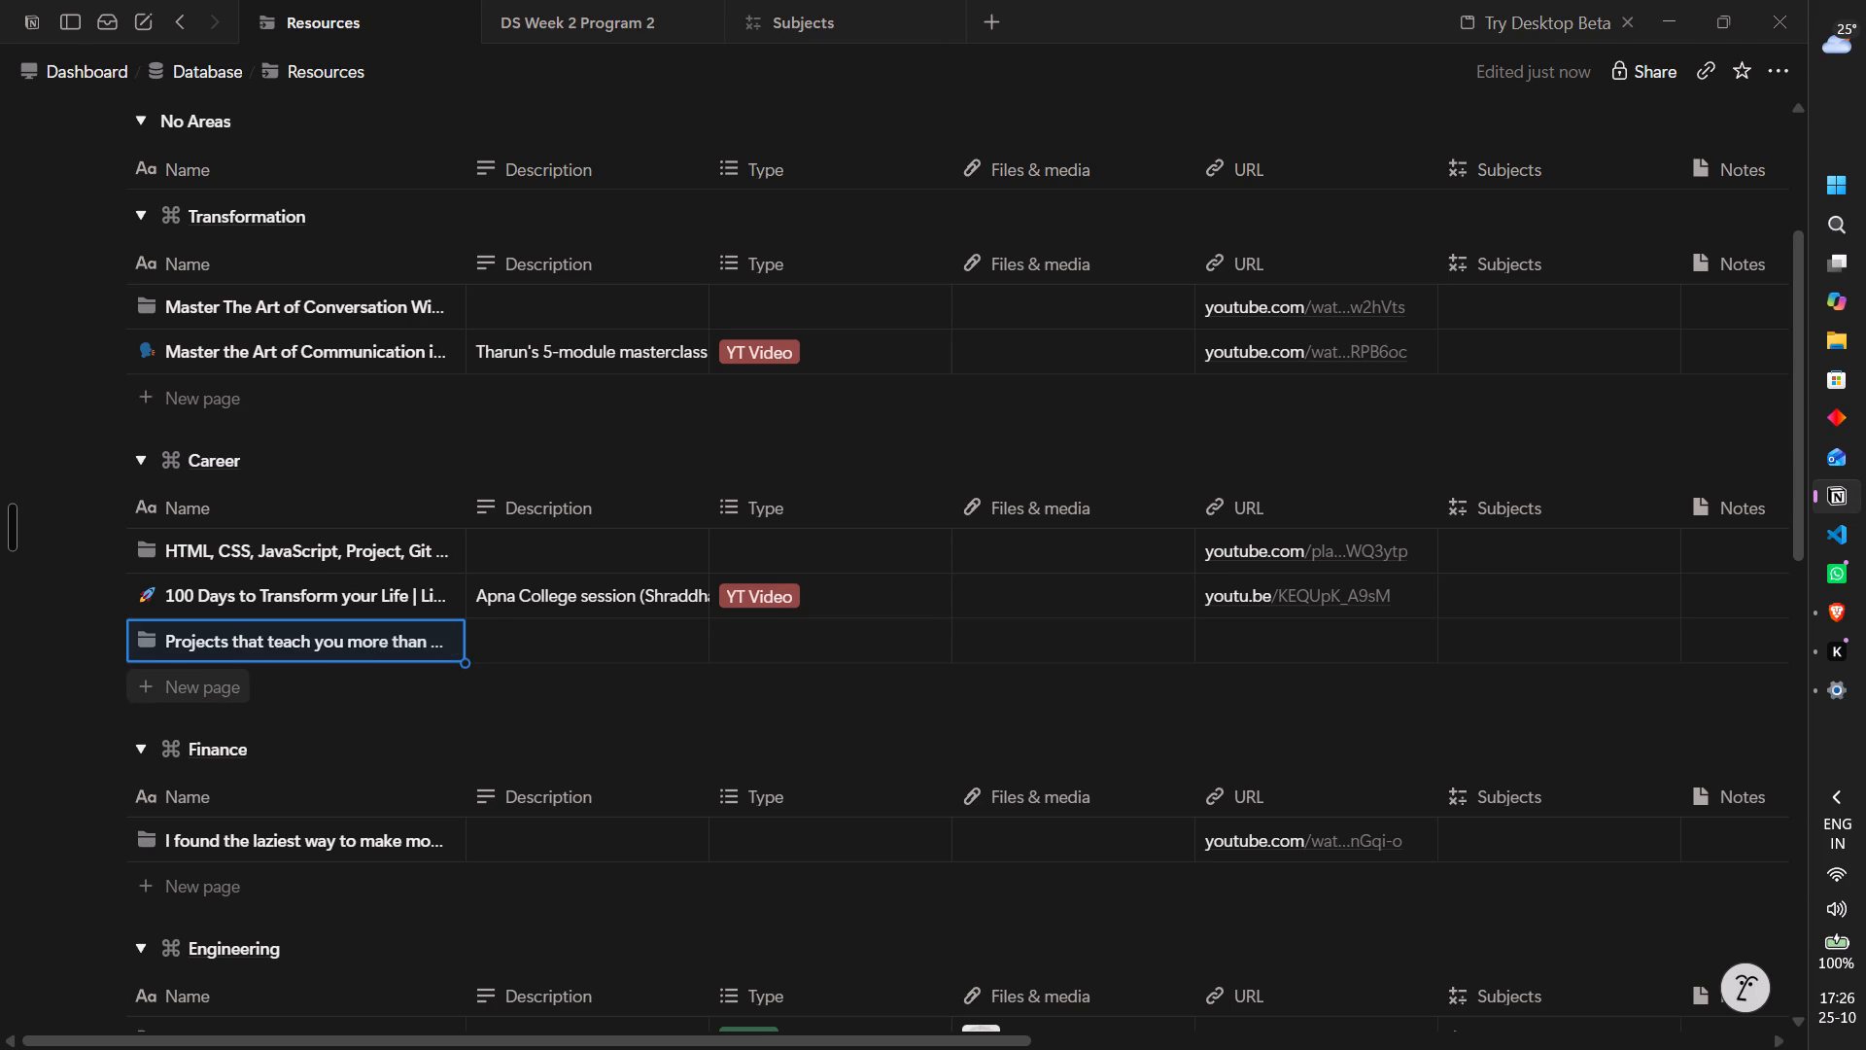
Open the "Projects that teach you more than your degree" resource and look through the pages available for its Projects property.
click(430, 645)
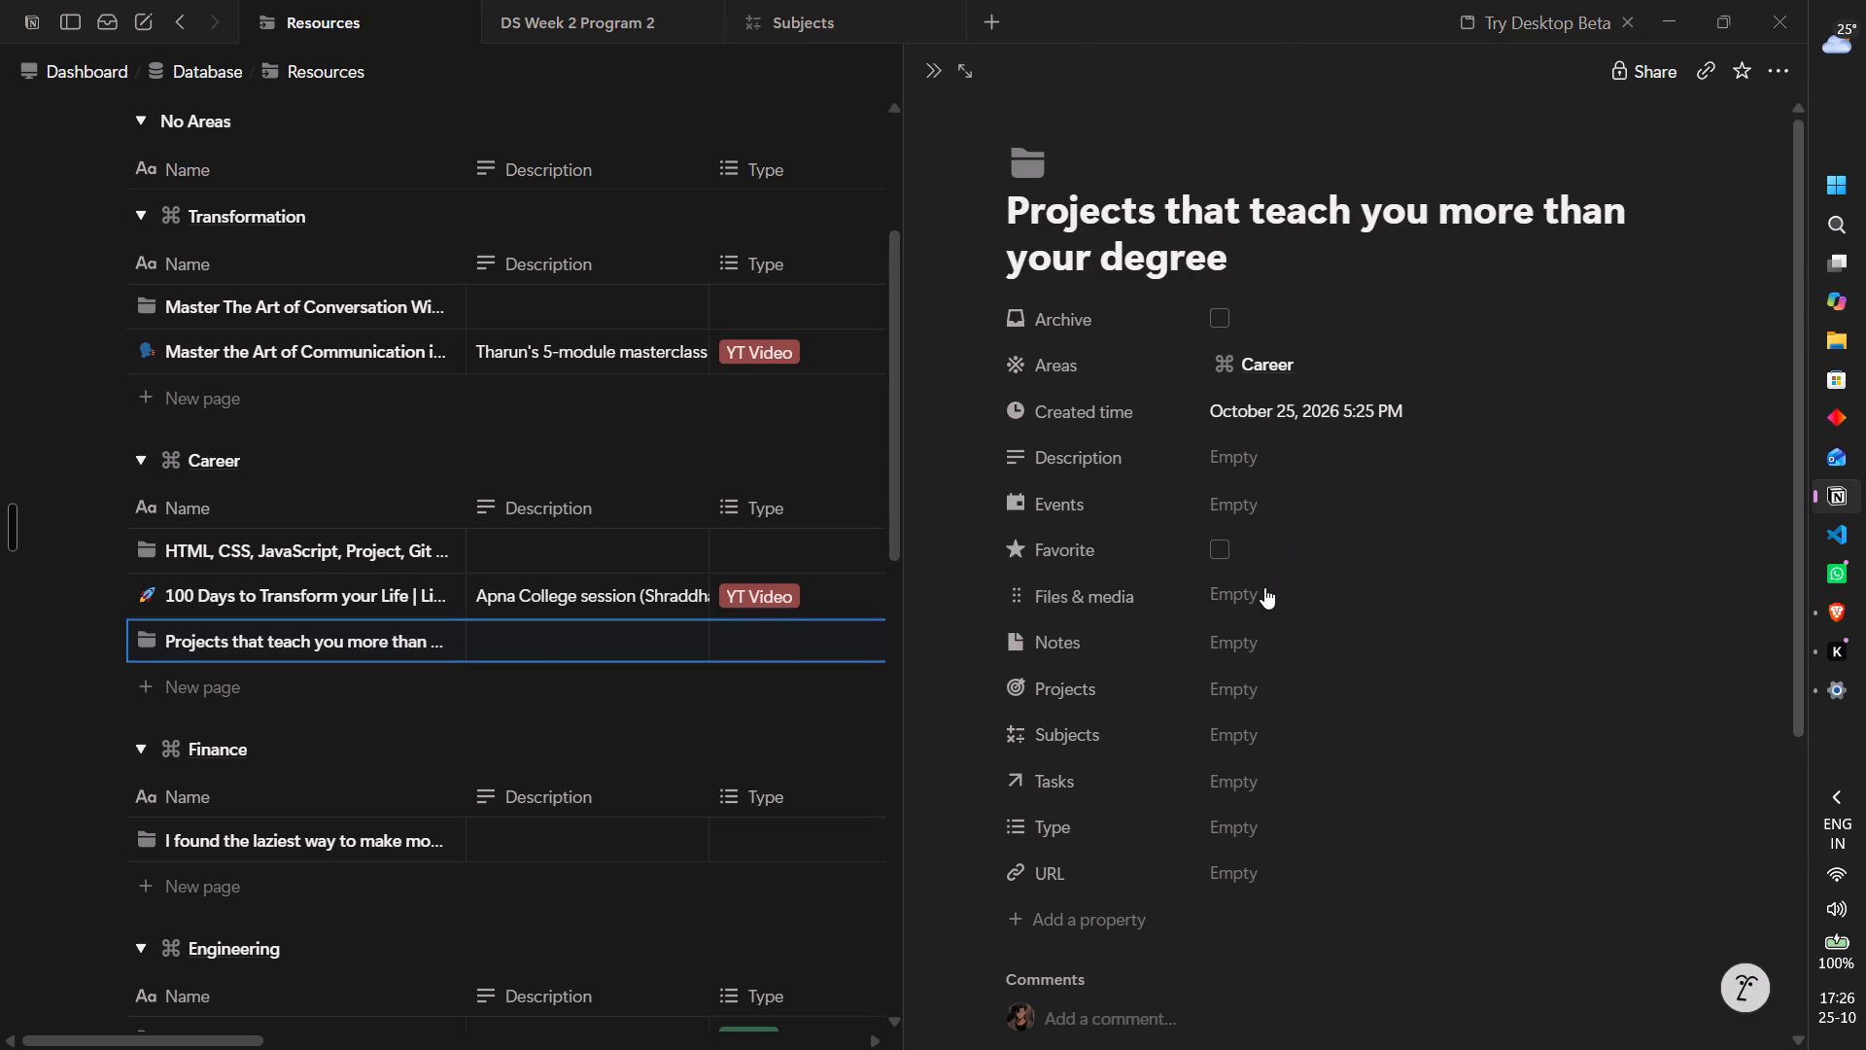
click(1260, 690)
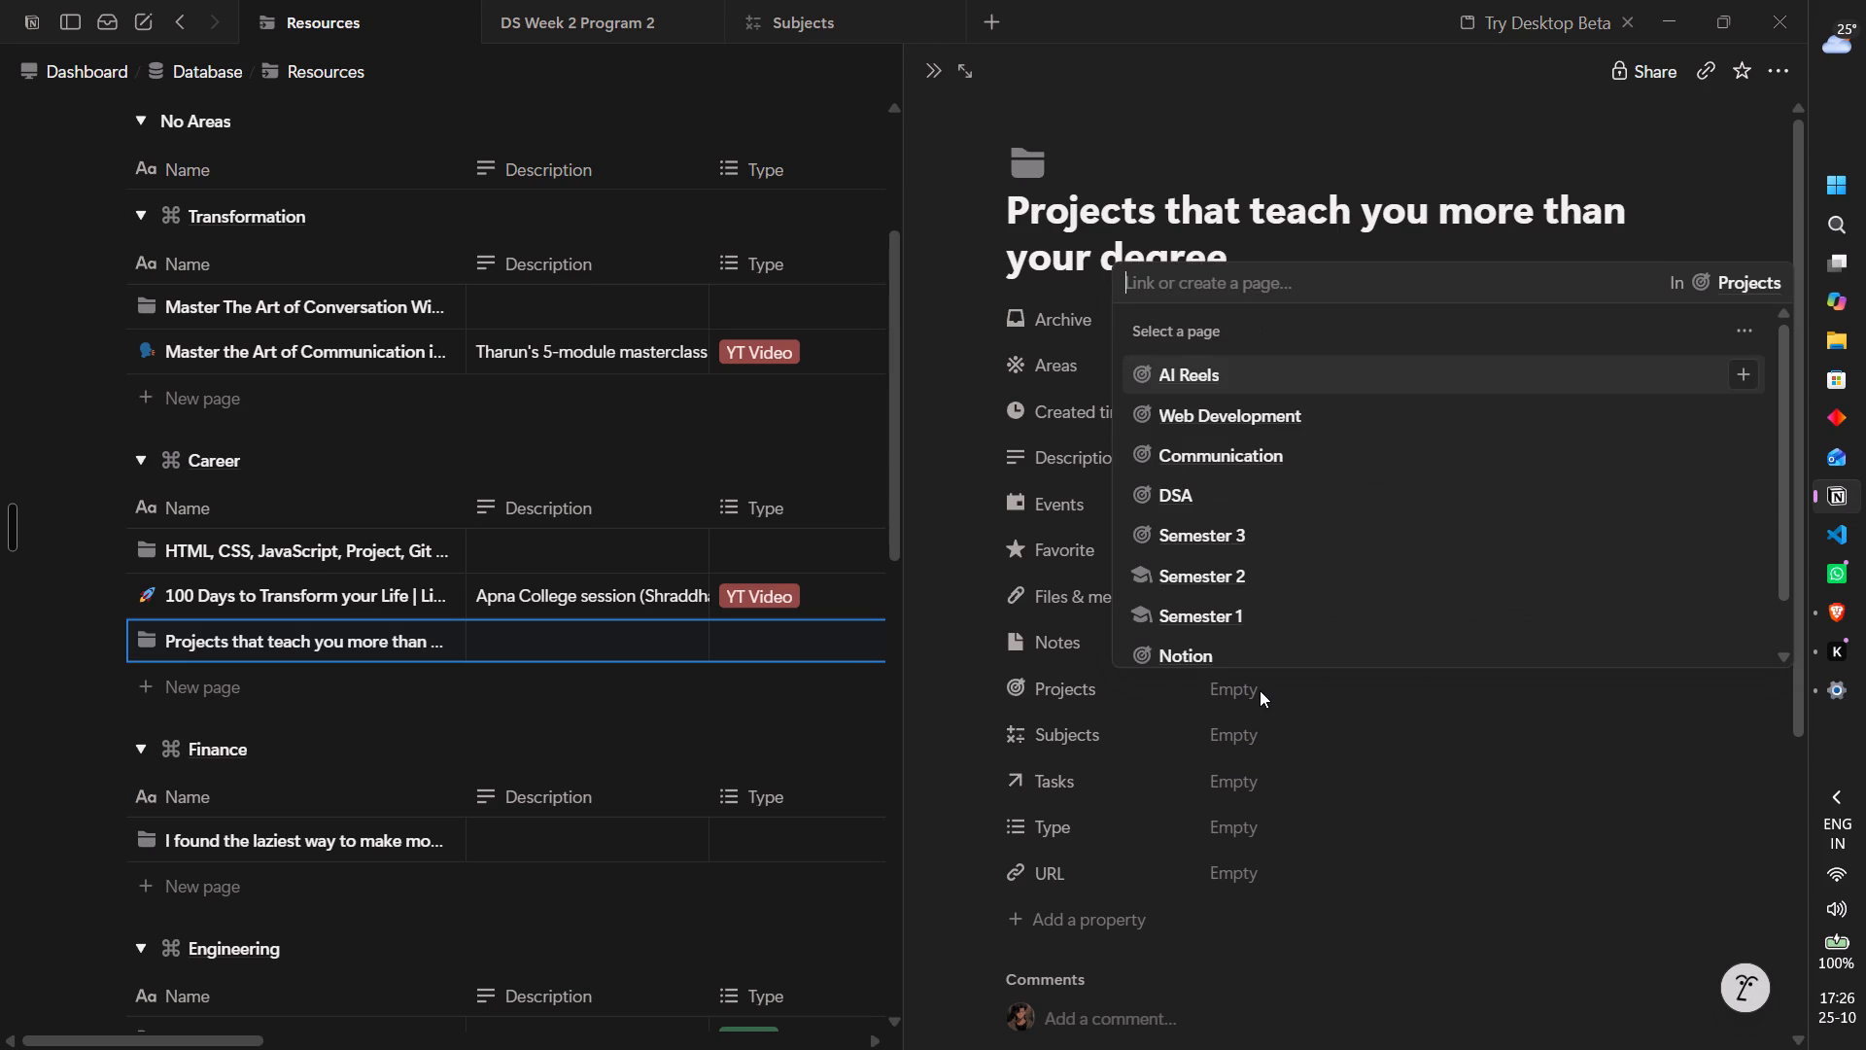
scroll(1245, 496, down, 3)
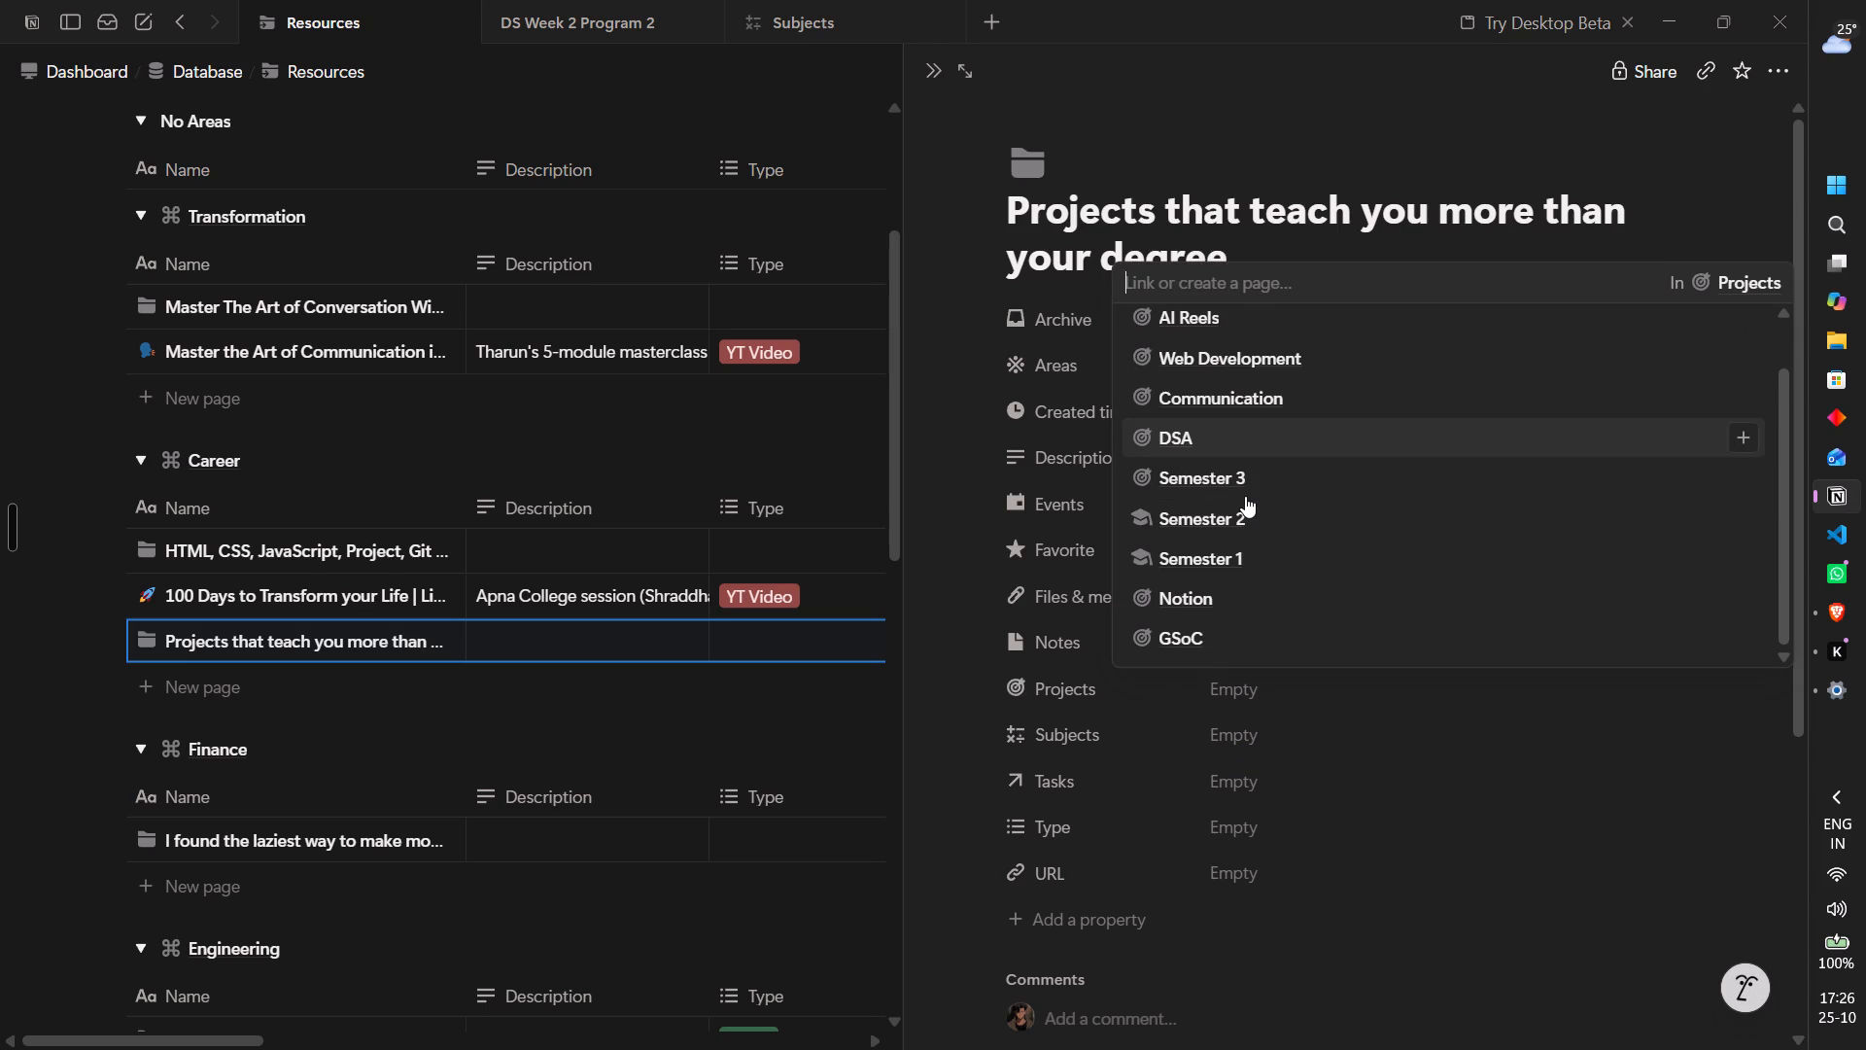
scroll(1245, 496, up, 3)
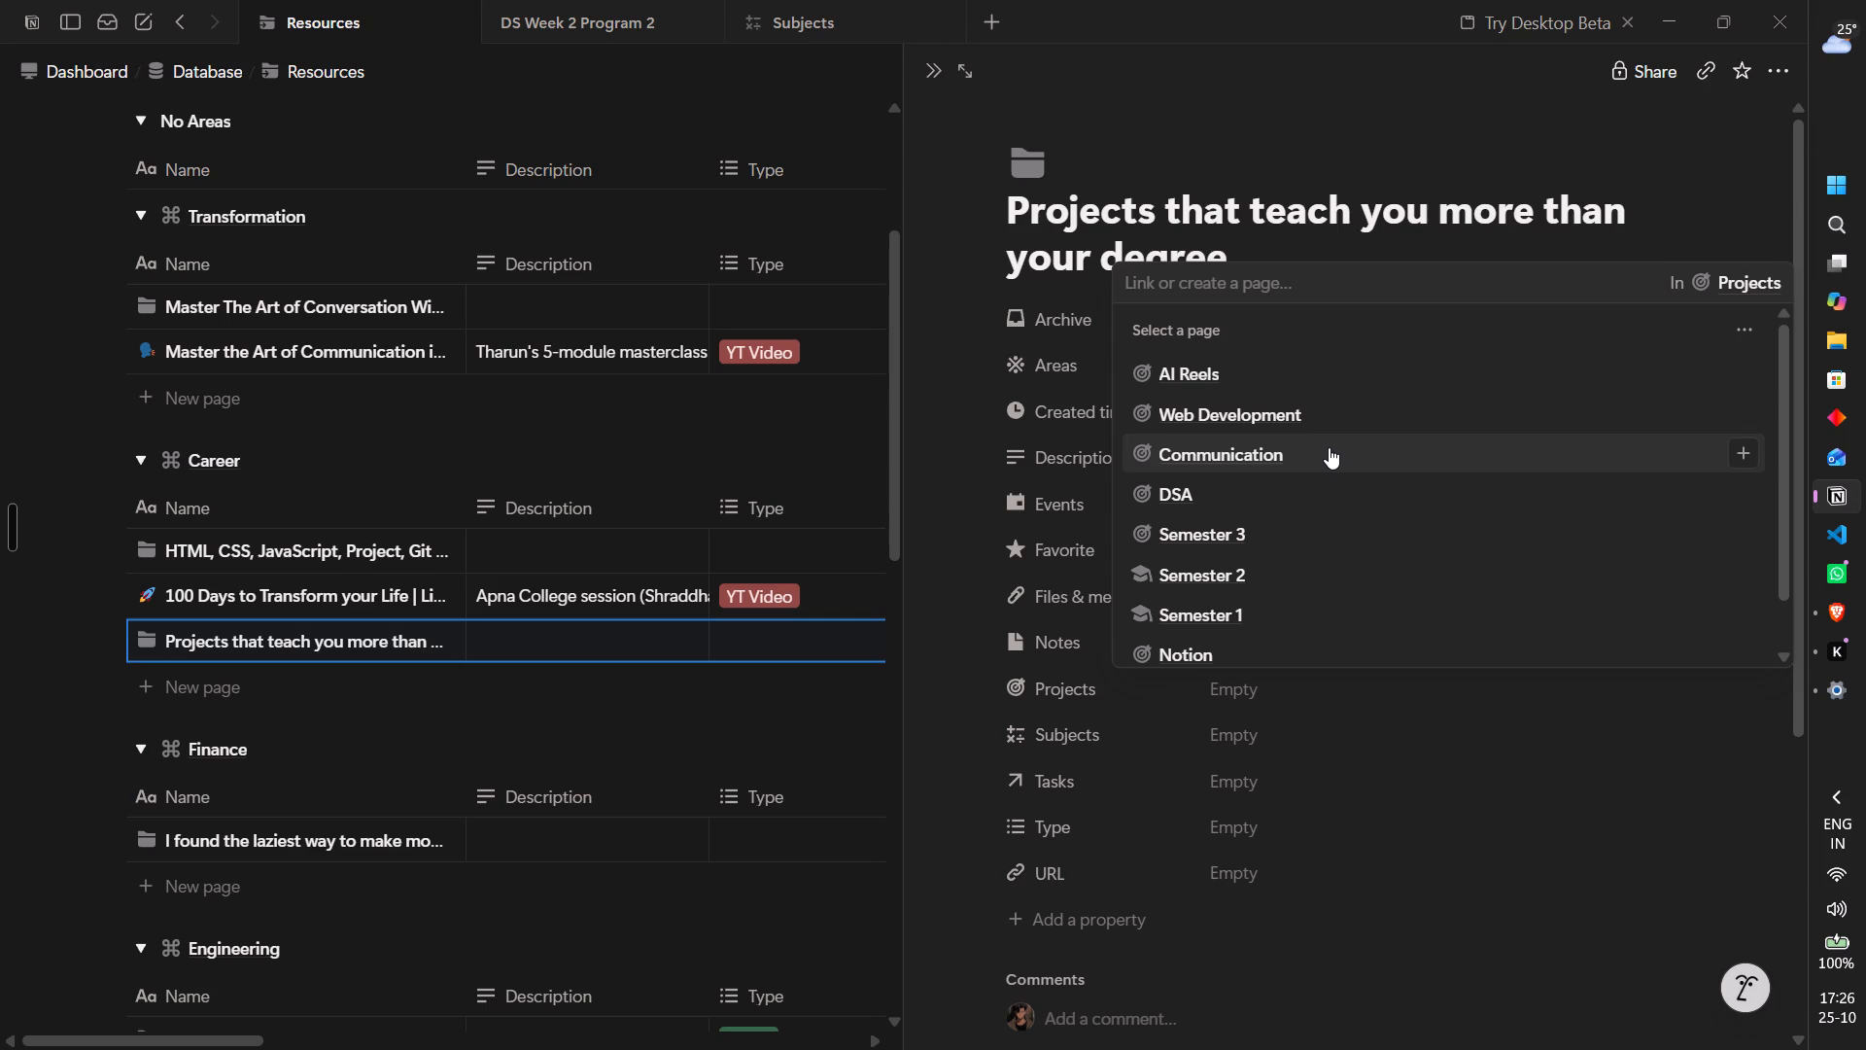
scroll(1329, 447, down, 1)
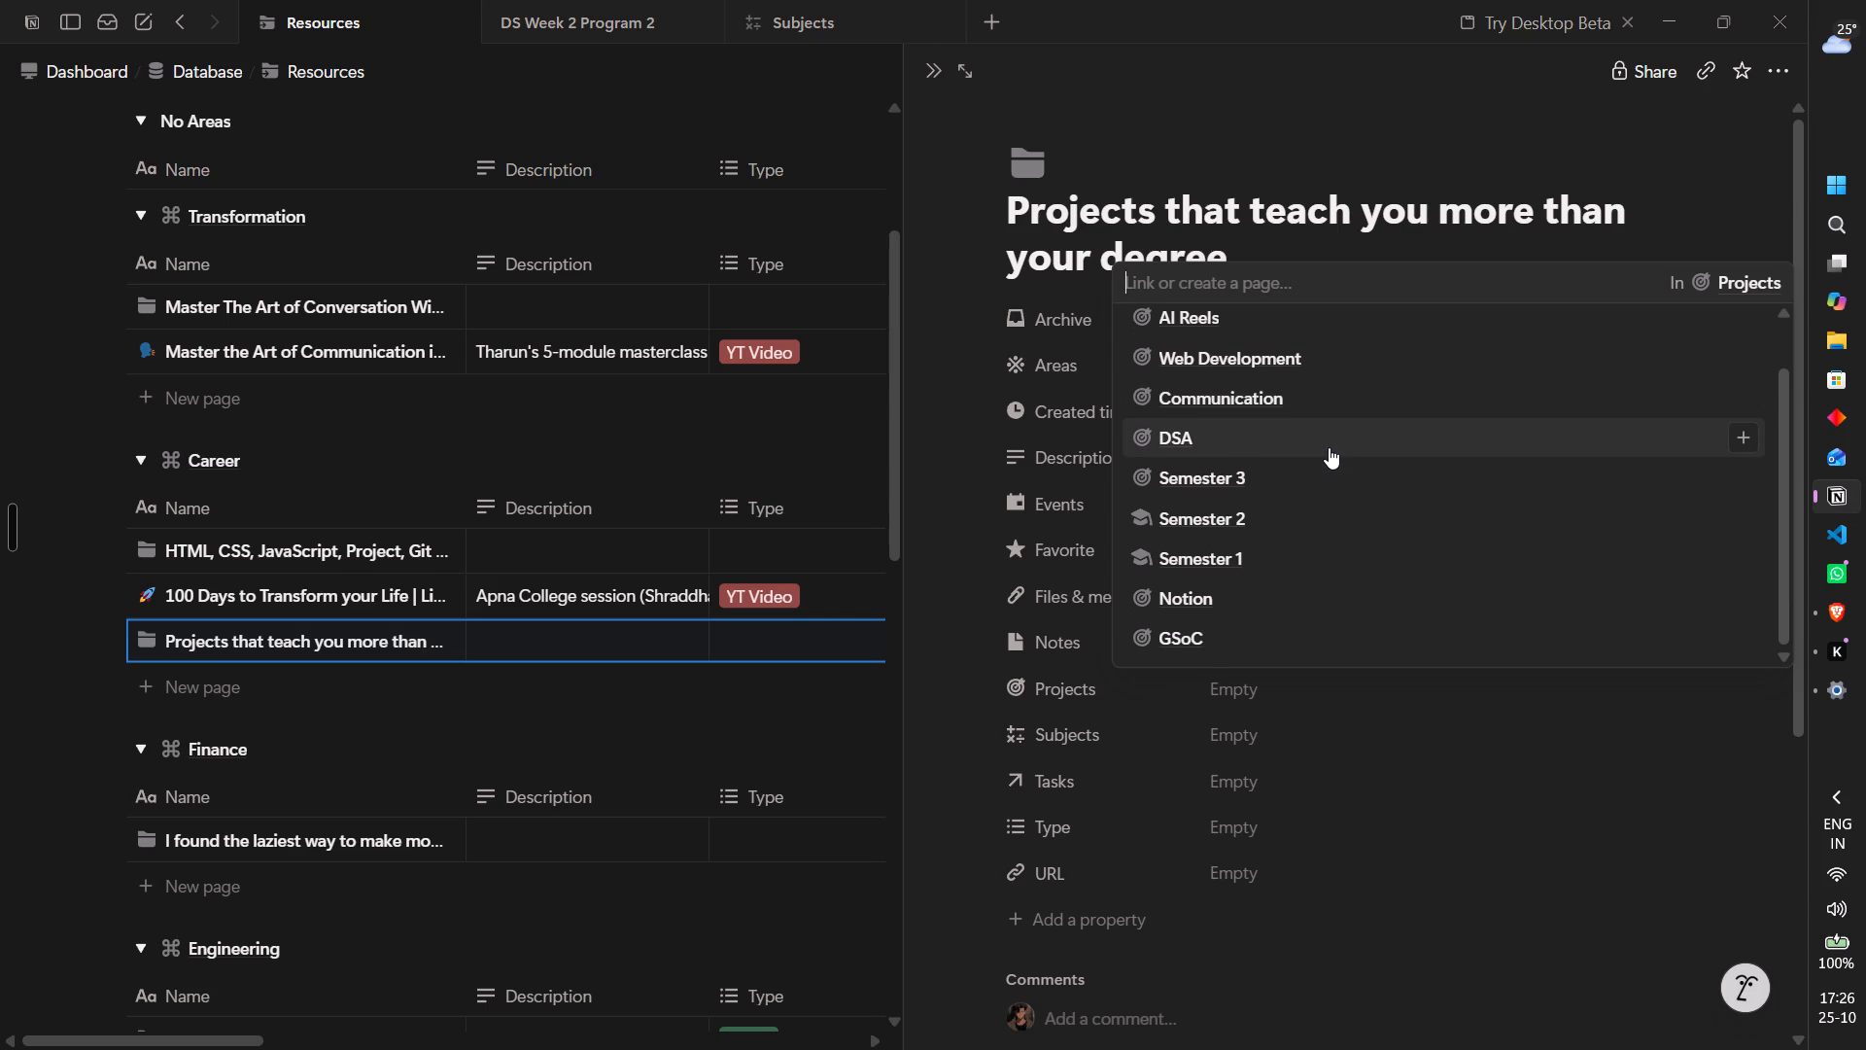
scroll(1329, 447, up, 4)
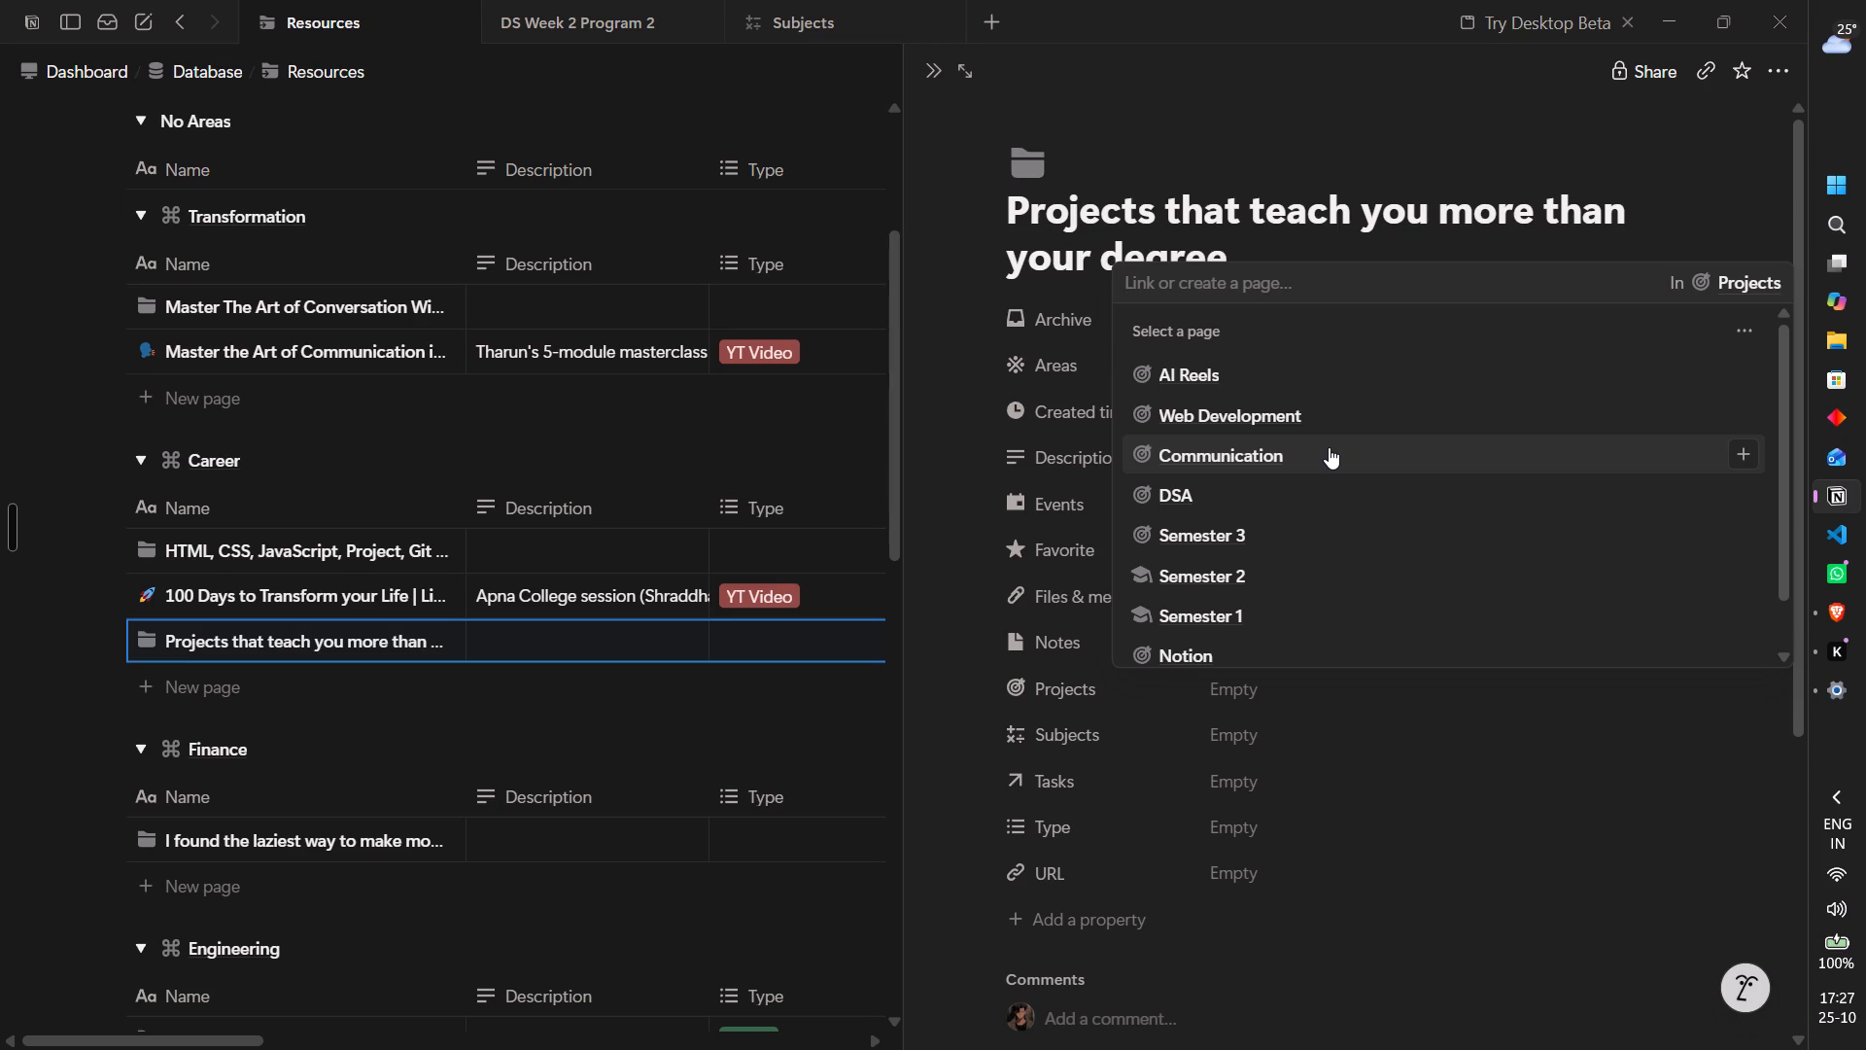
click(1238, 141)
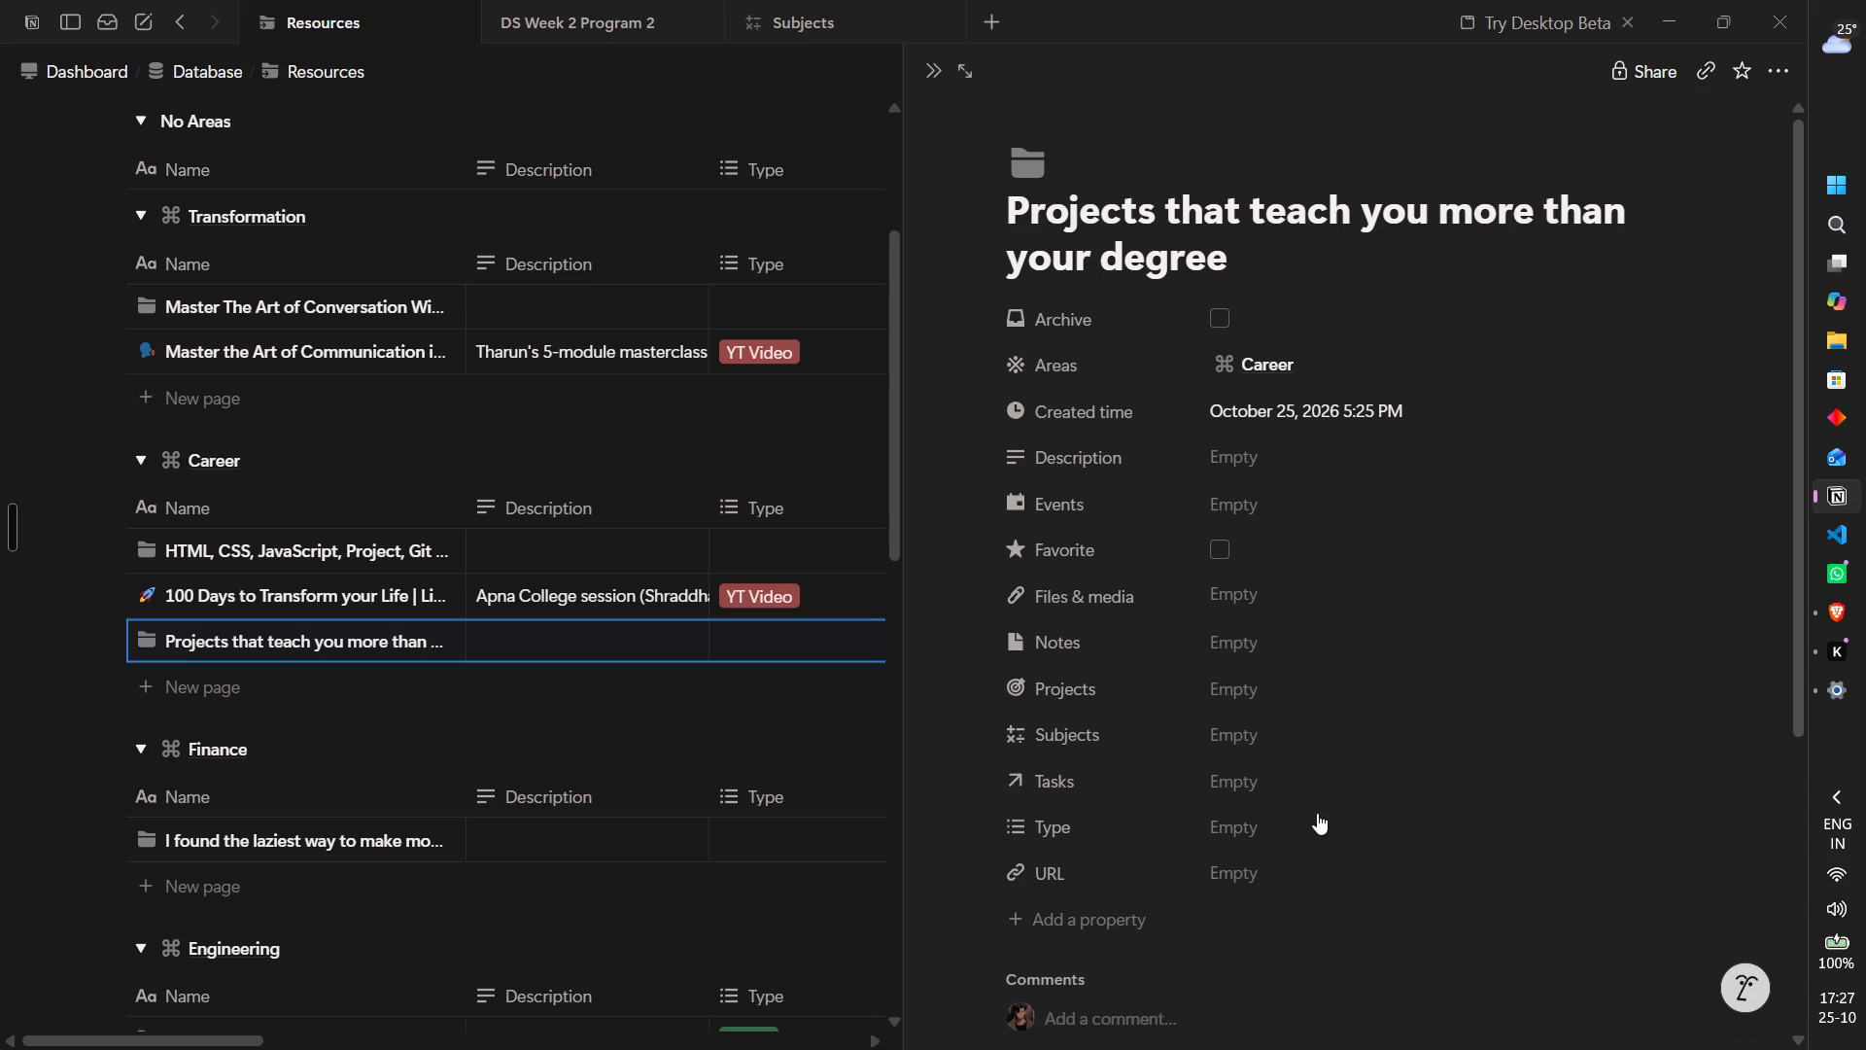
Set the Type property of the "Projects that teach you more than your degree" resource to YT Video.
click(1291, 831)
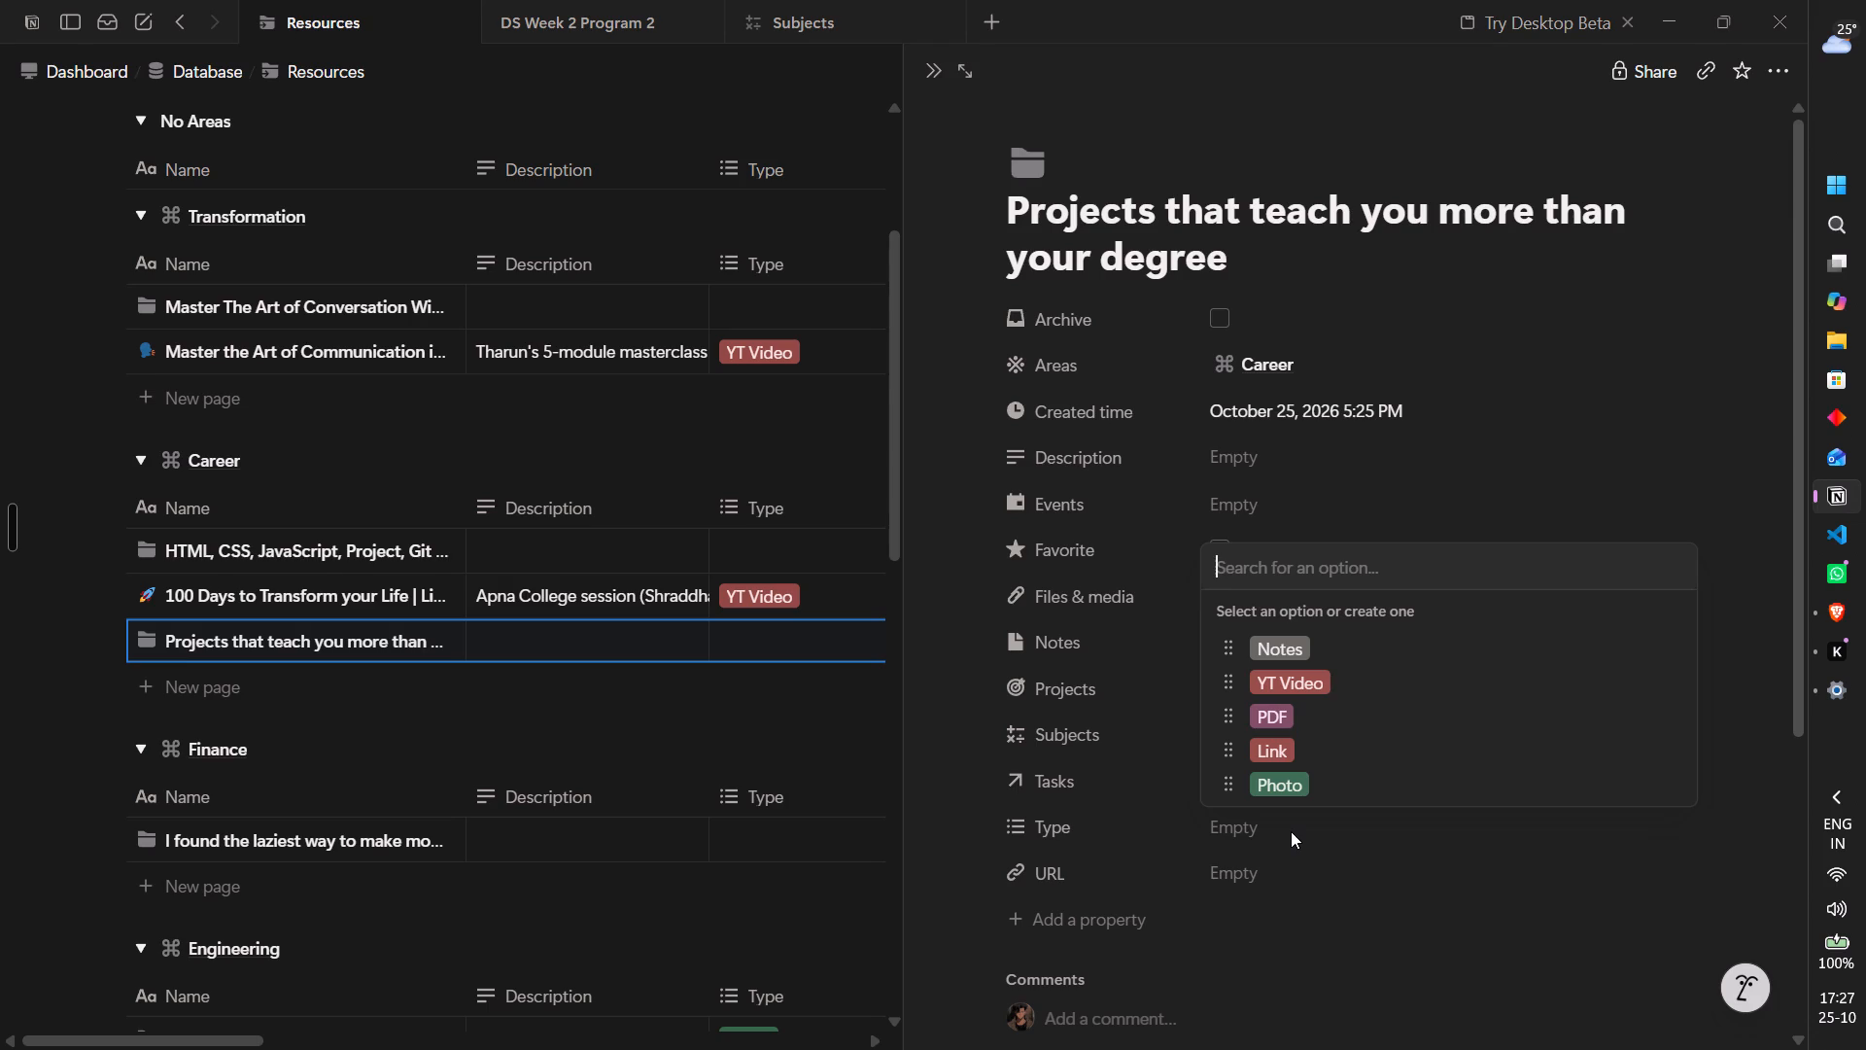
click(1303, 680)
click(1339, 828)
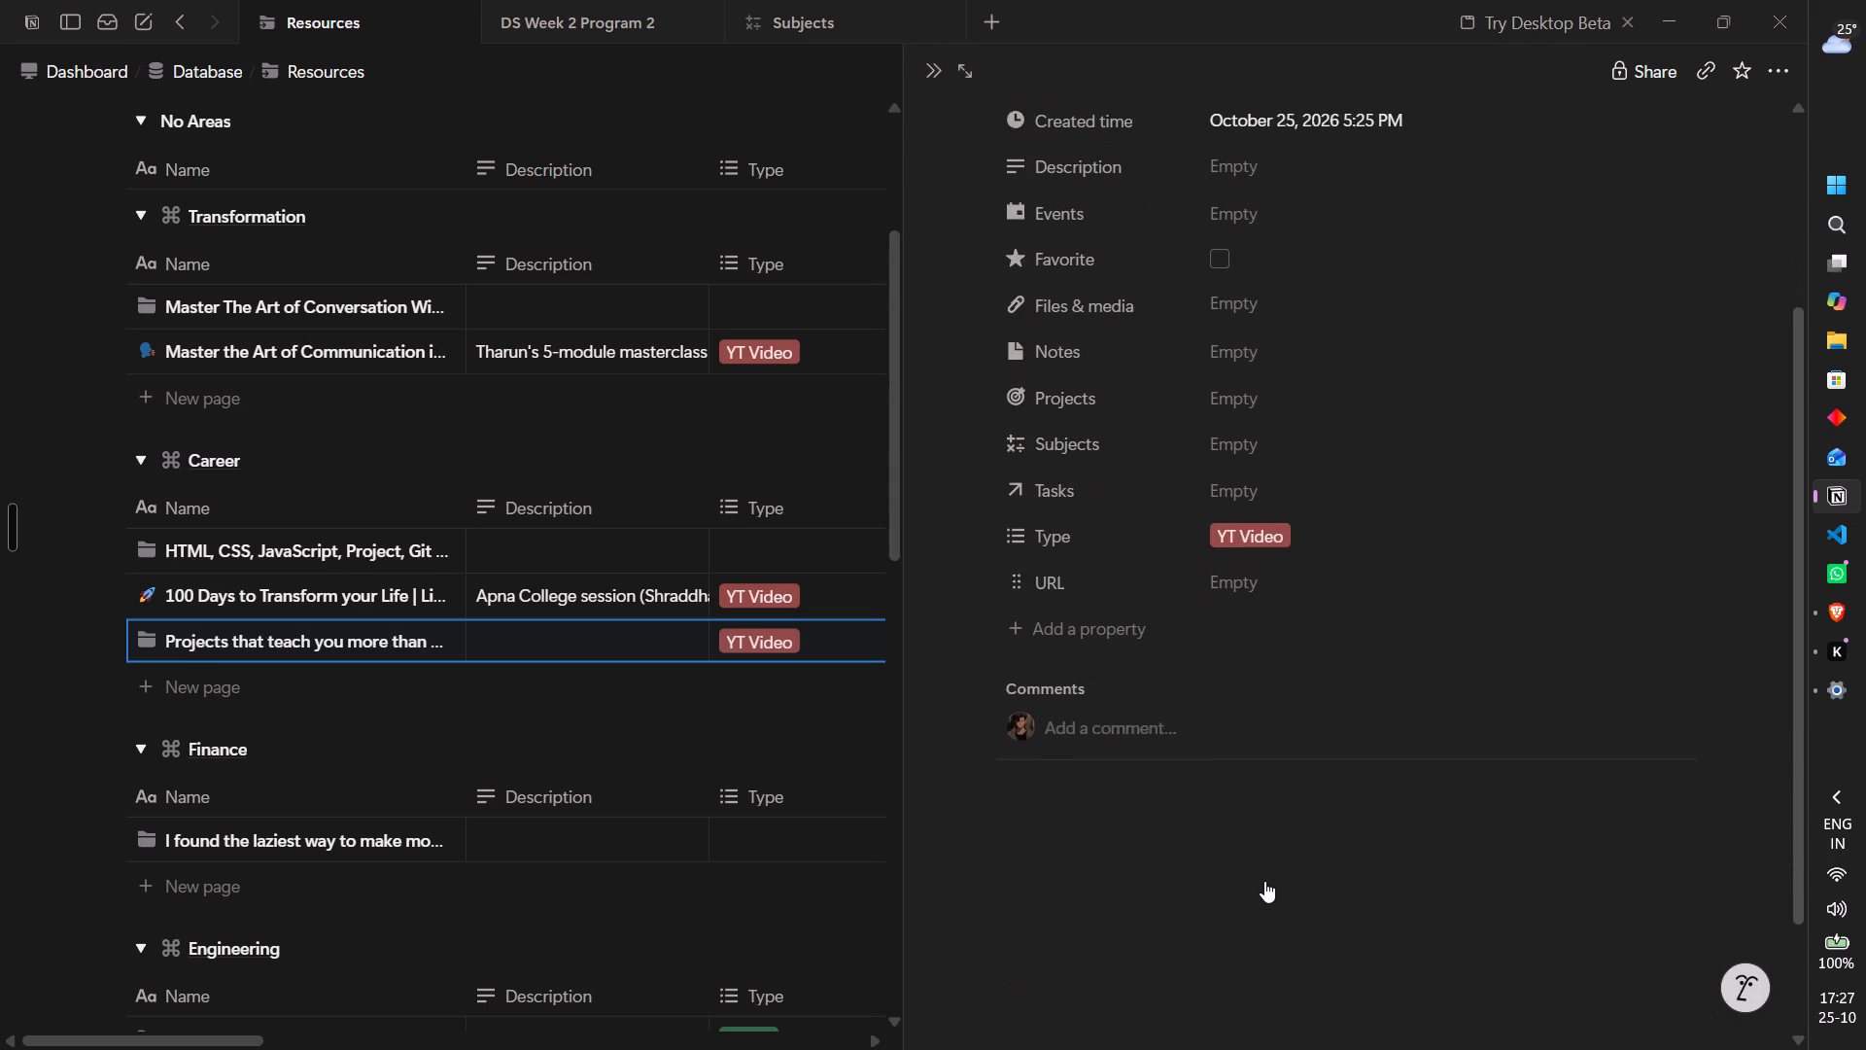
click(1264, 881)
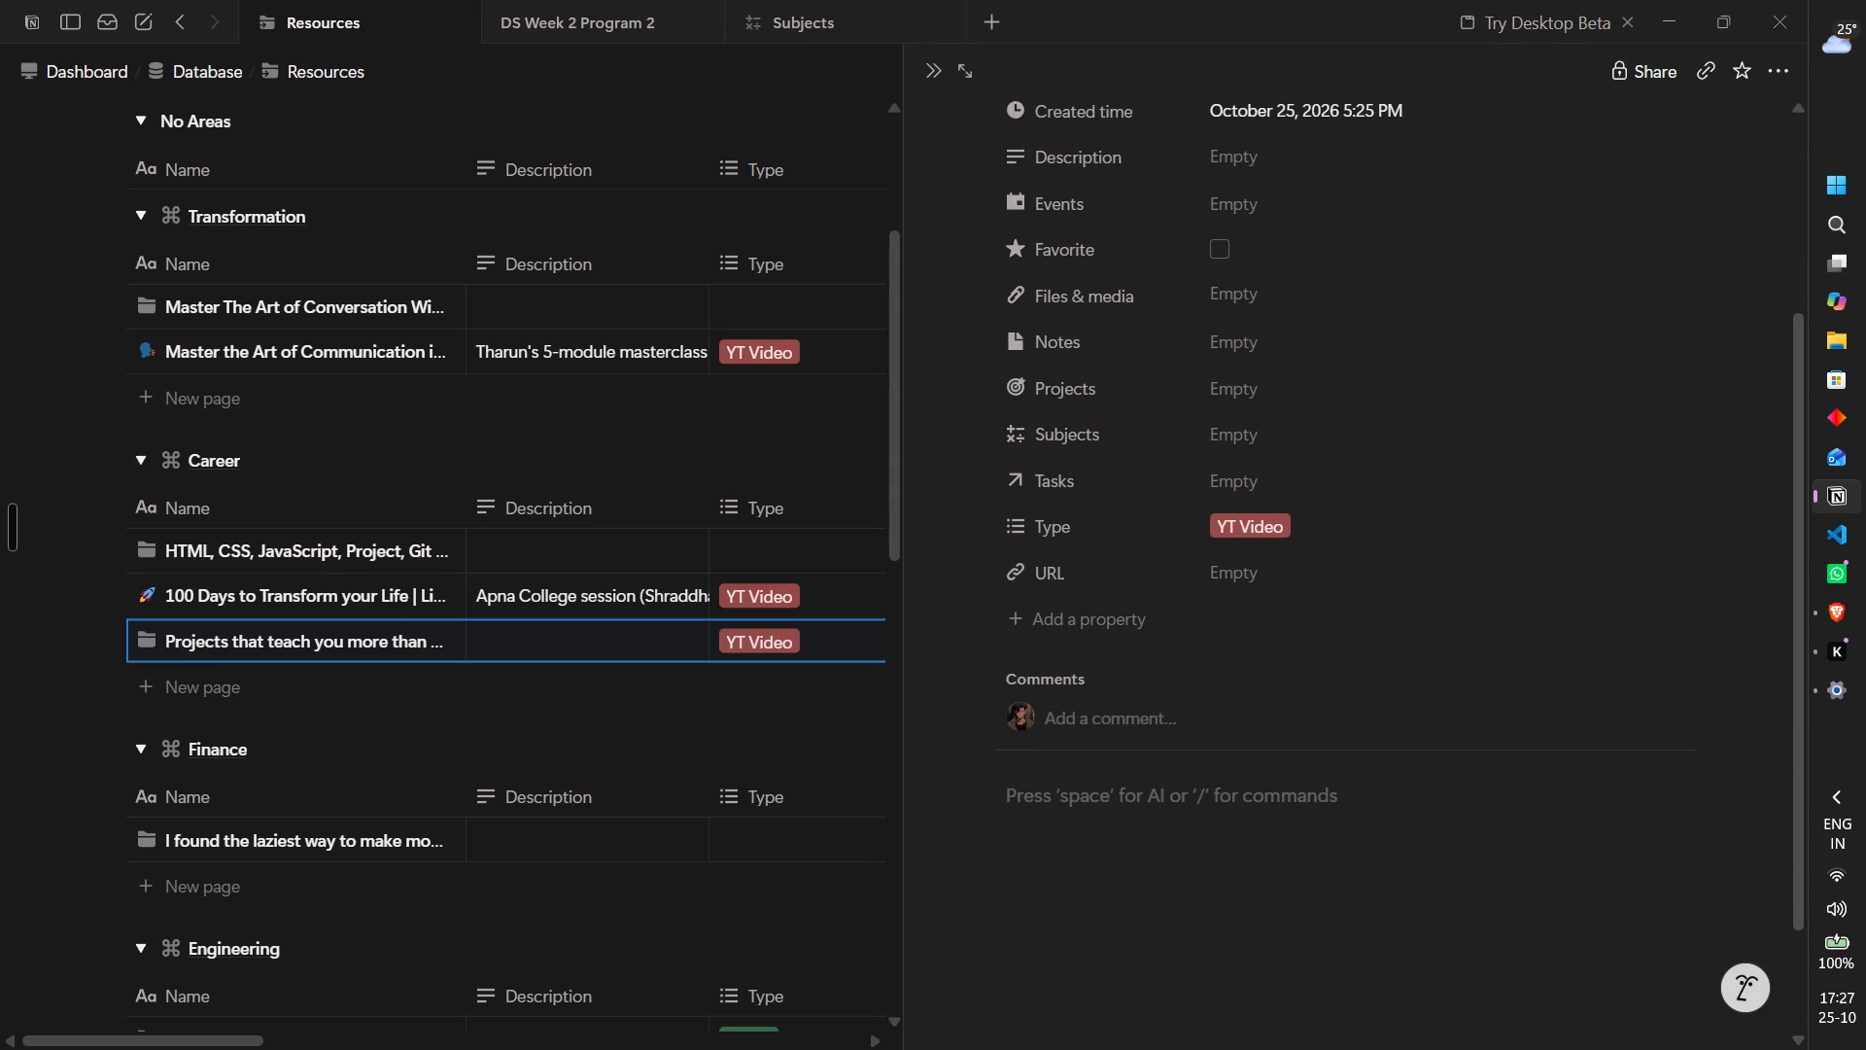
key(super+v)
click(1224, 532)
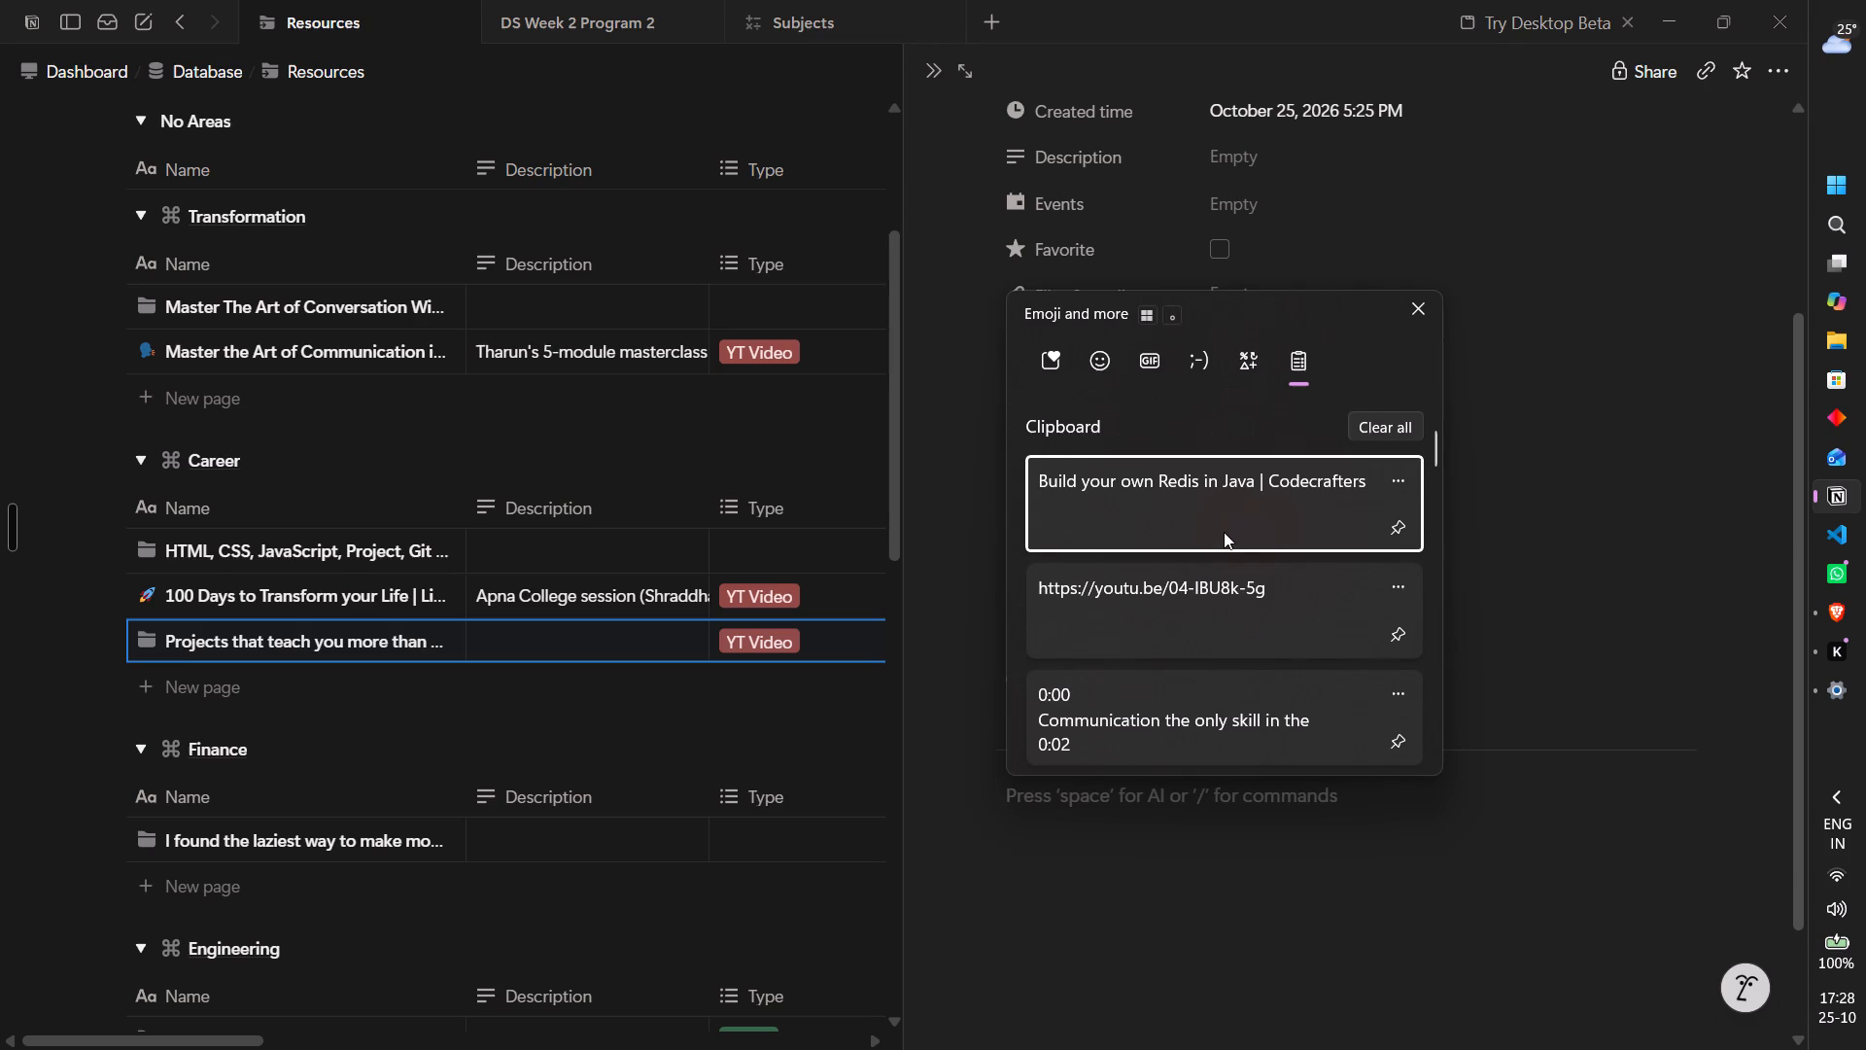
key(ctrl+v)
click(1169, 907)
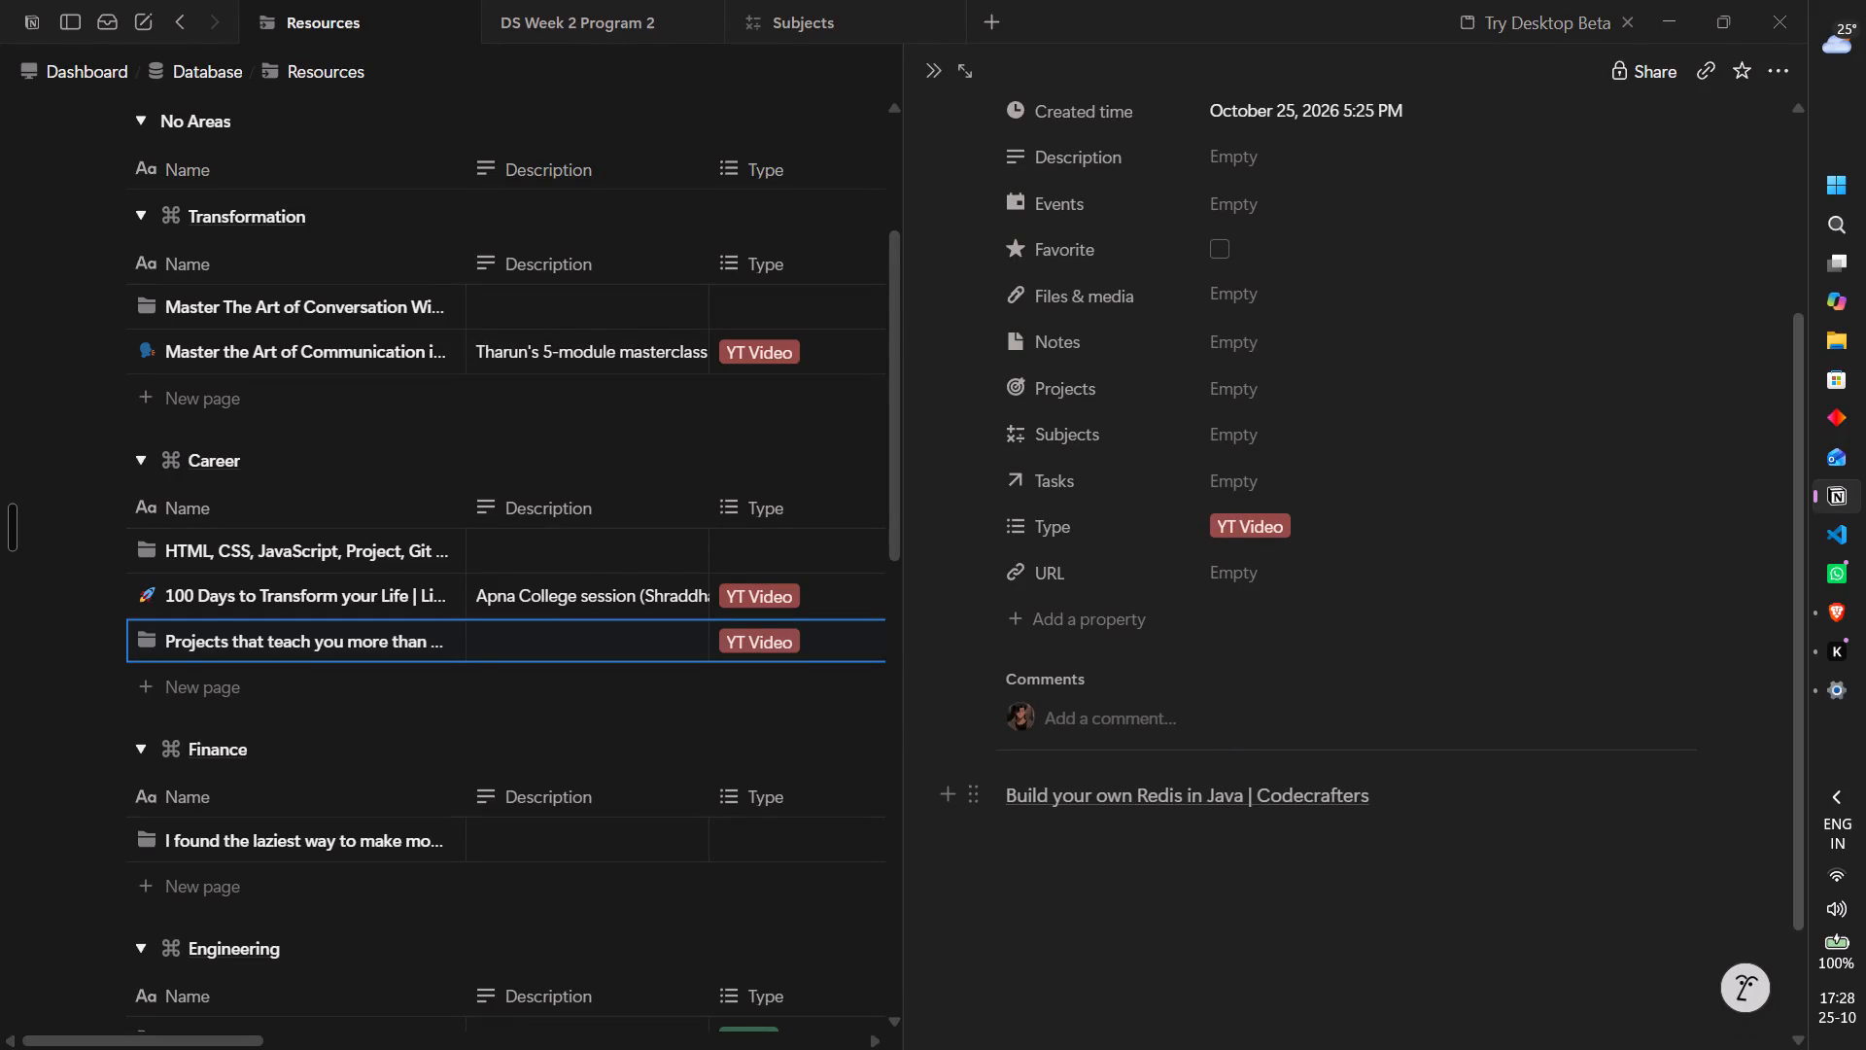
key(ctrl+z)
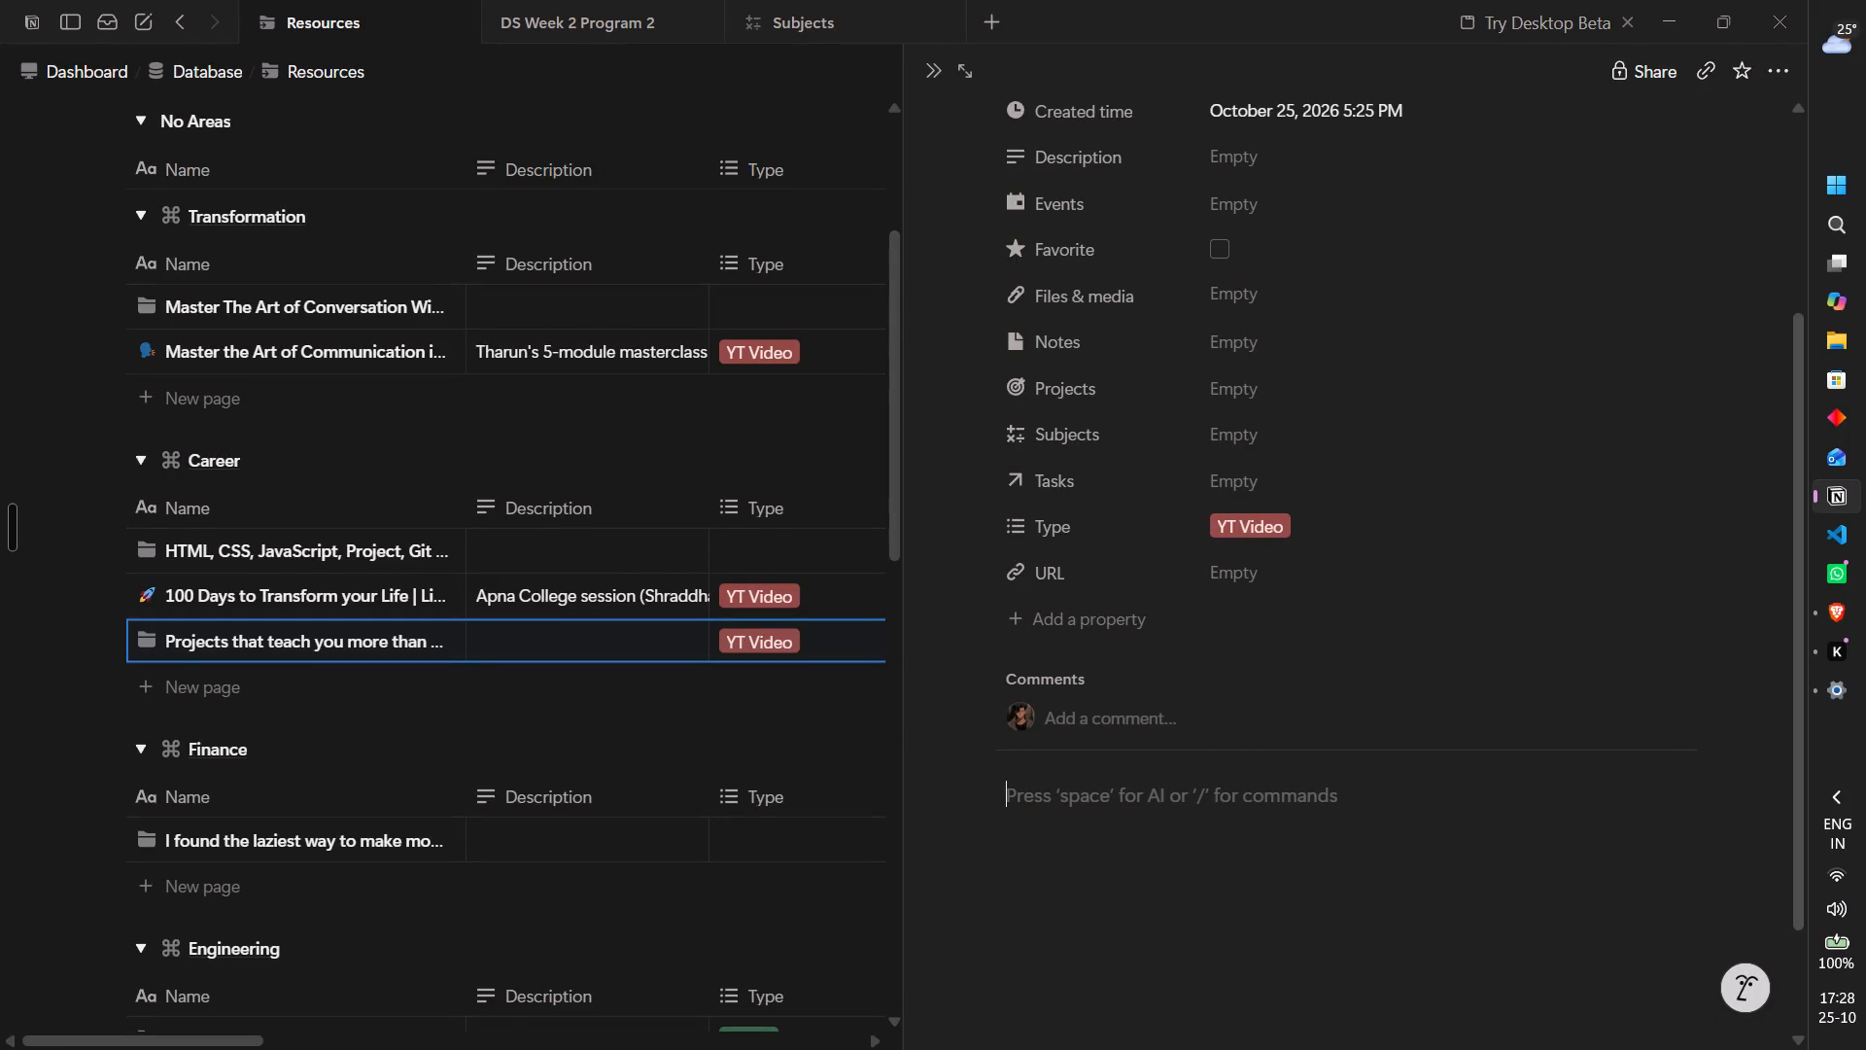
Embed the copied "Build your own Redis in Java | Codecrafters" video in the resource's page body and start an empty line below it.
key(super+v)
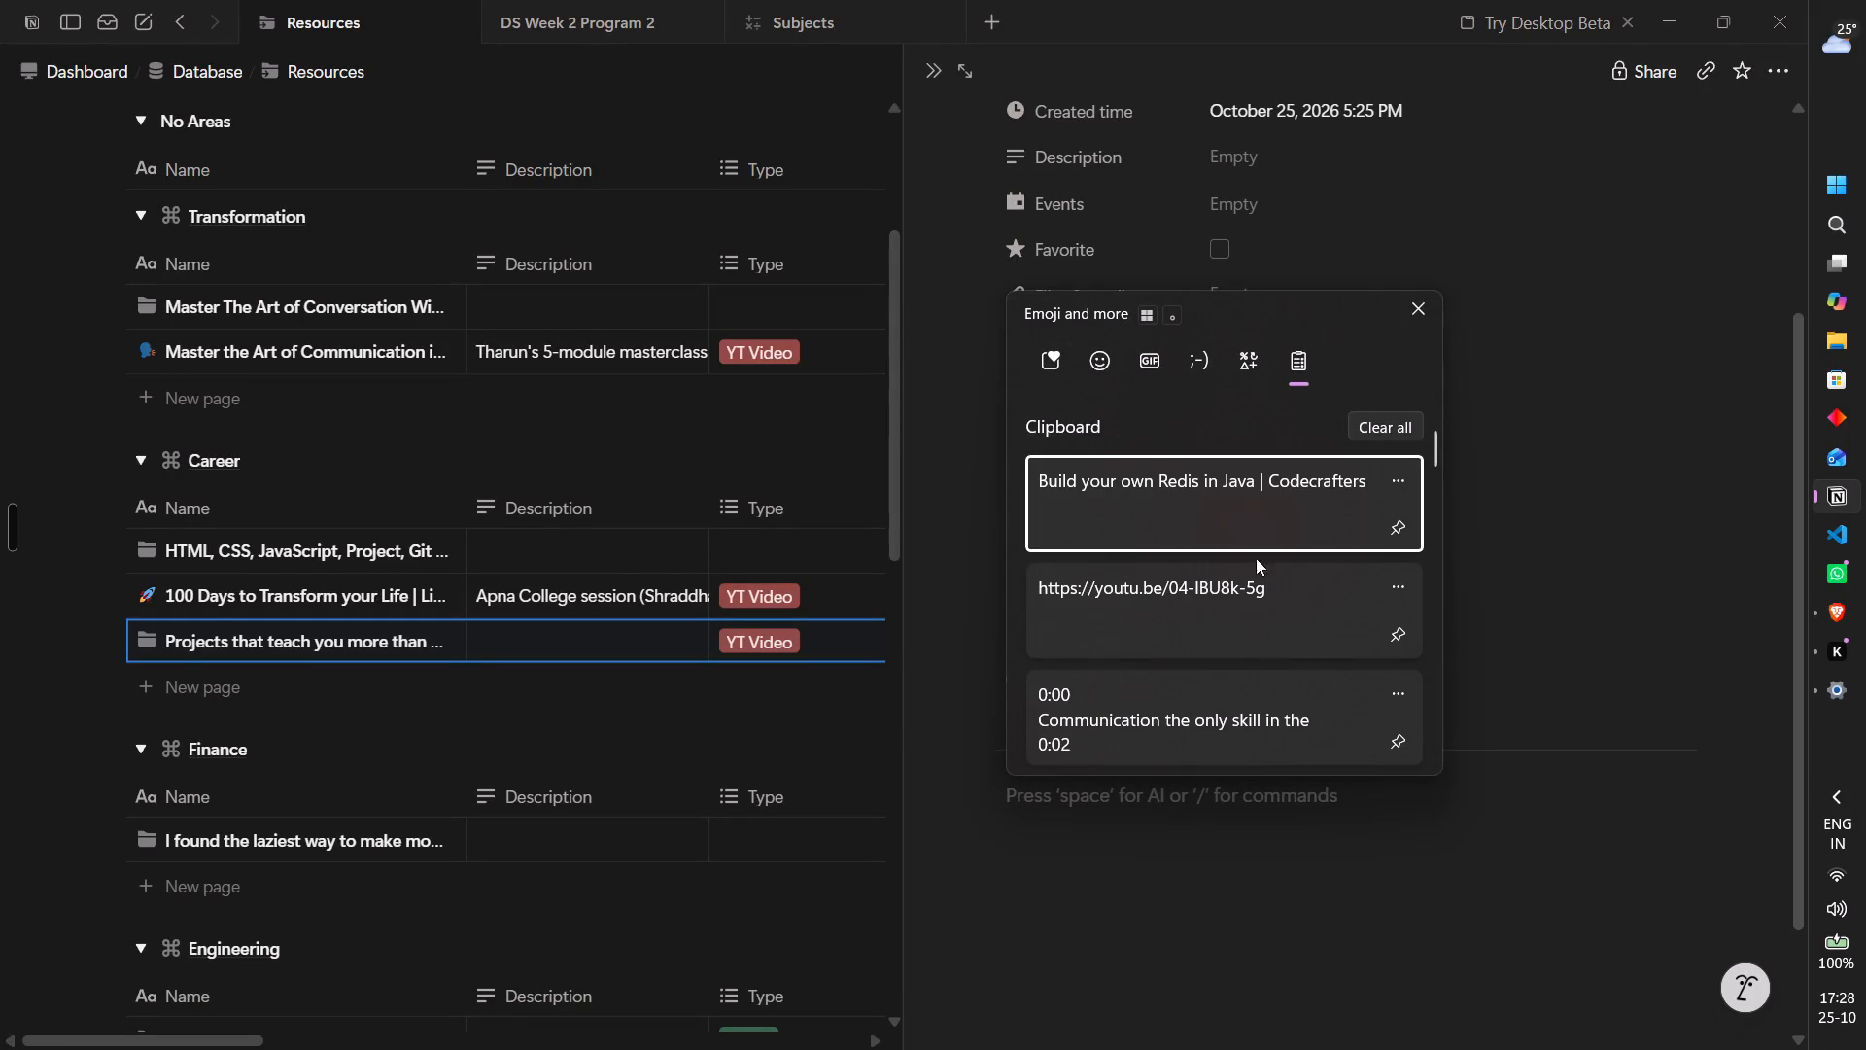
click(1248, 498)
key(ctrl+v)
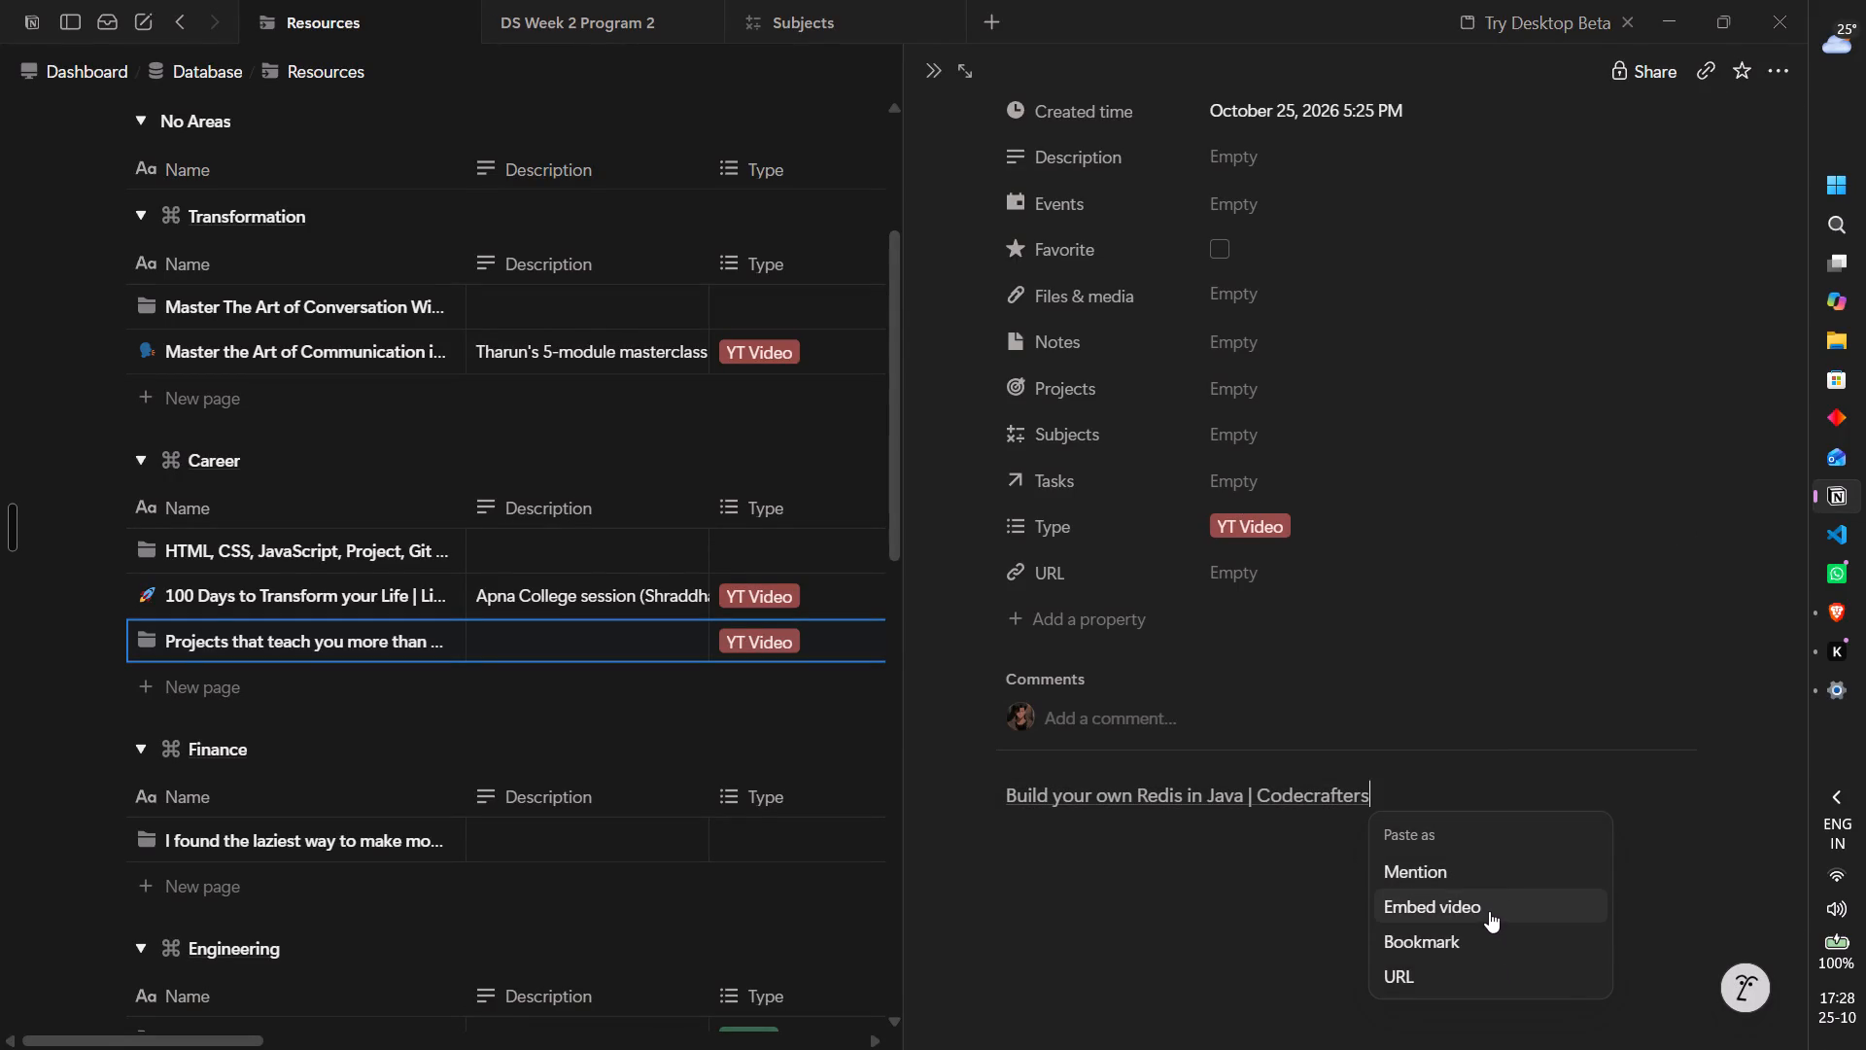
click(1489, 911)
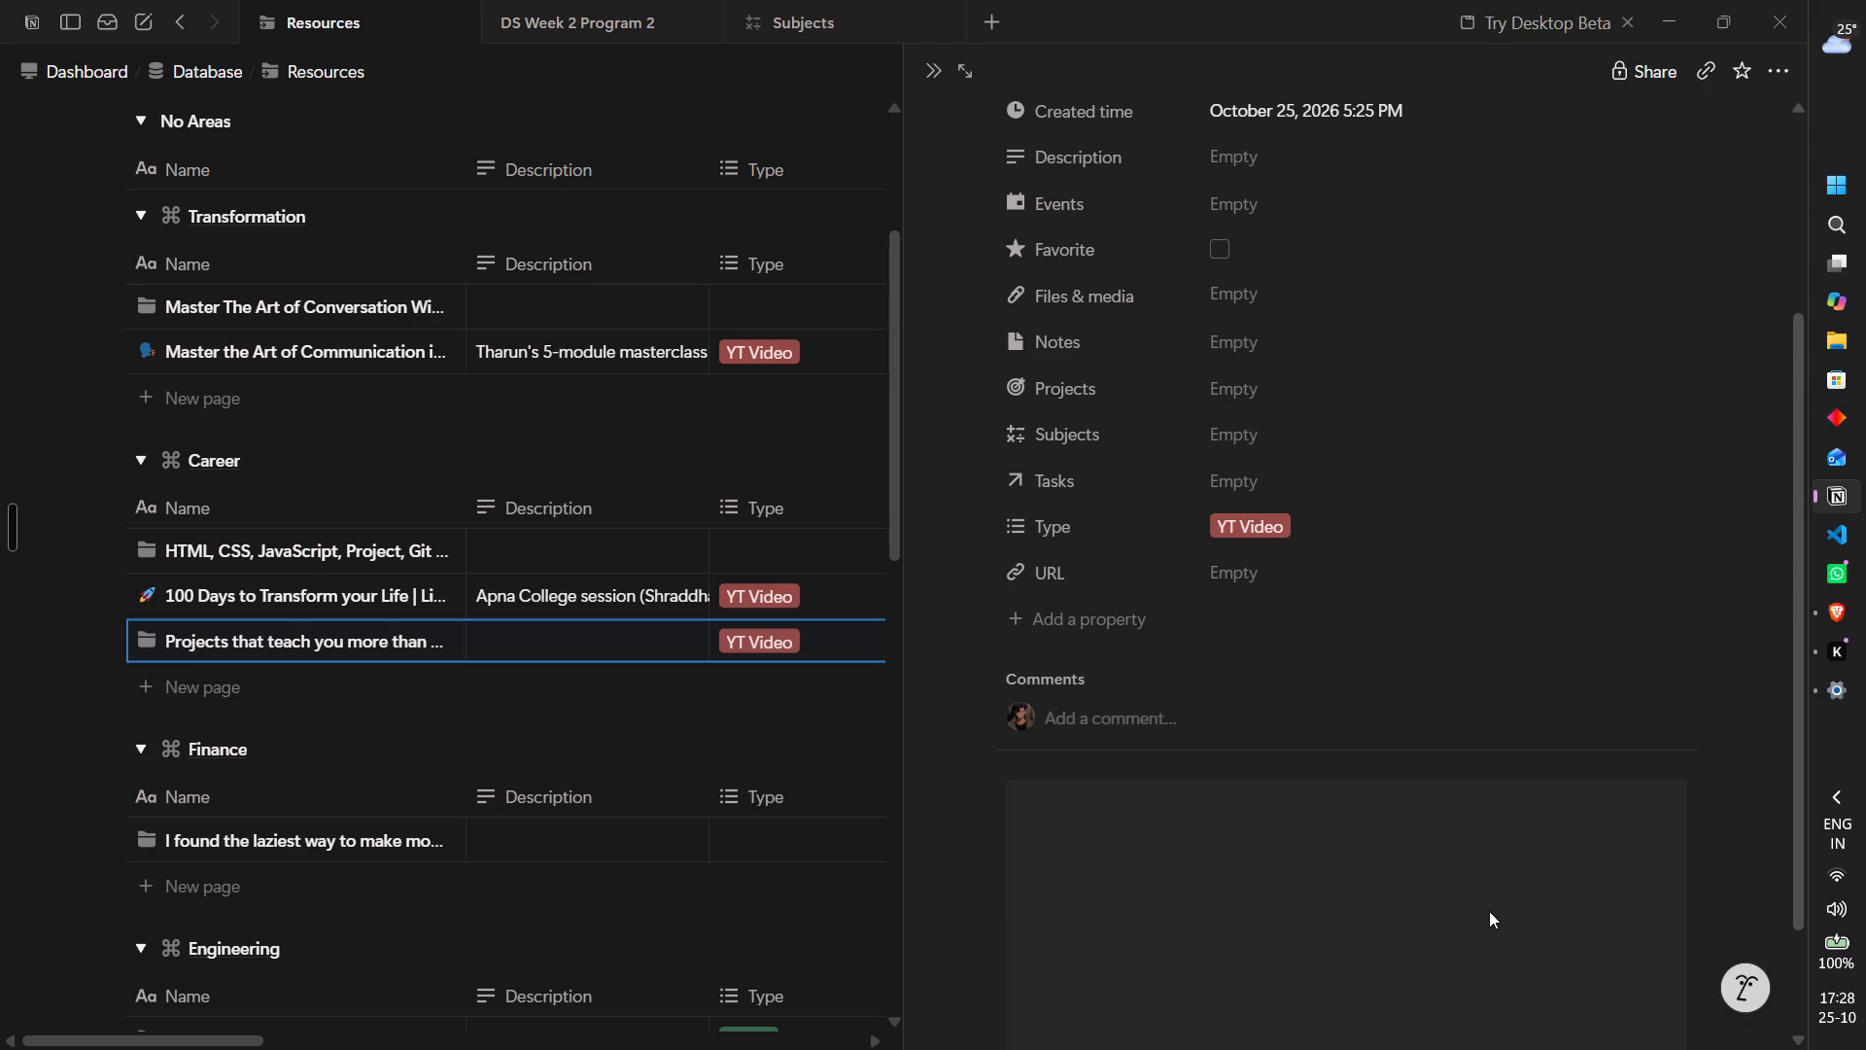
scroll(1489, 911, down, 3)
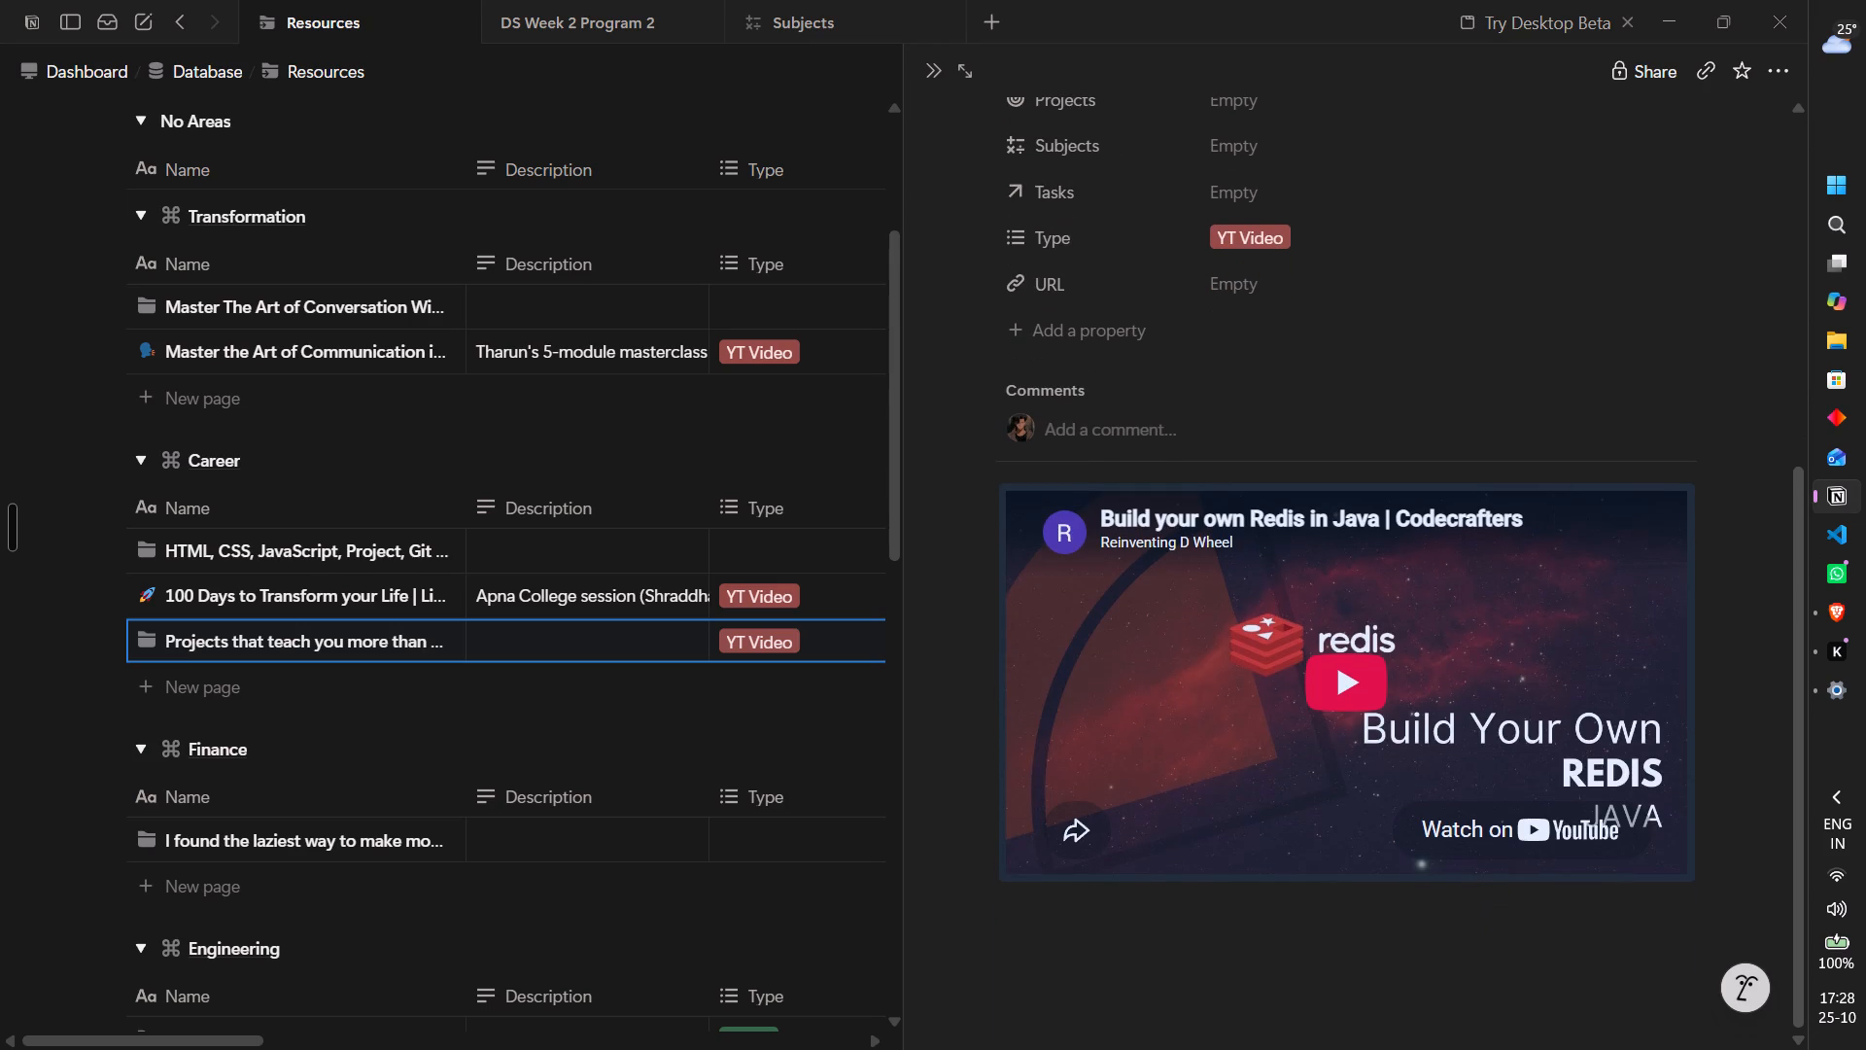
click(1453, 968)
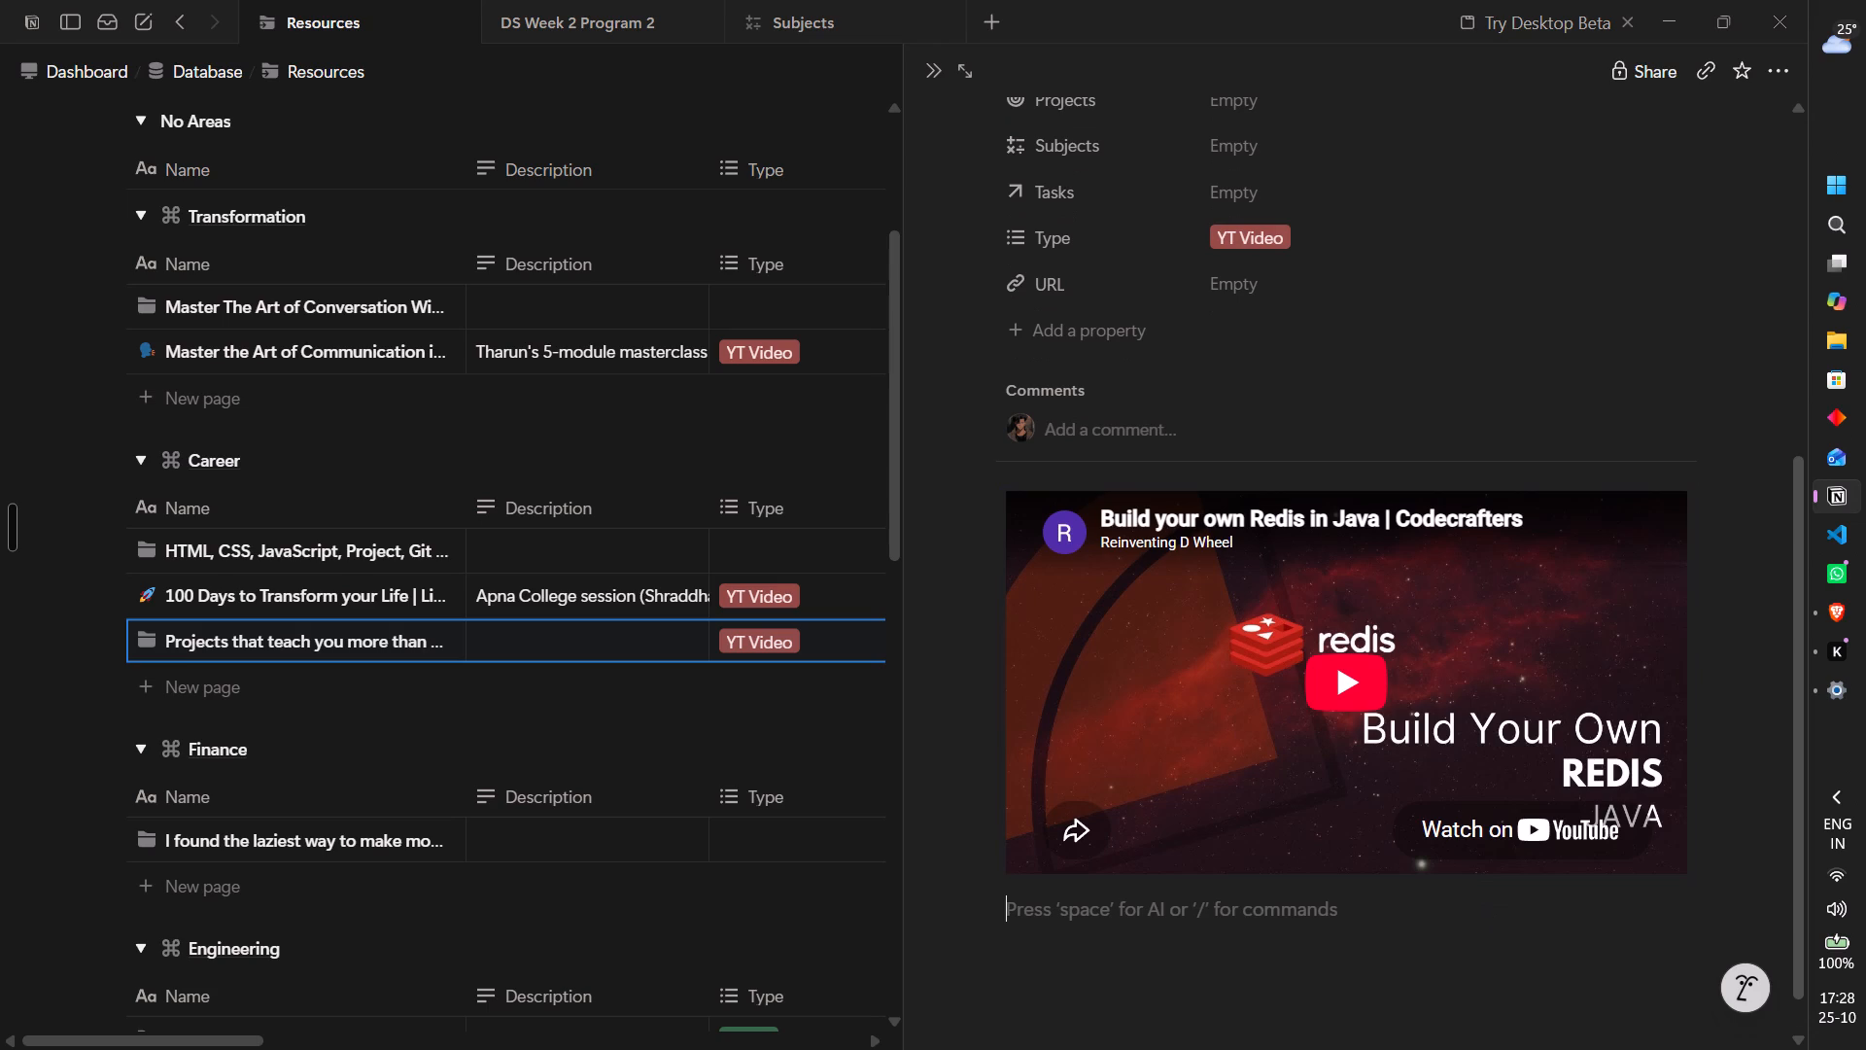
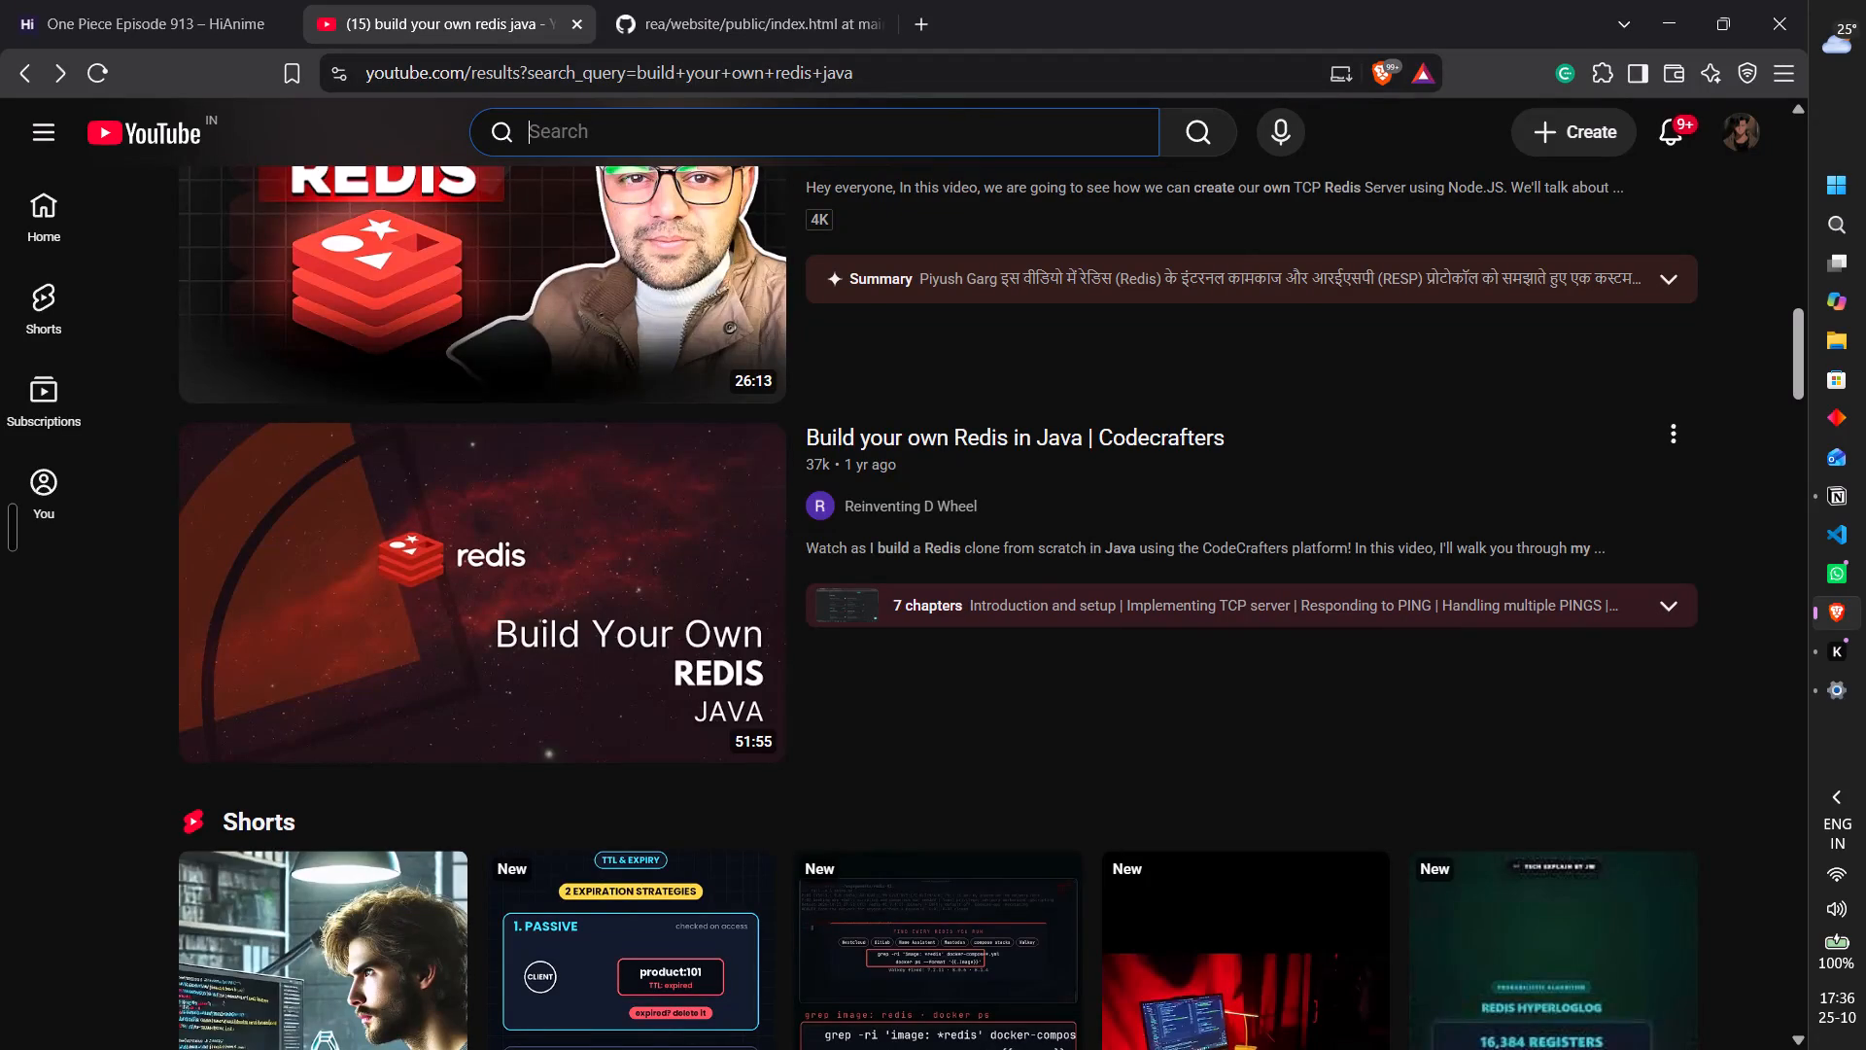
Search YouTube for "write a database from scratch".
text(Write a data)
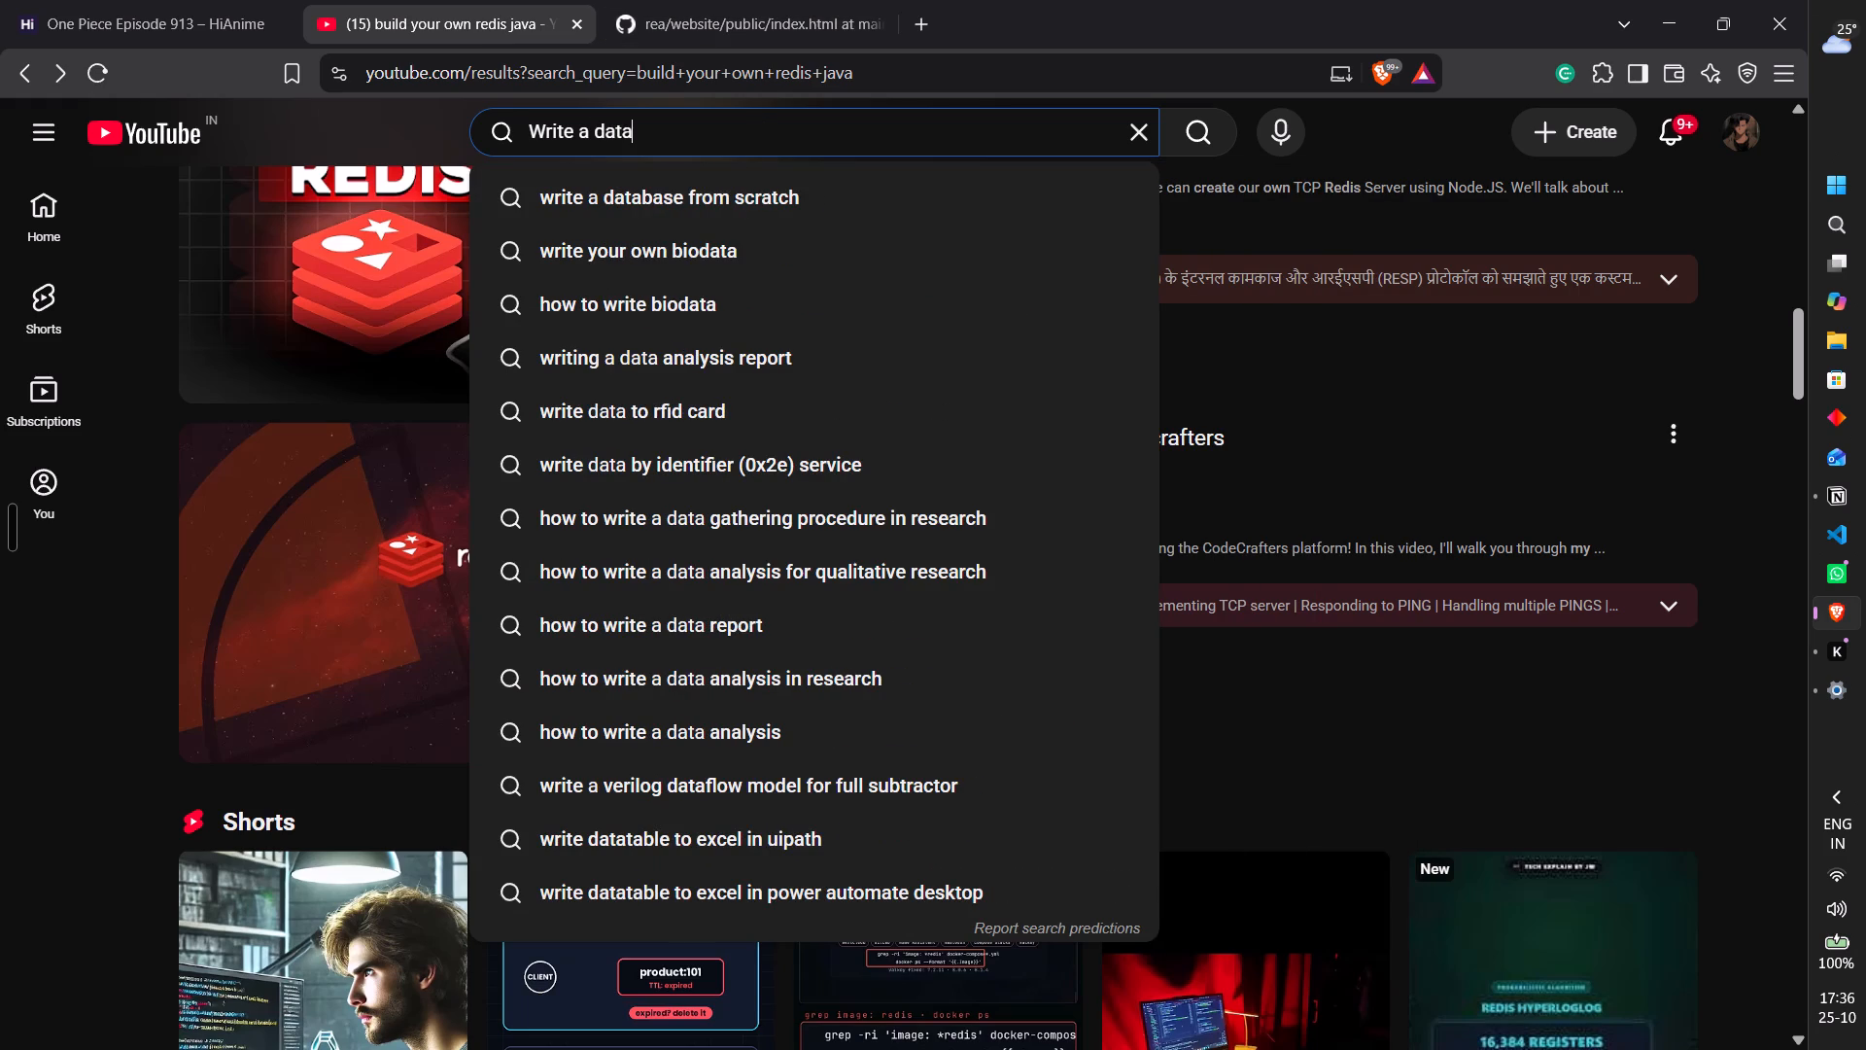
click(730, 194)
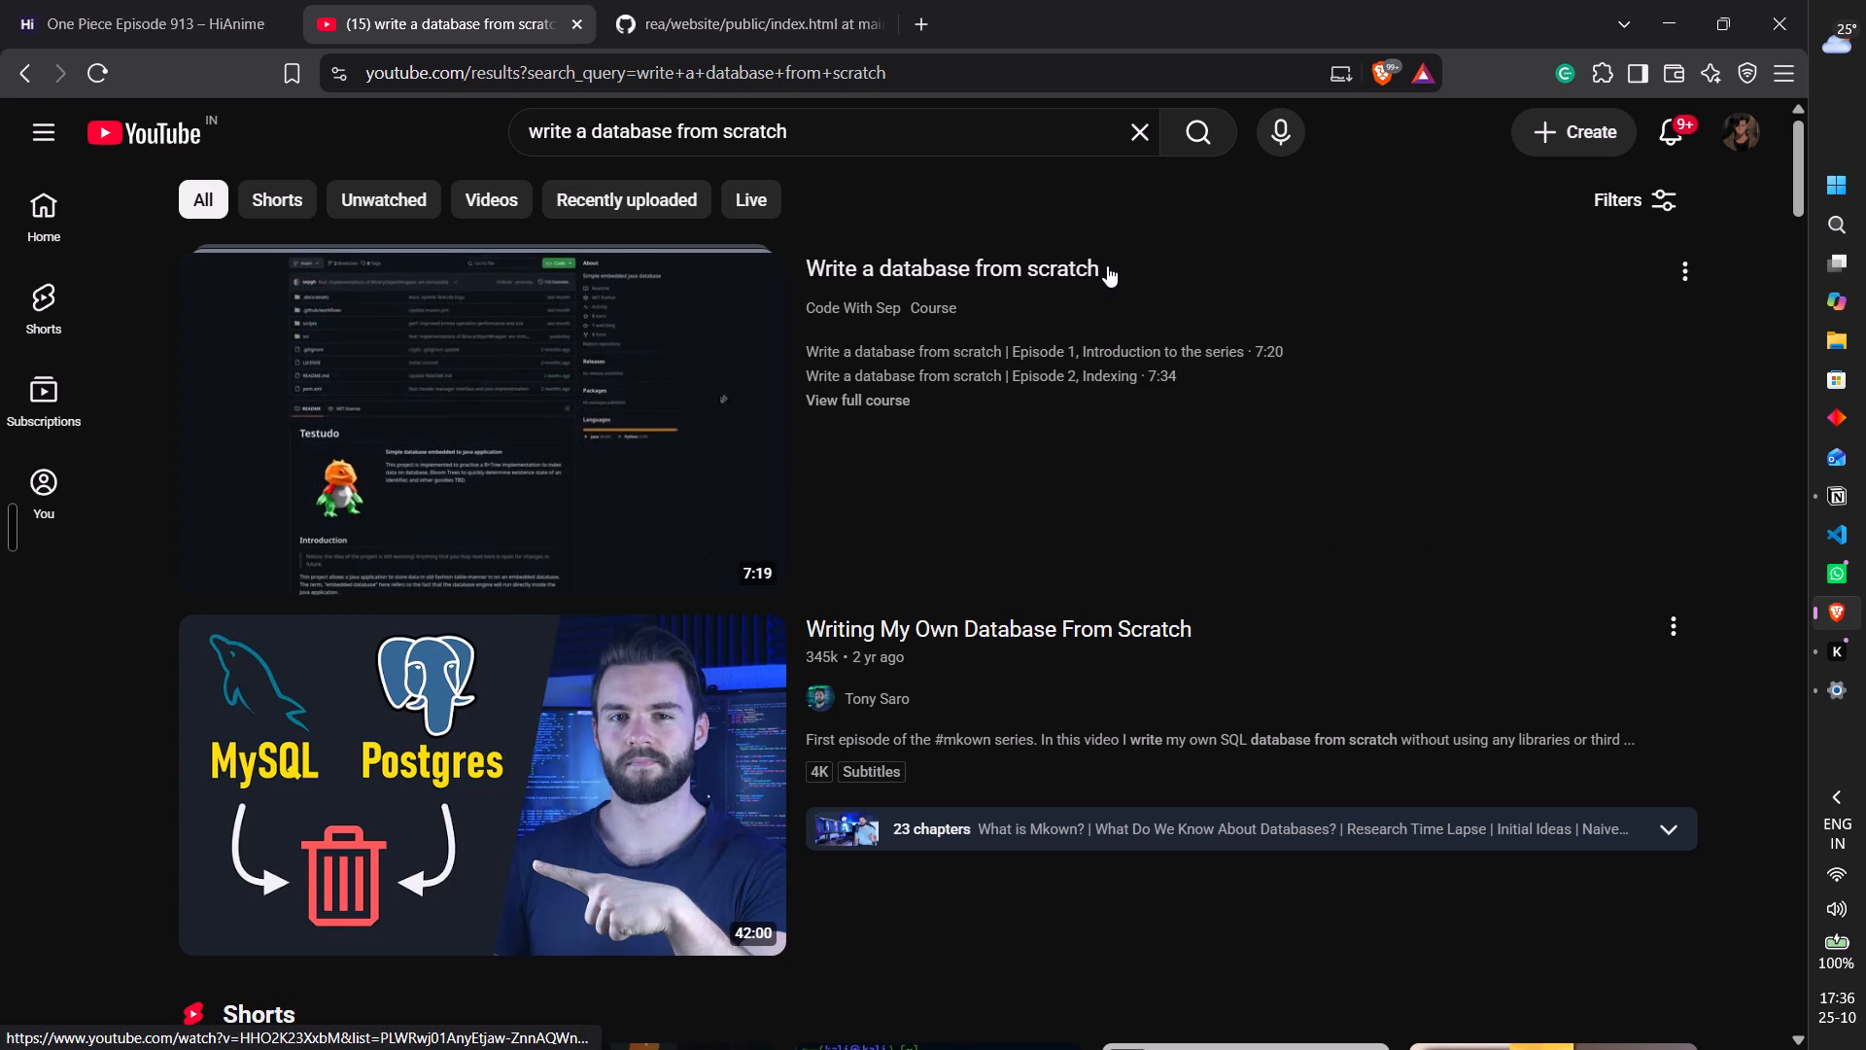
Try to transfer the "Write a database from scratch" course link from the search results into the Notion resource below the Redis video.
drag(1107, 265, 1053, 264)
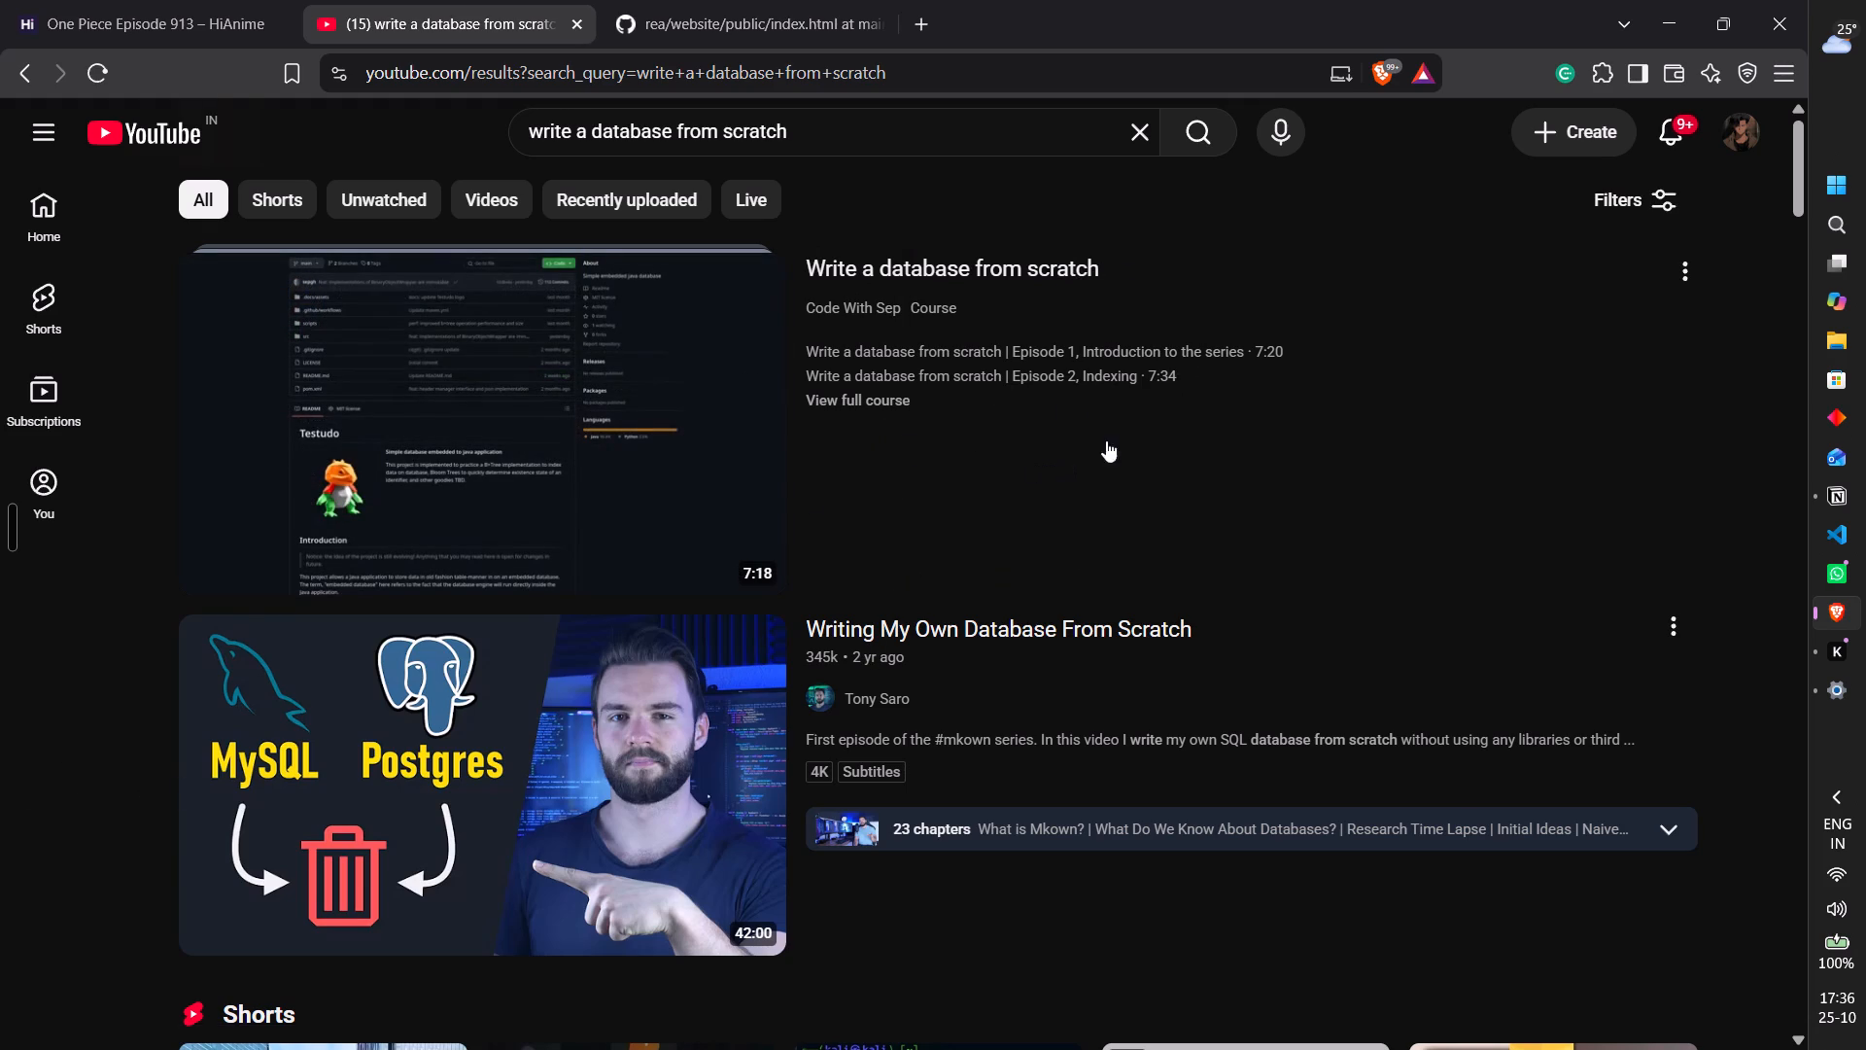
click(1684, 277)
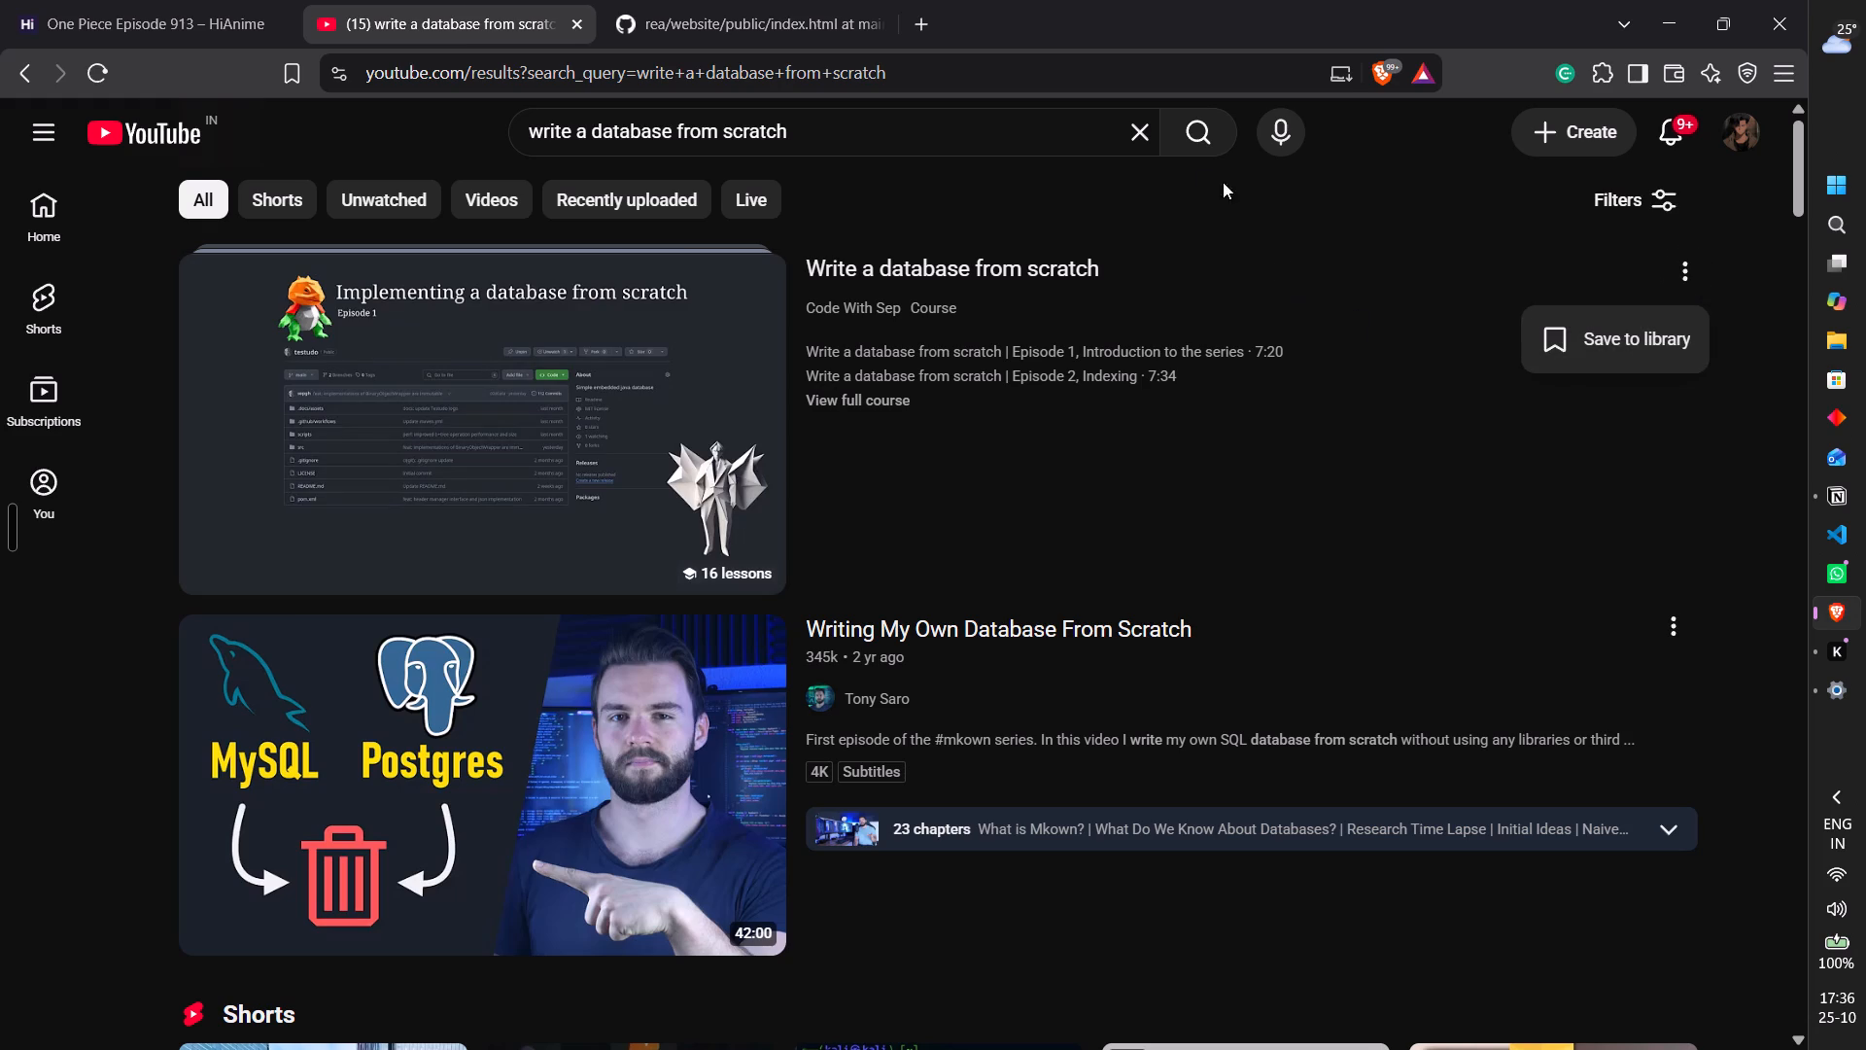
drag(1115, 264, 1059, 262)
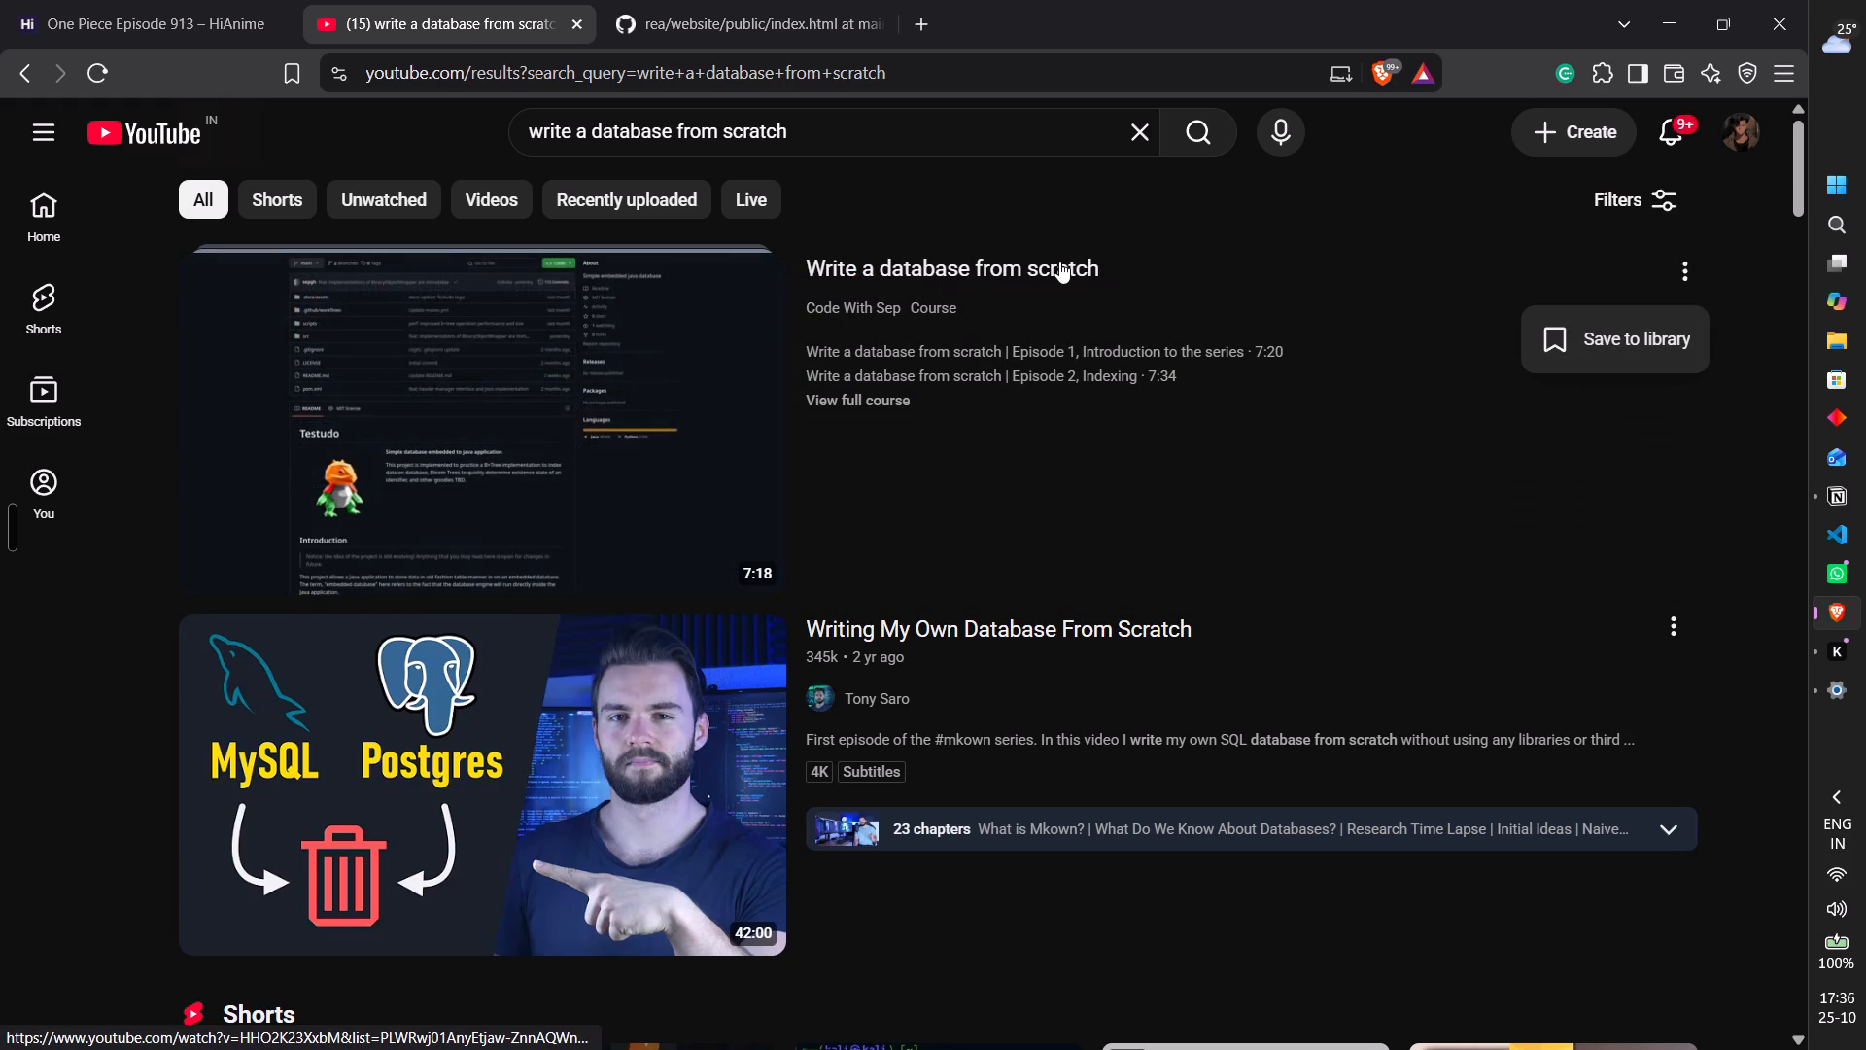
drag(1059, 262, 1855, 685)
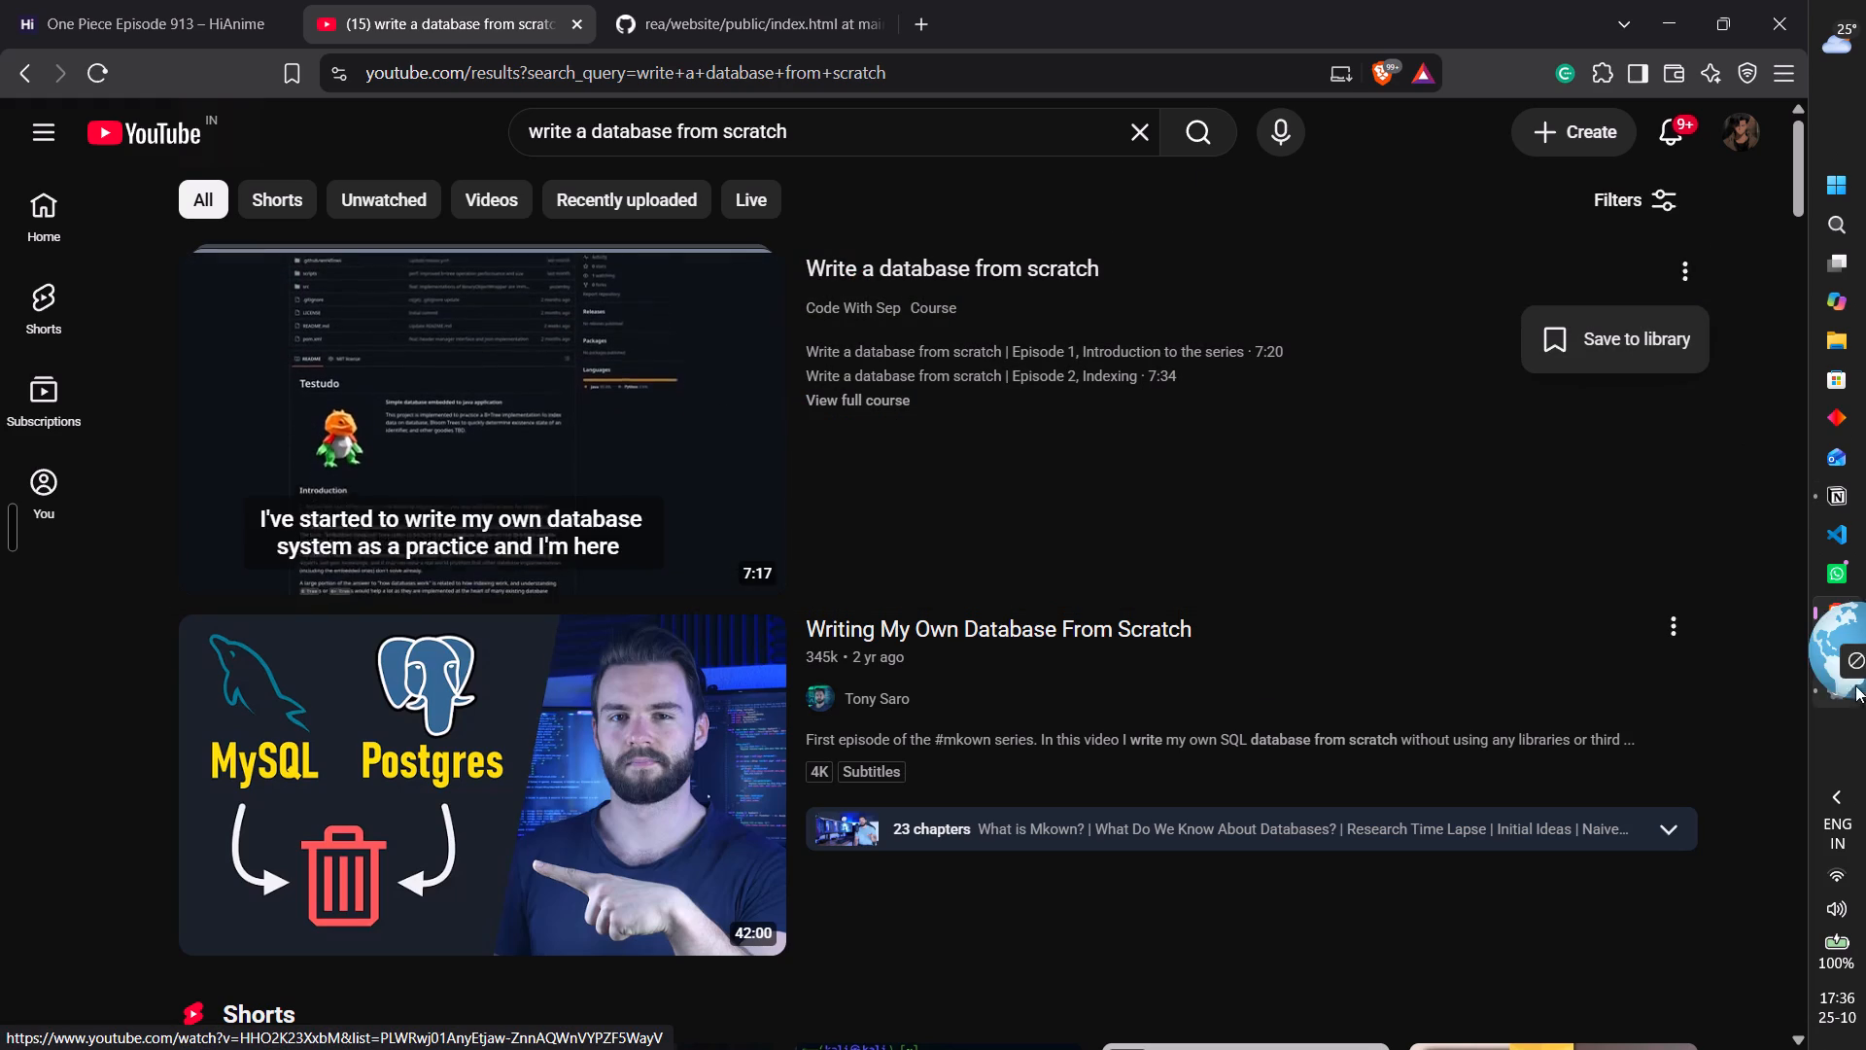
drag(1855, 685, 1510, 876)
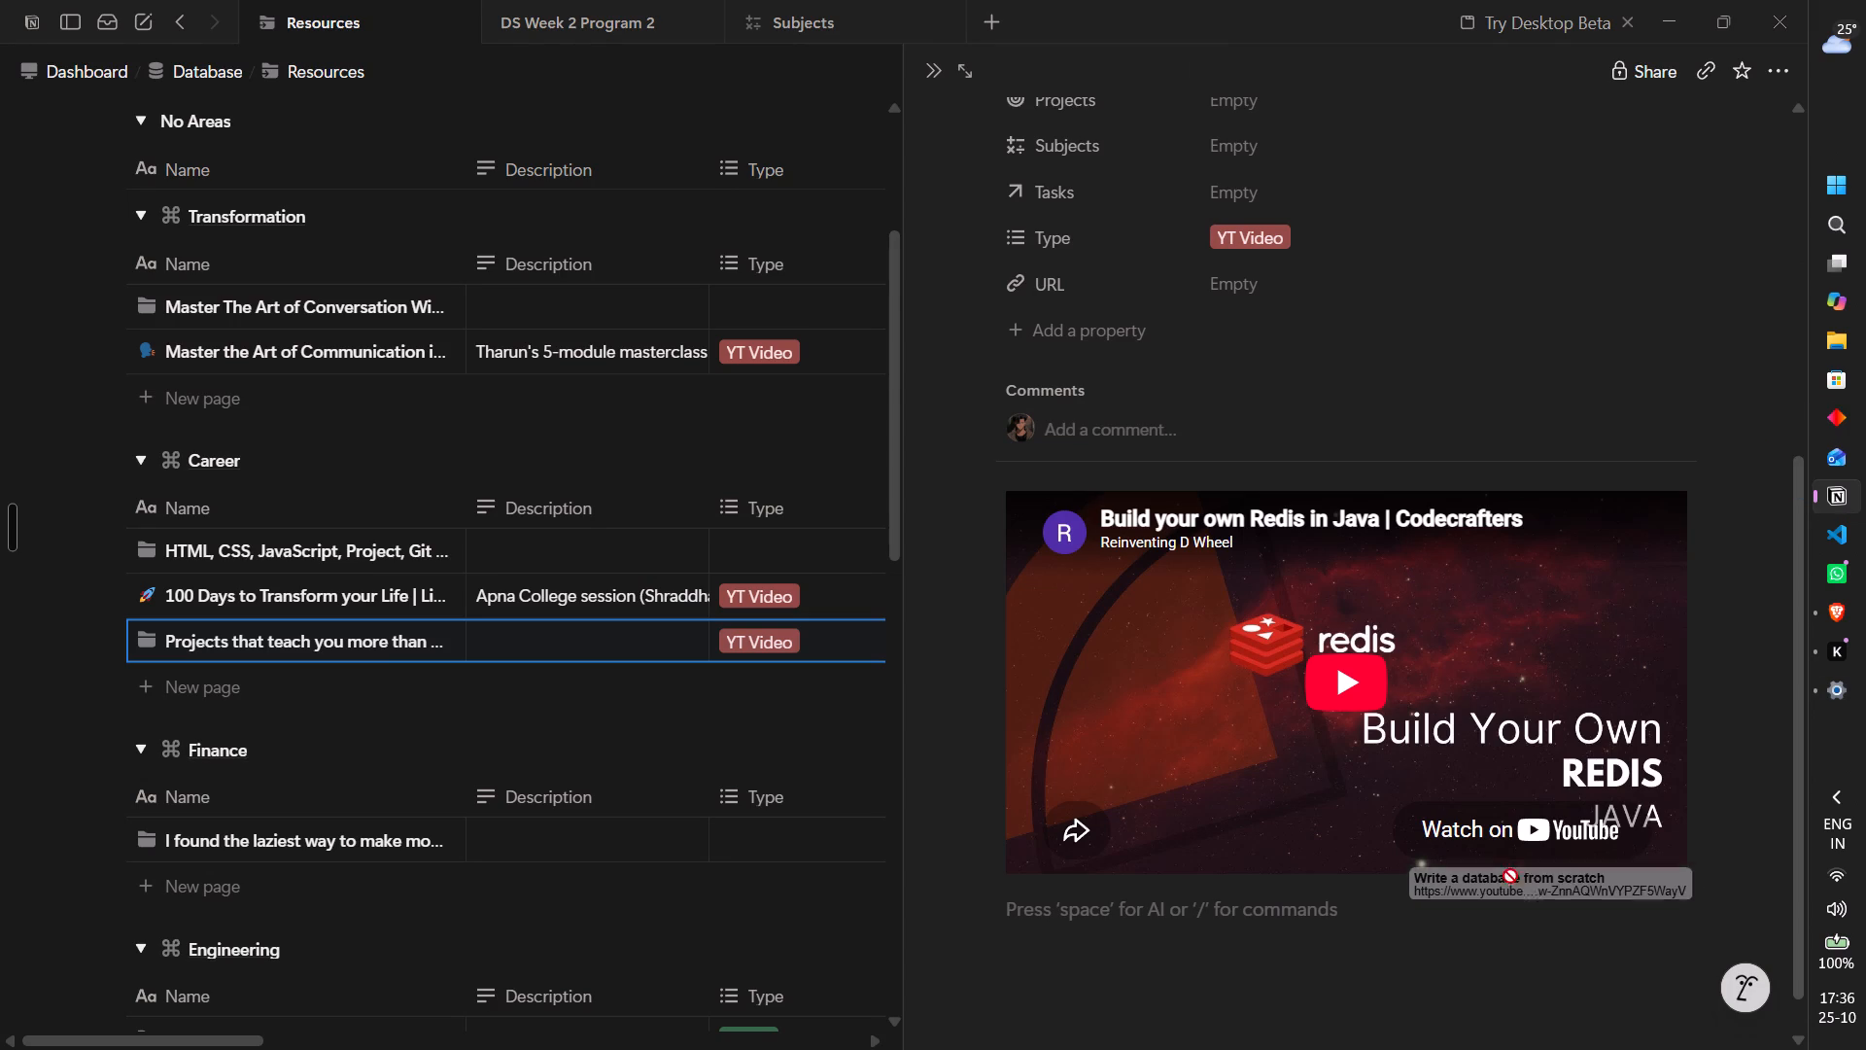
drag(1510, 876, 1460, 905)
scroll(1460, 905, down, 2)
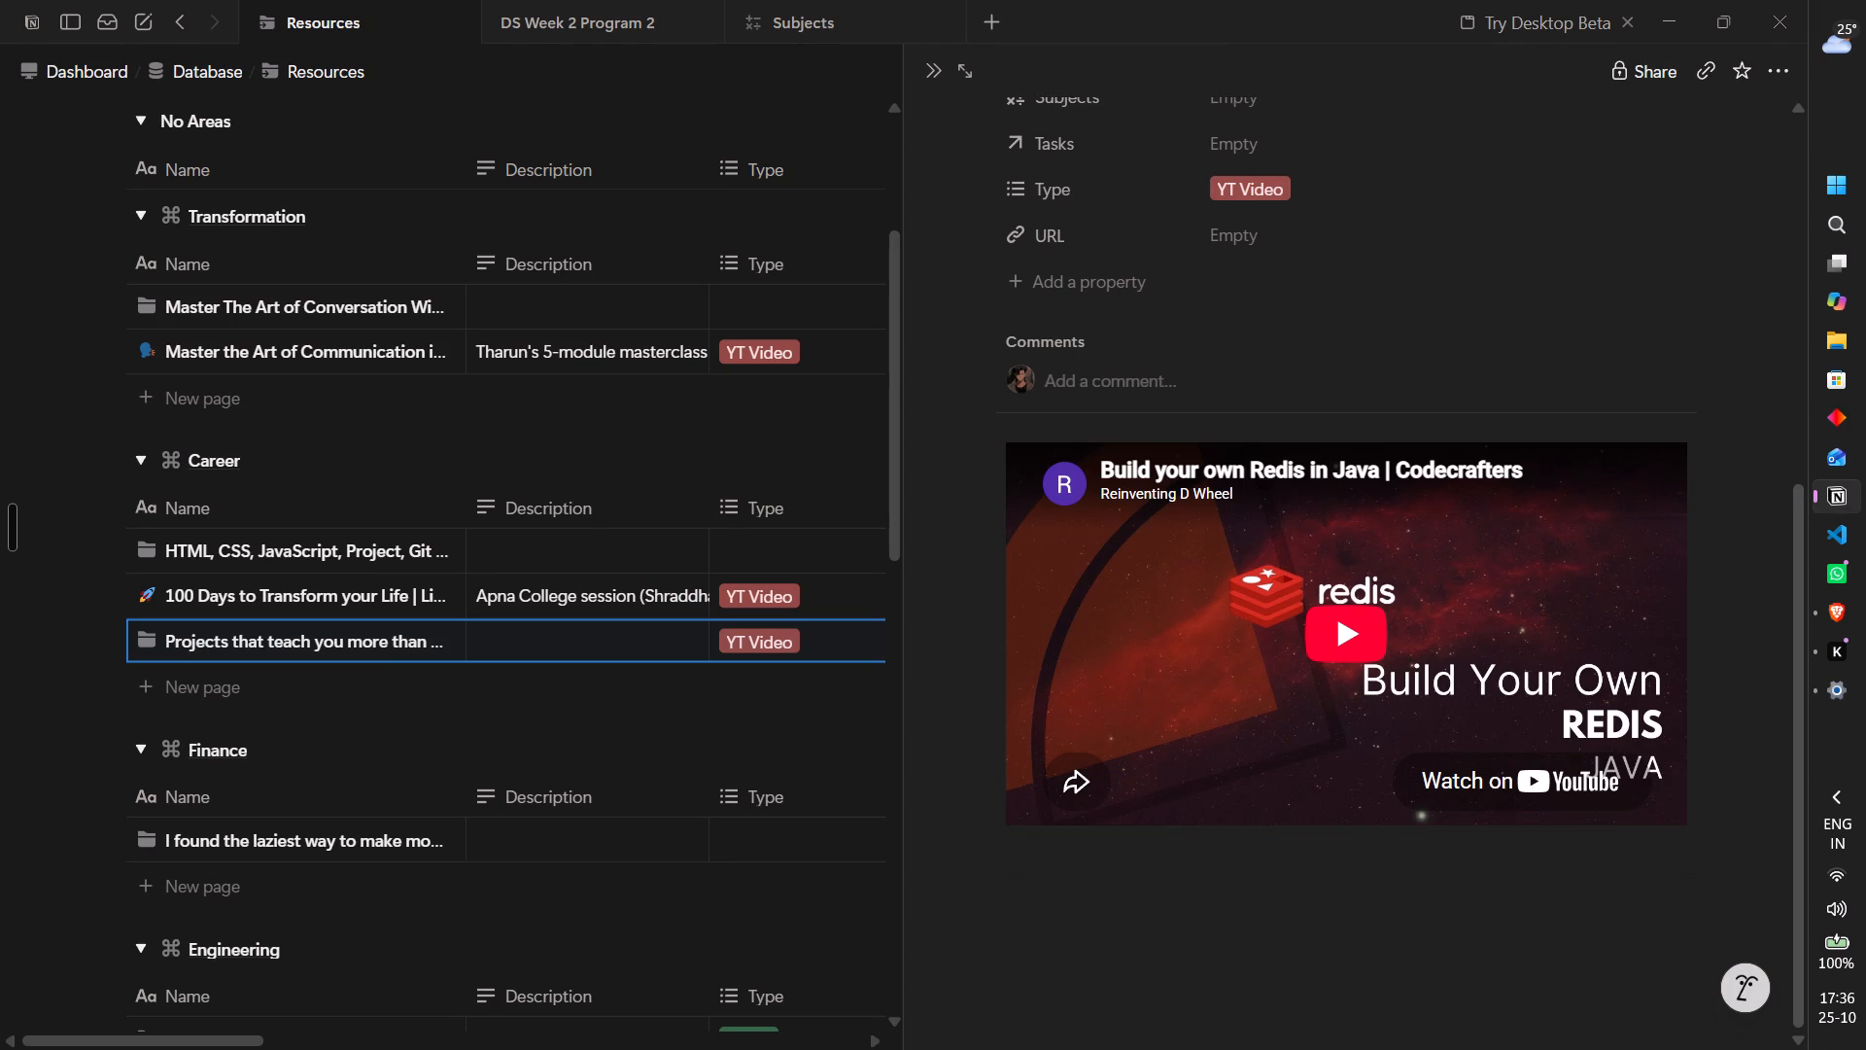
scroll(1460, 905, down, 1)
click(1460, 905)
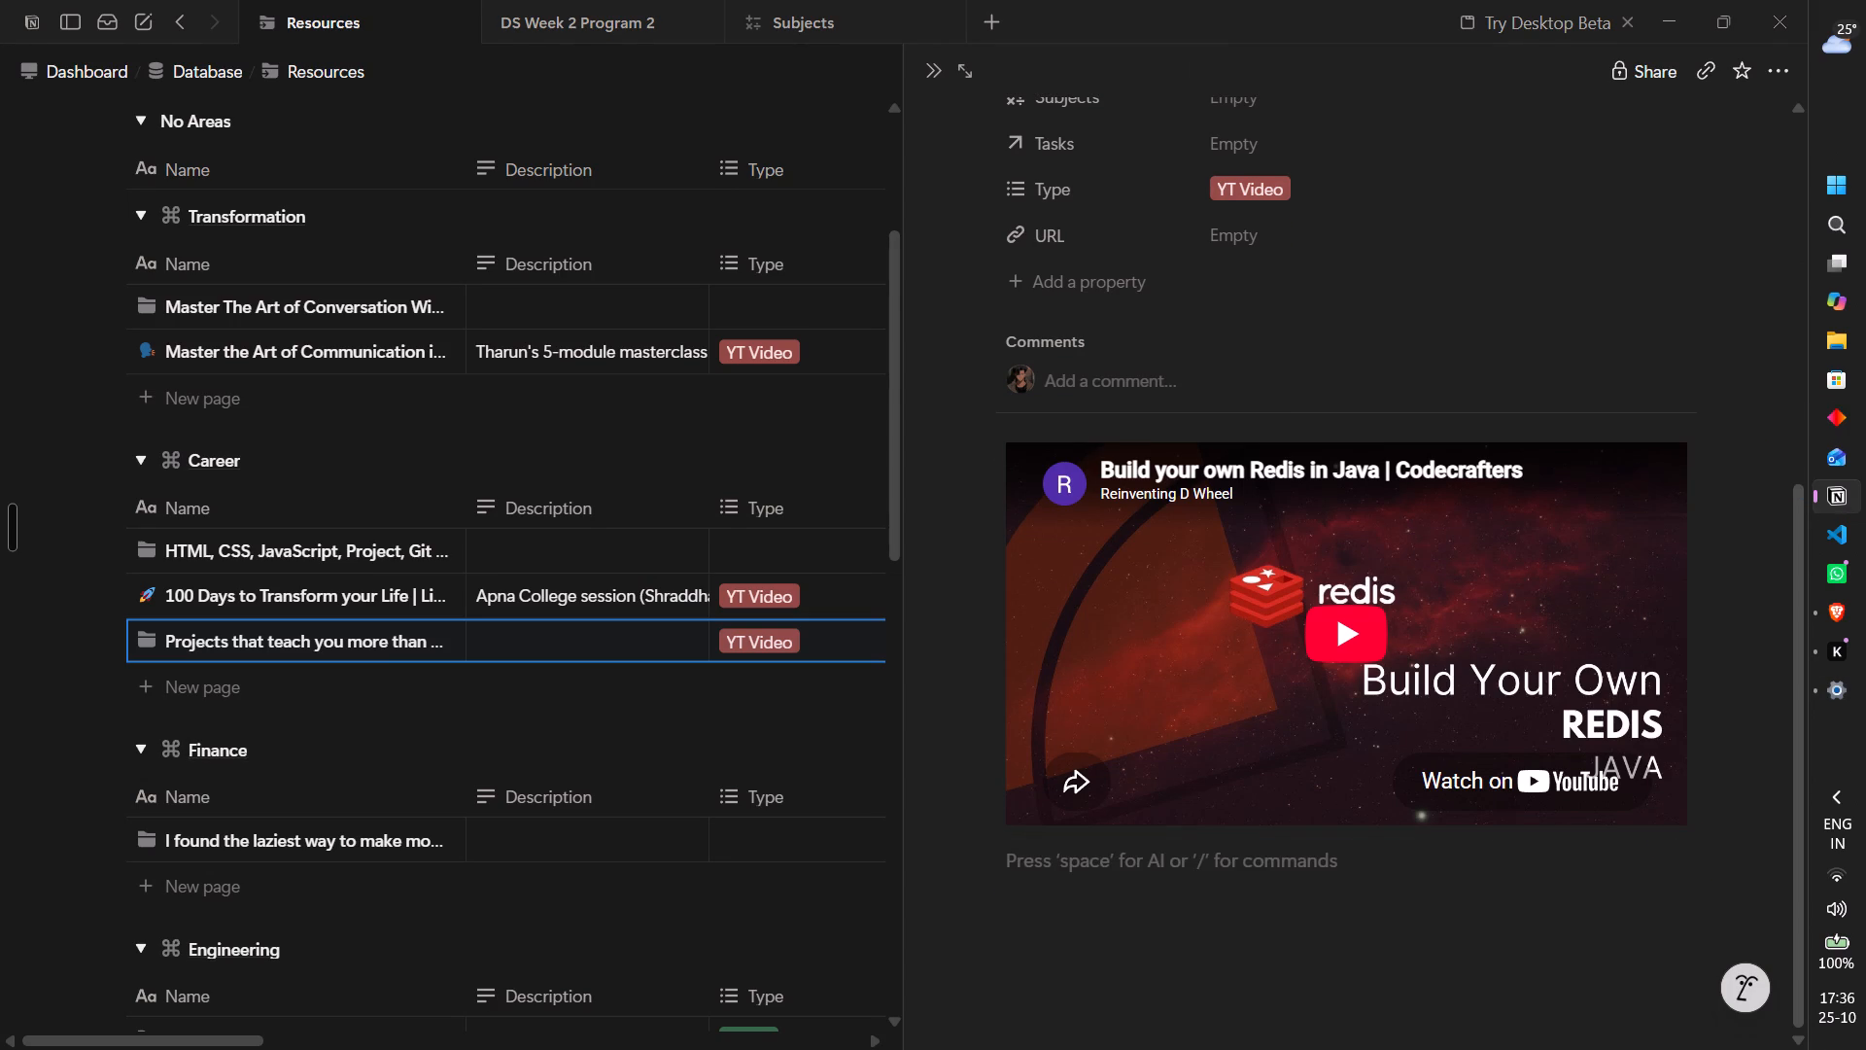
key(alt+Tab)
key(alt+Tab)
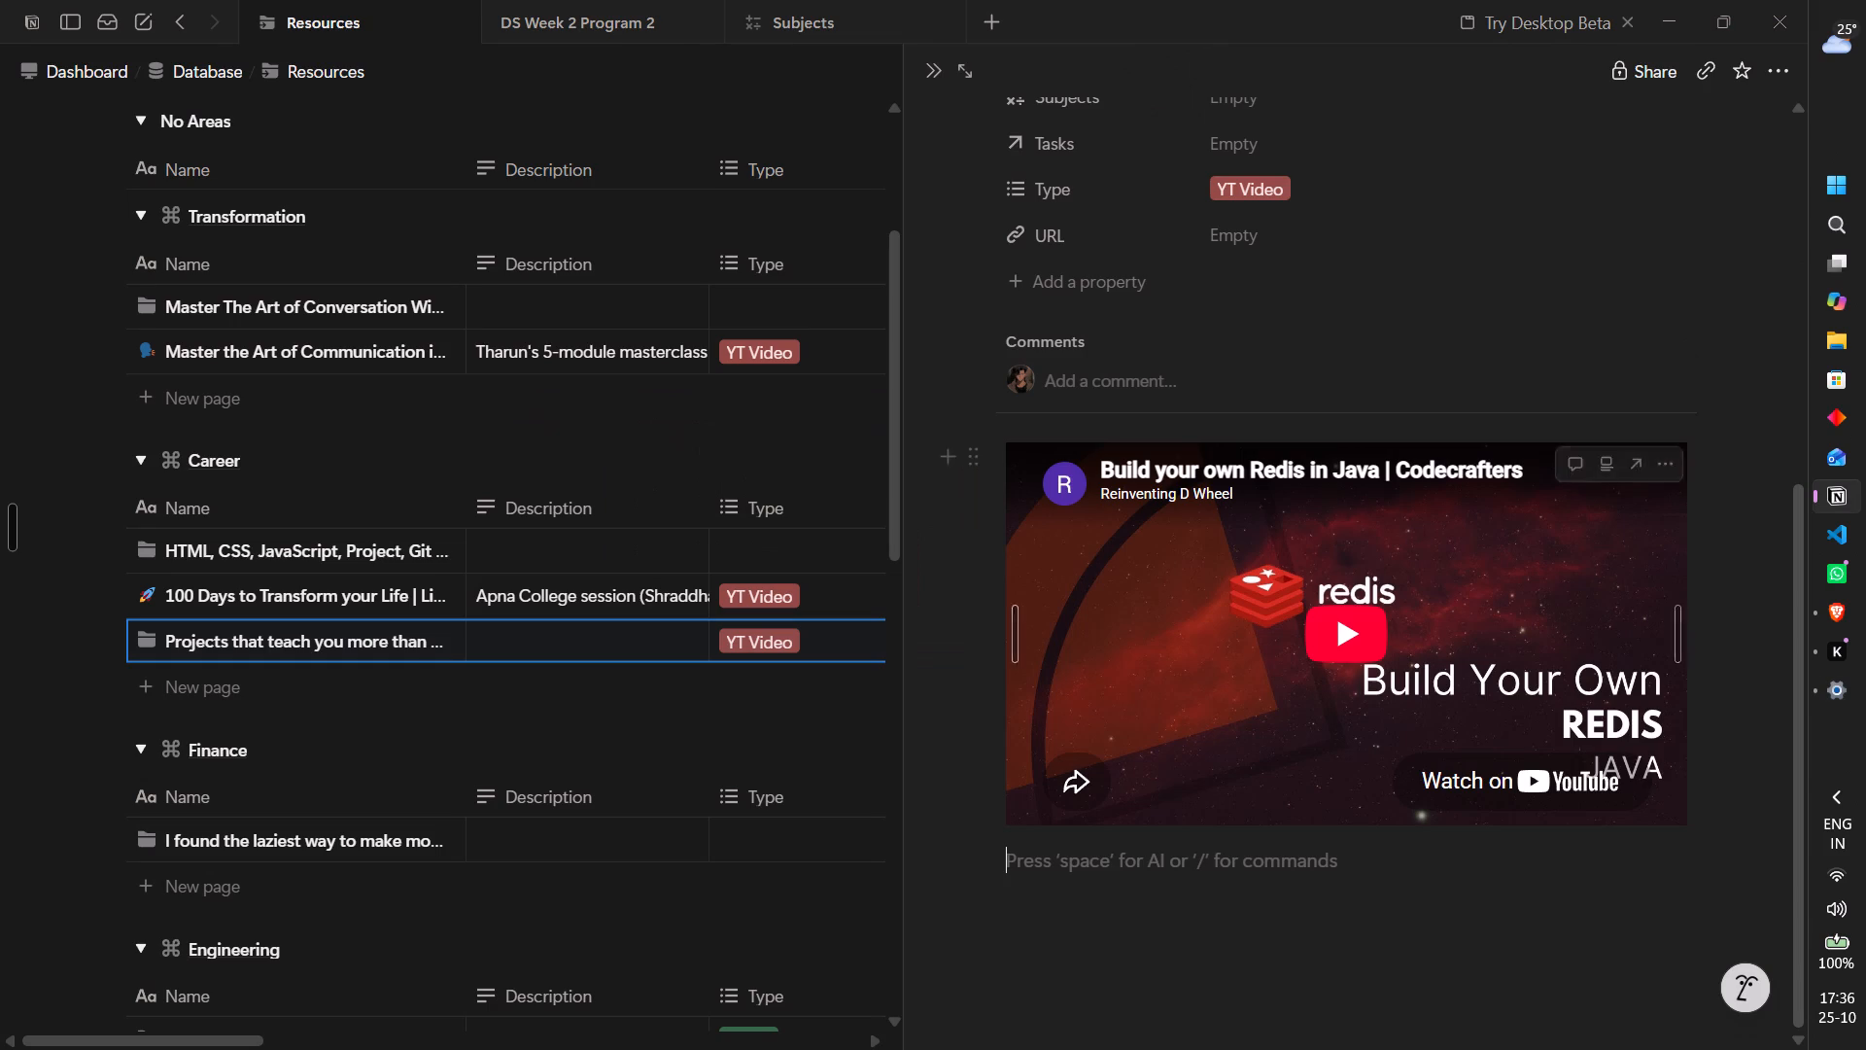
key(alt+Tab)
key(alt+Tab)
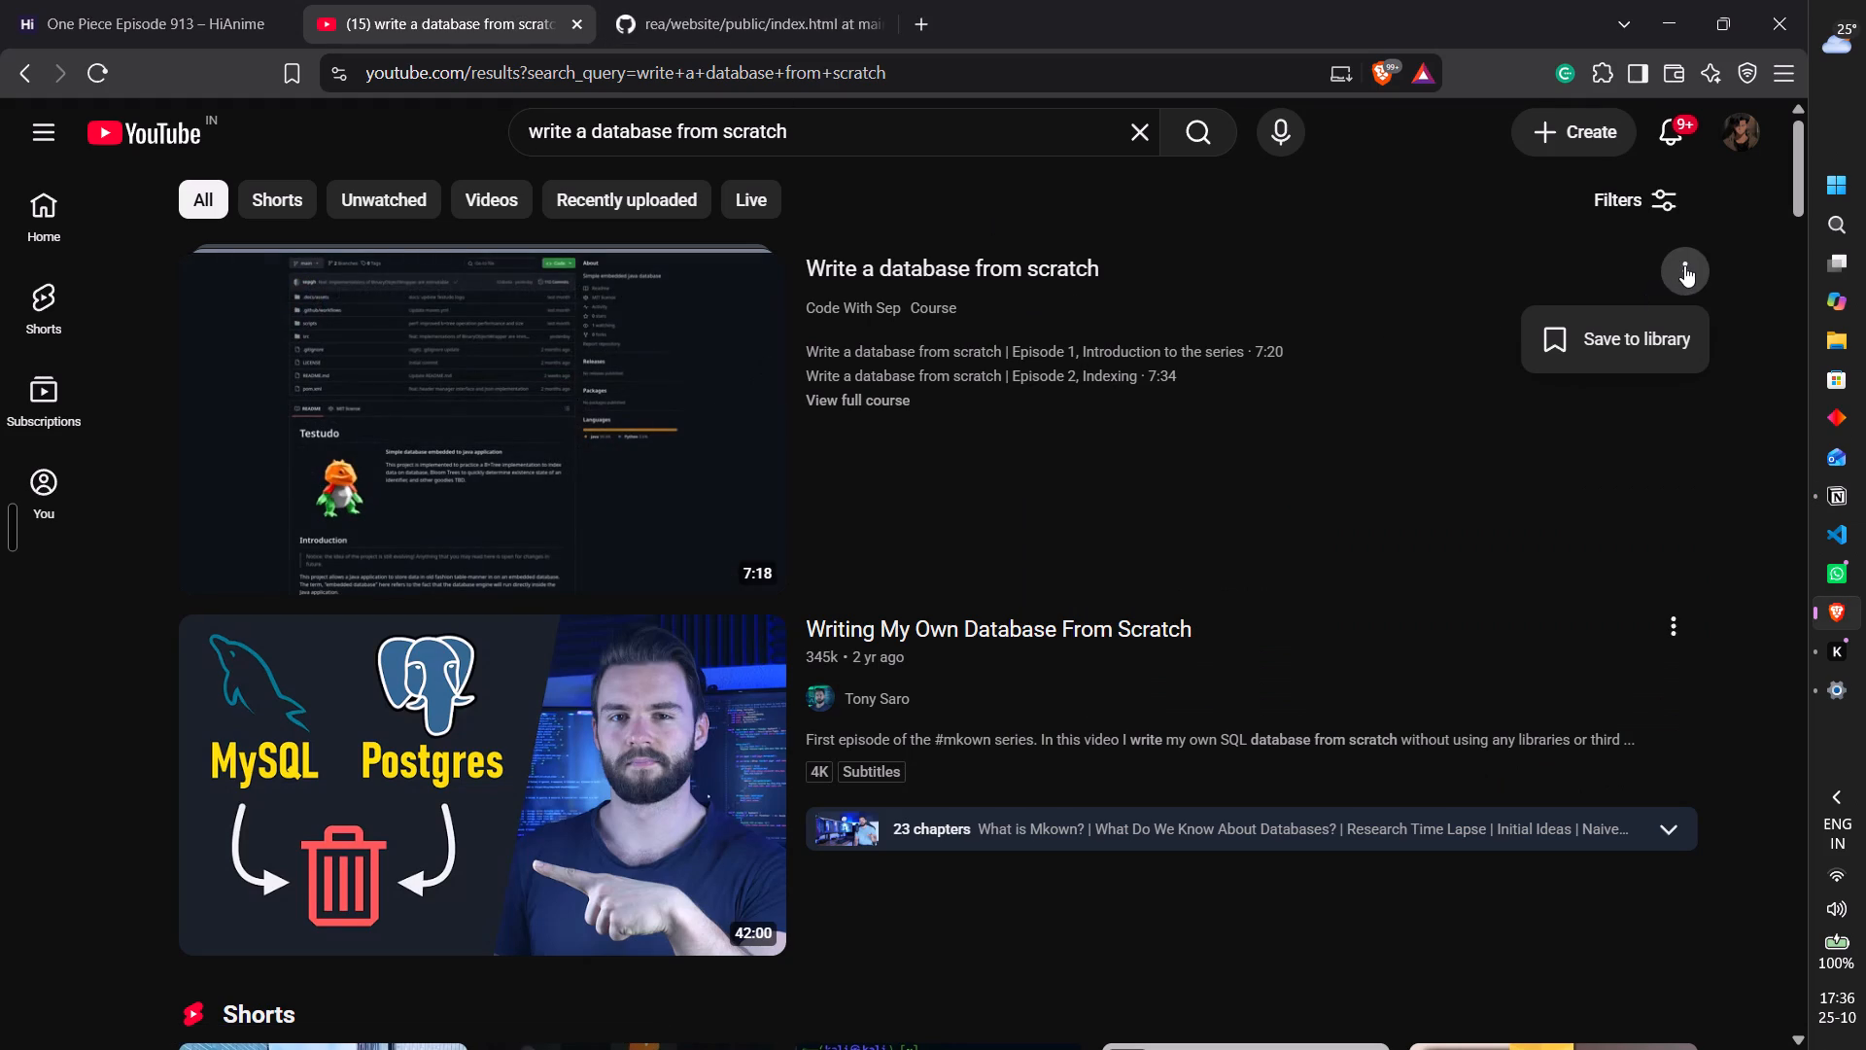
Open the "Write a database from scratch" course by Code With Sep and pause its first episode.
click(1684, 265)
click(1672, 262)
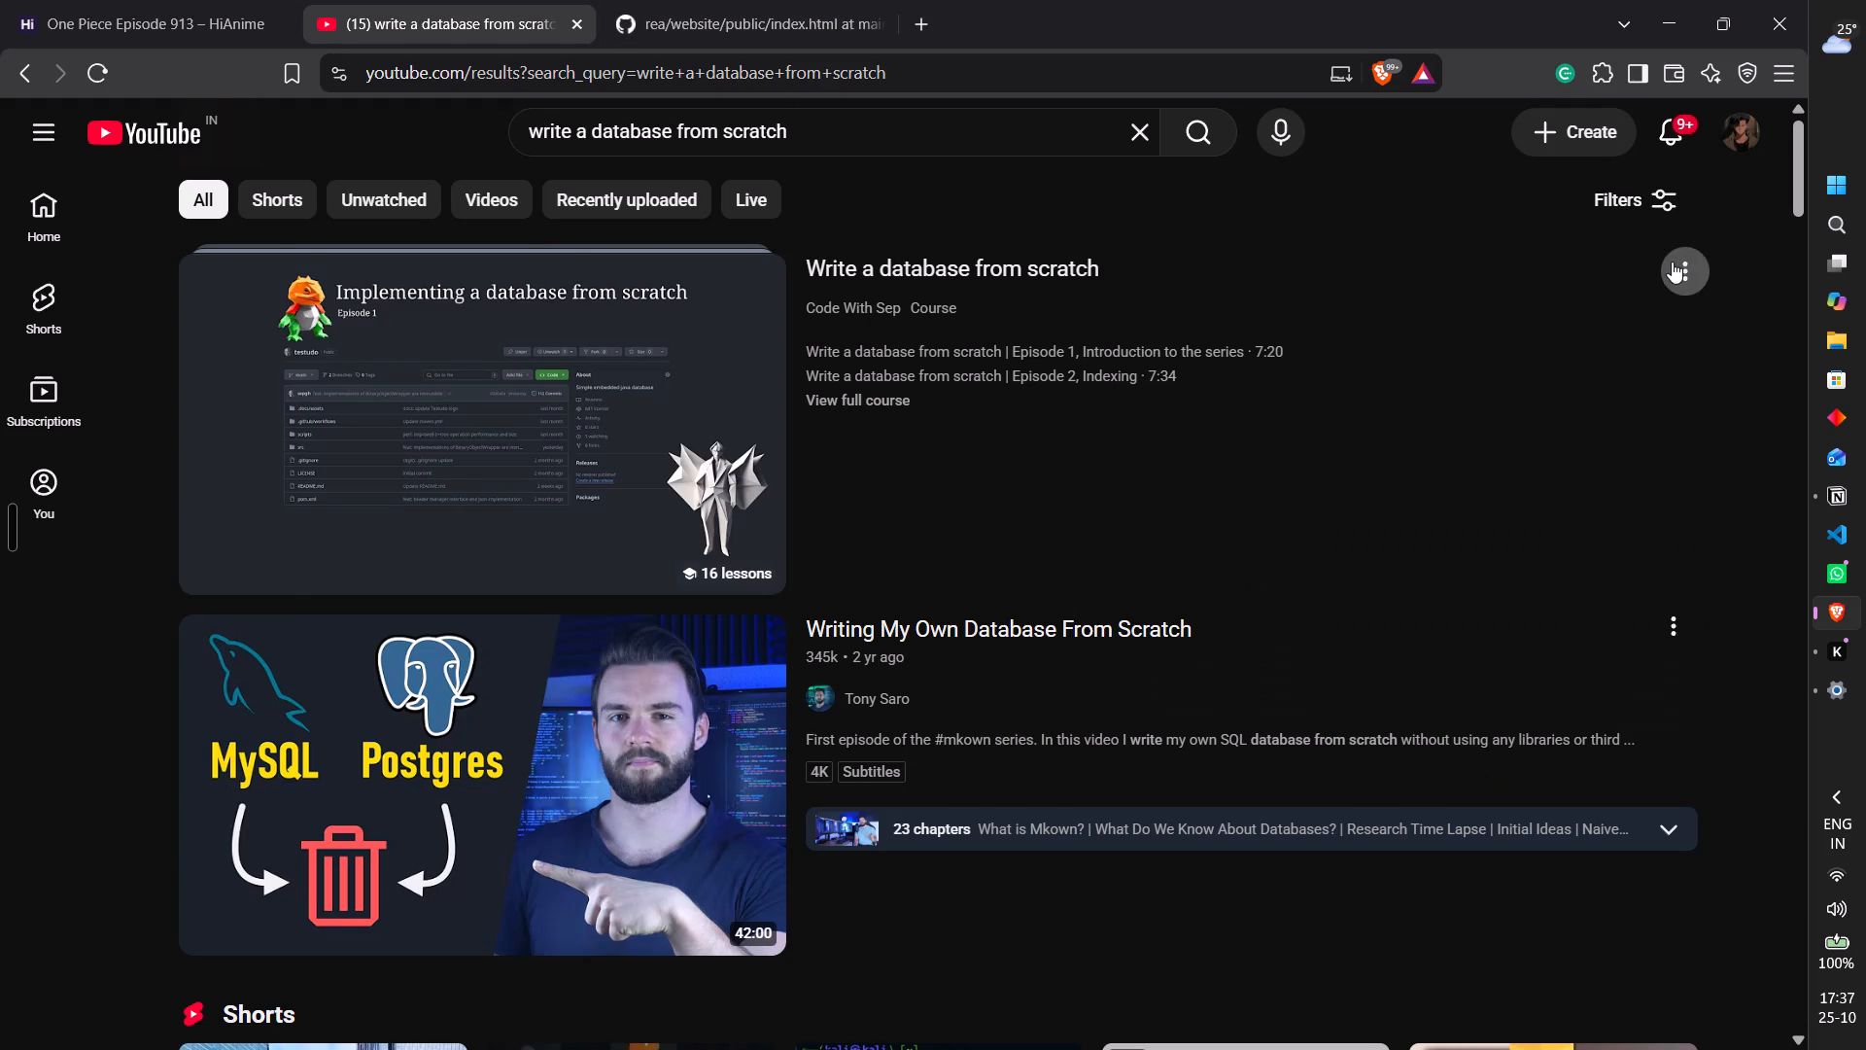
click(1279, 412)
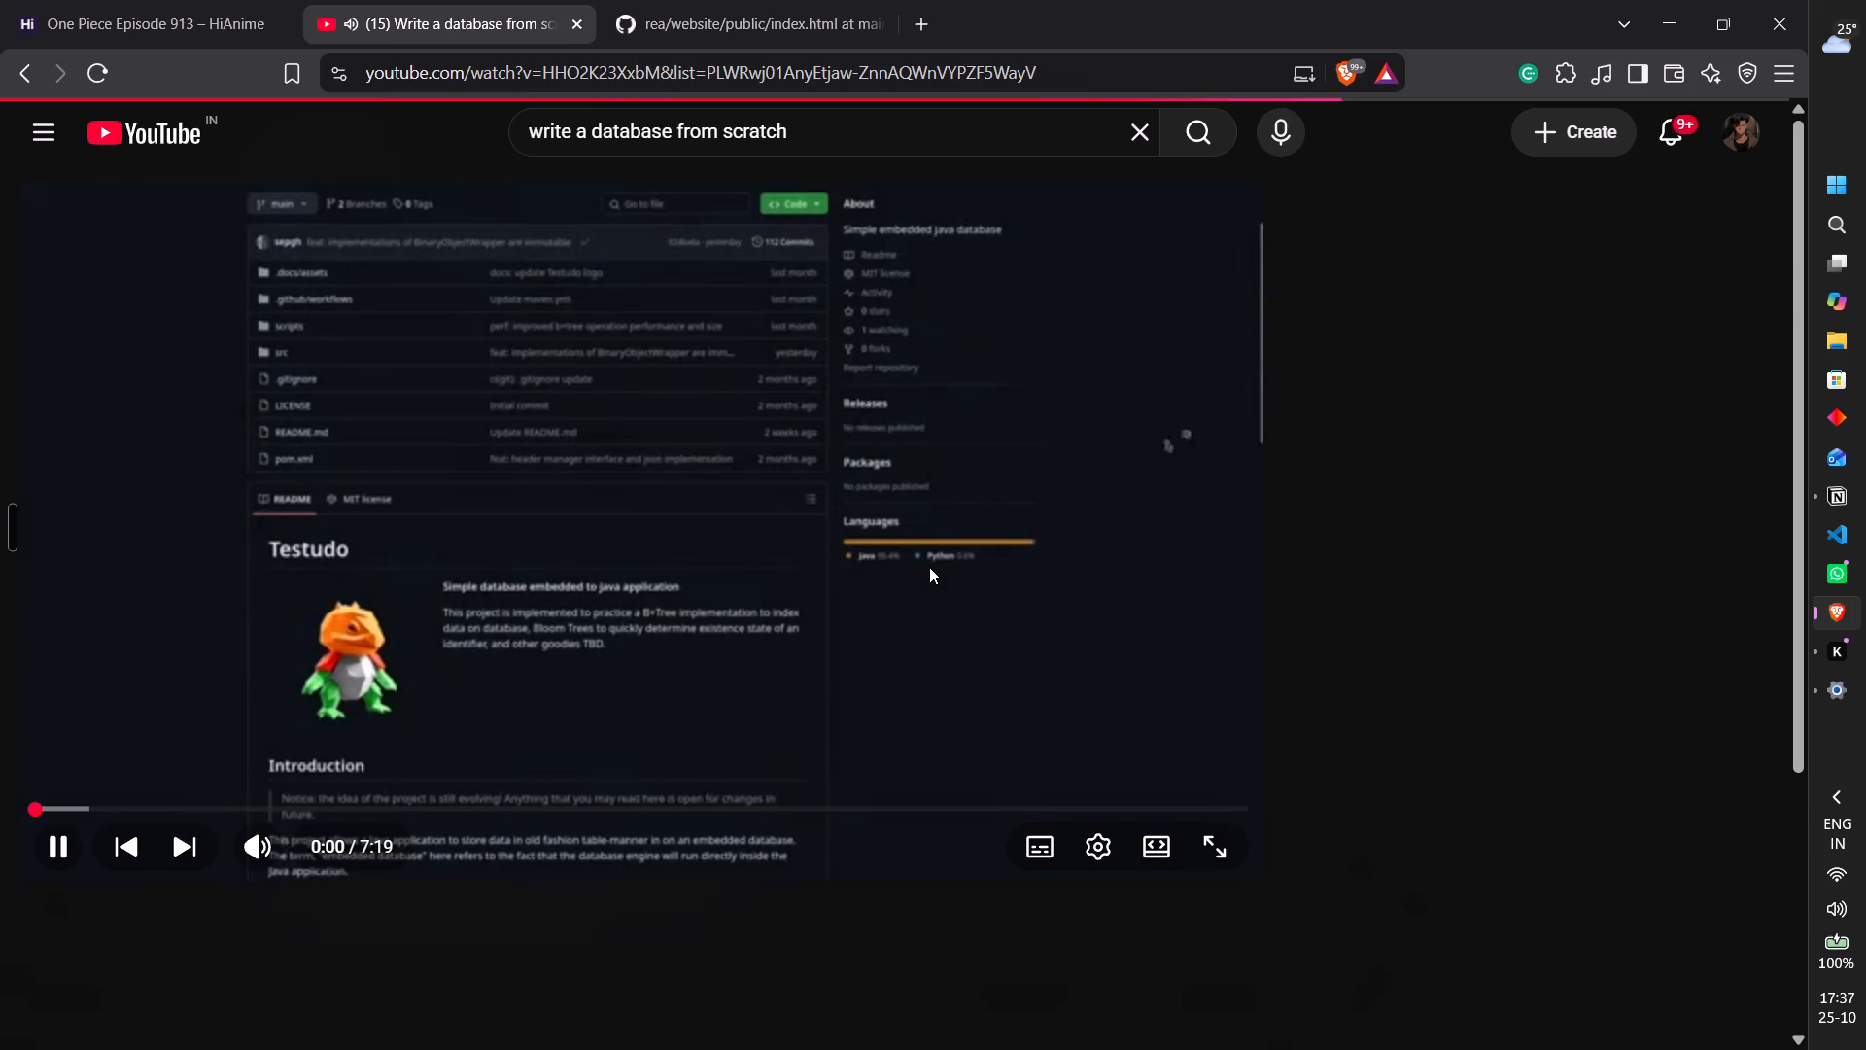
click(929, 567)
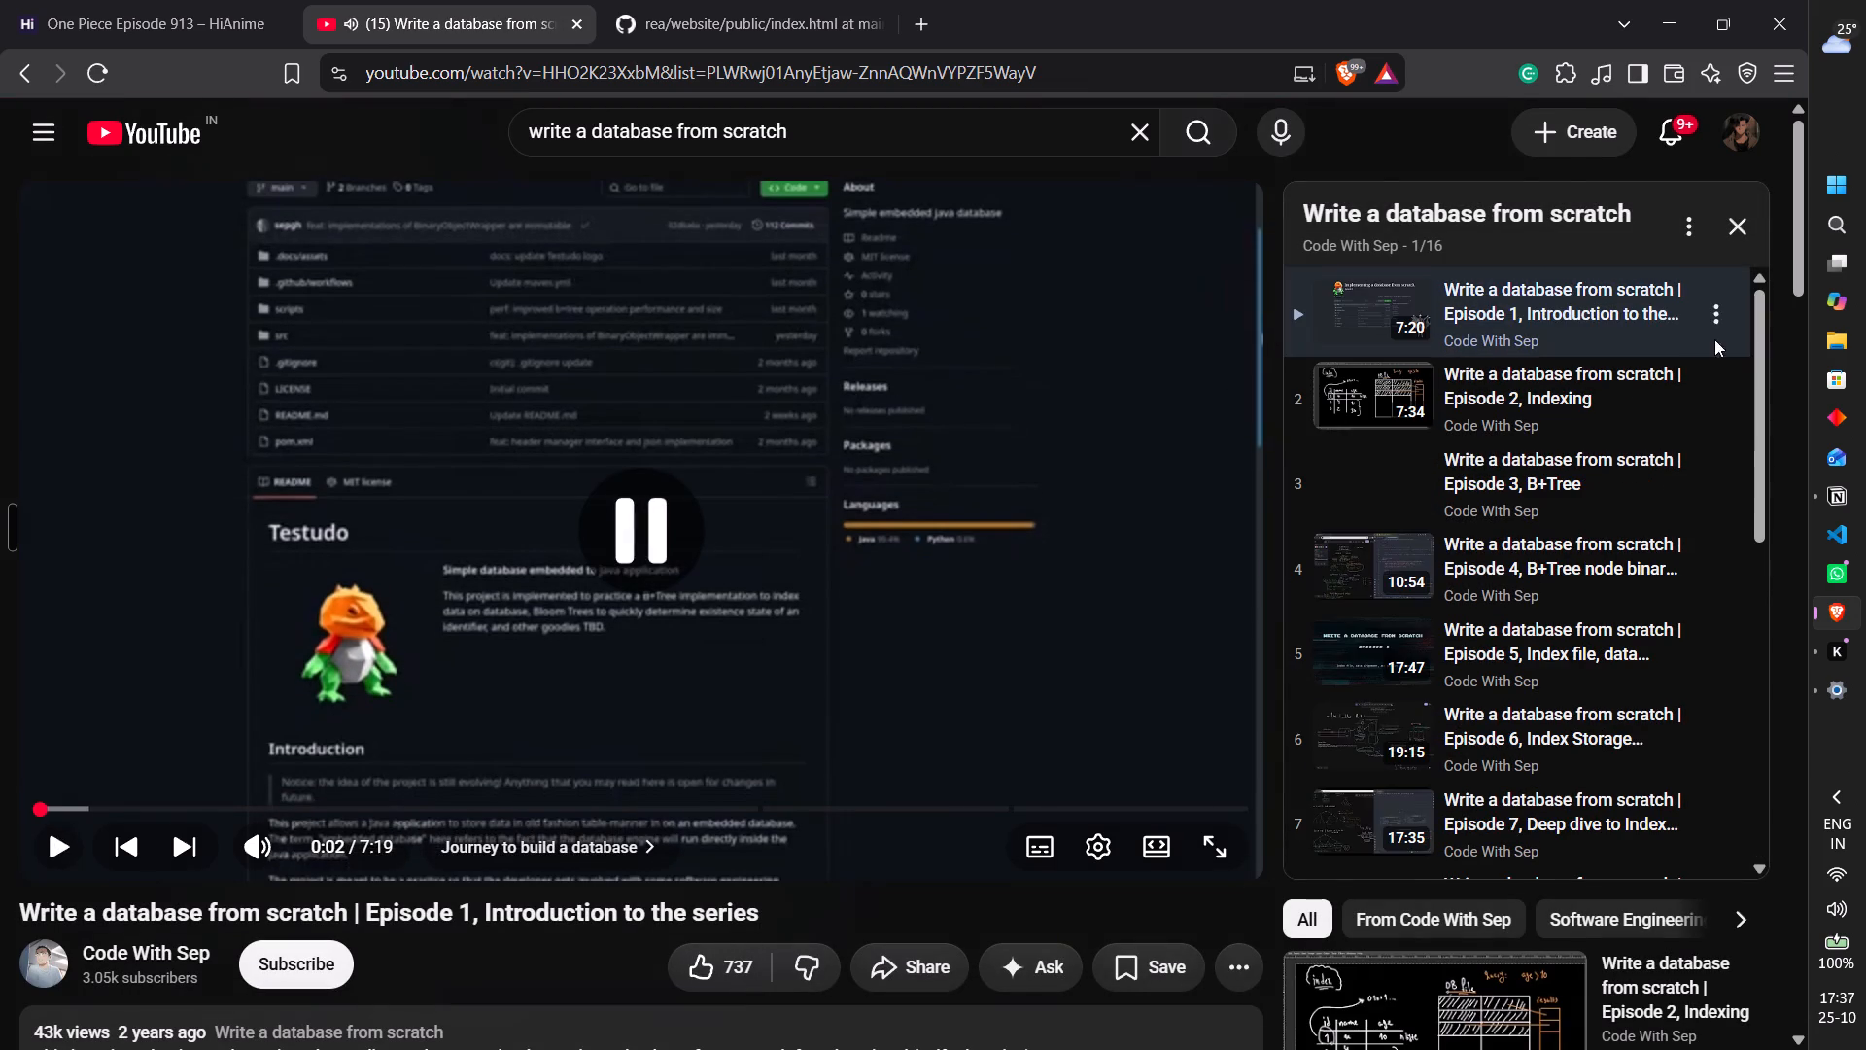
Look through the course's options, its list of episodes and the first episode's description.
click(1695, 238)
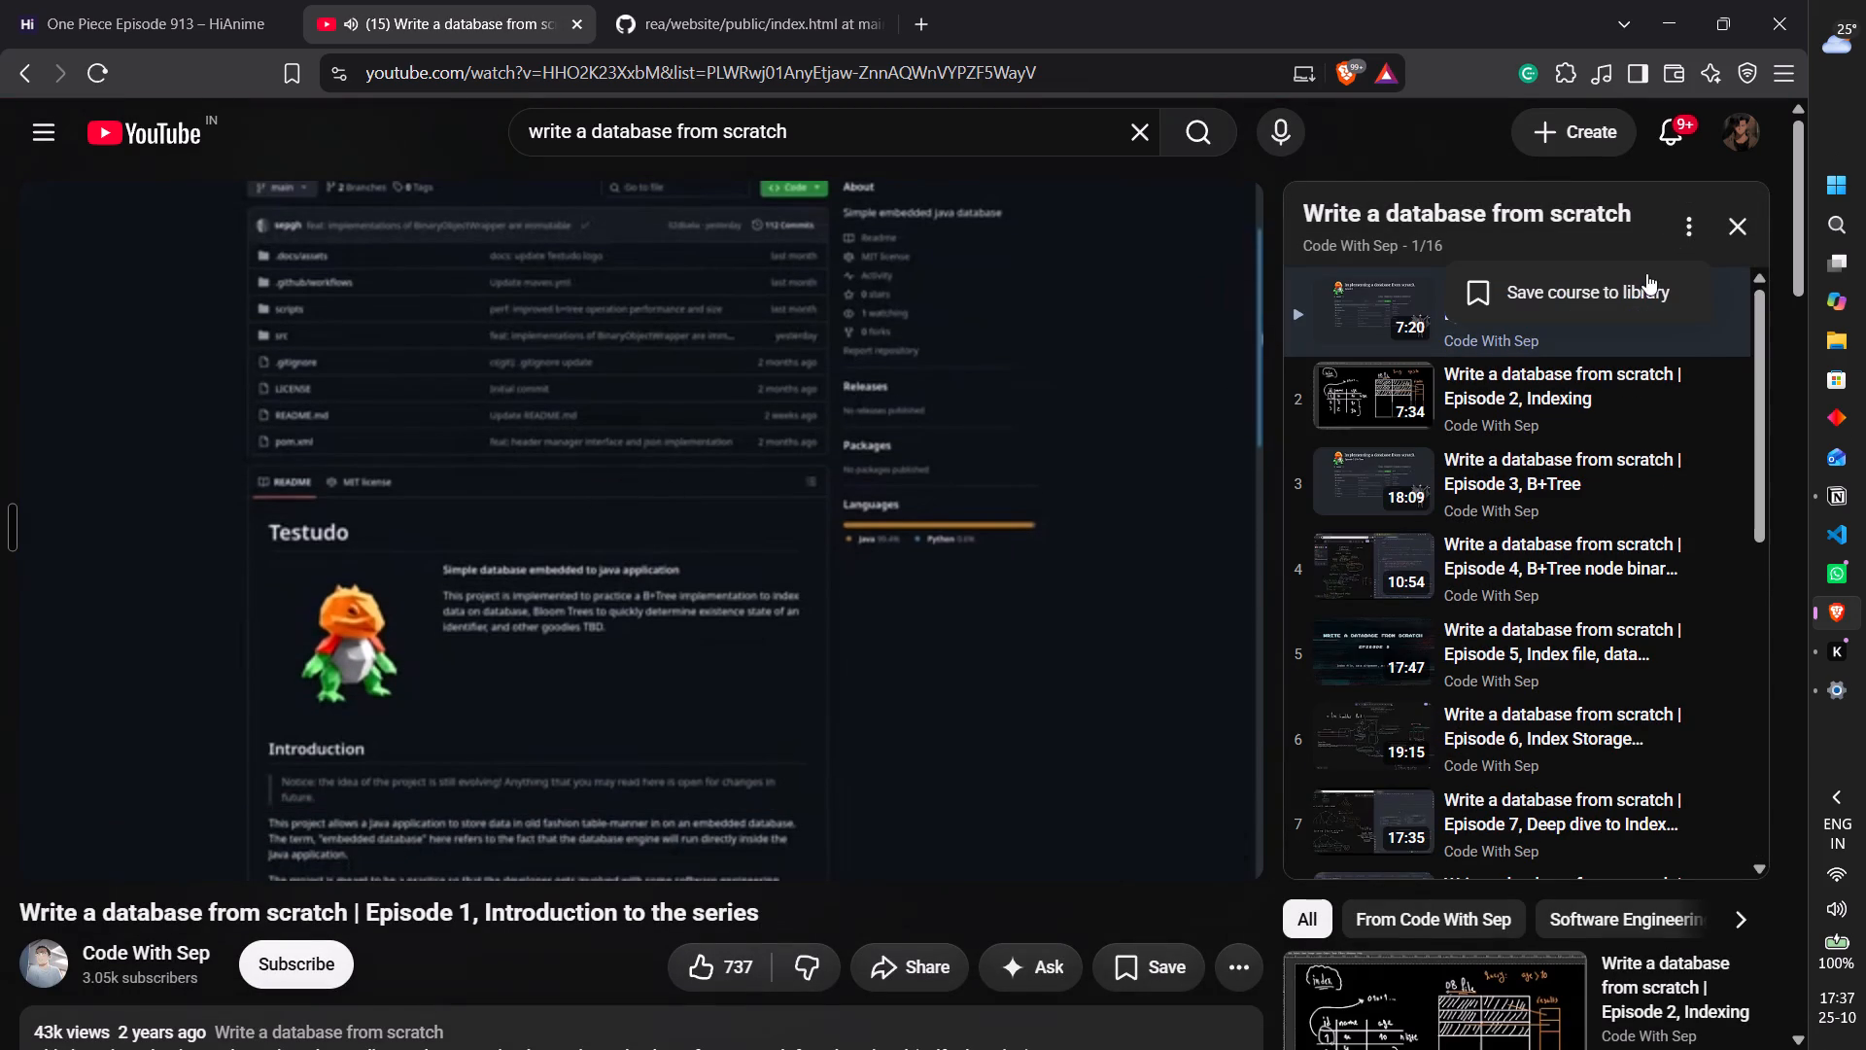
scroll(1031, 639, right, 5)
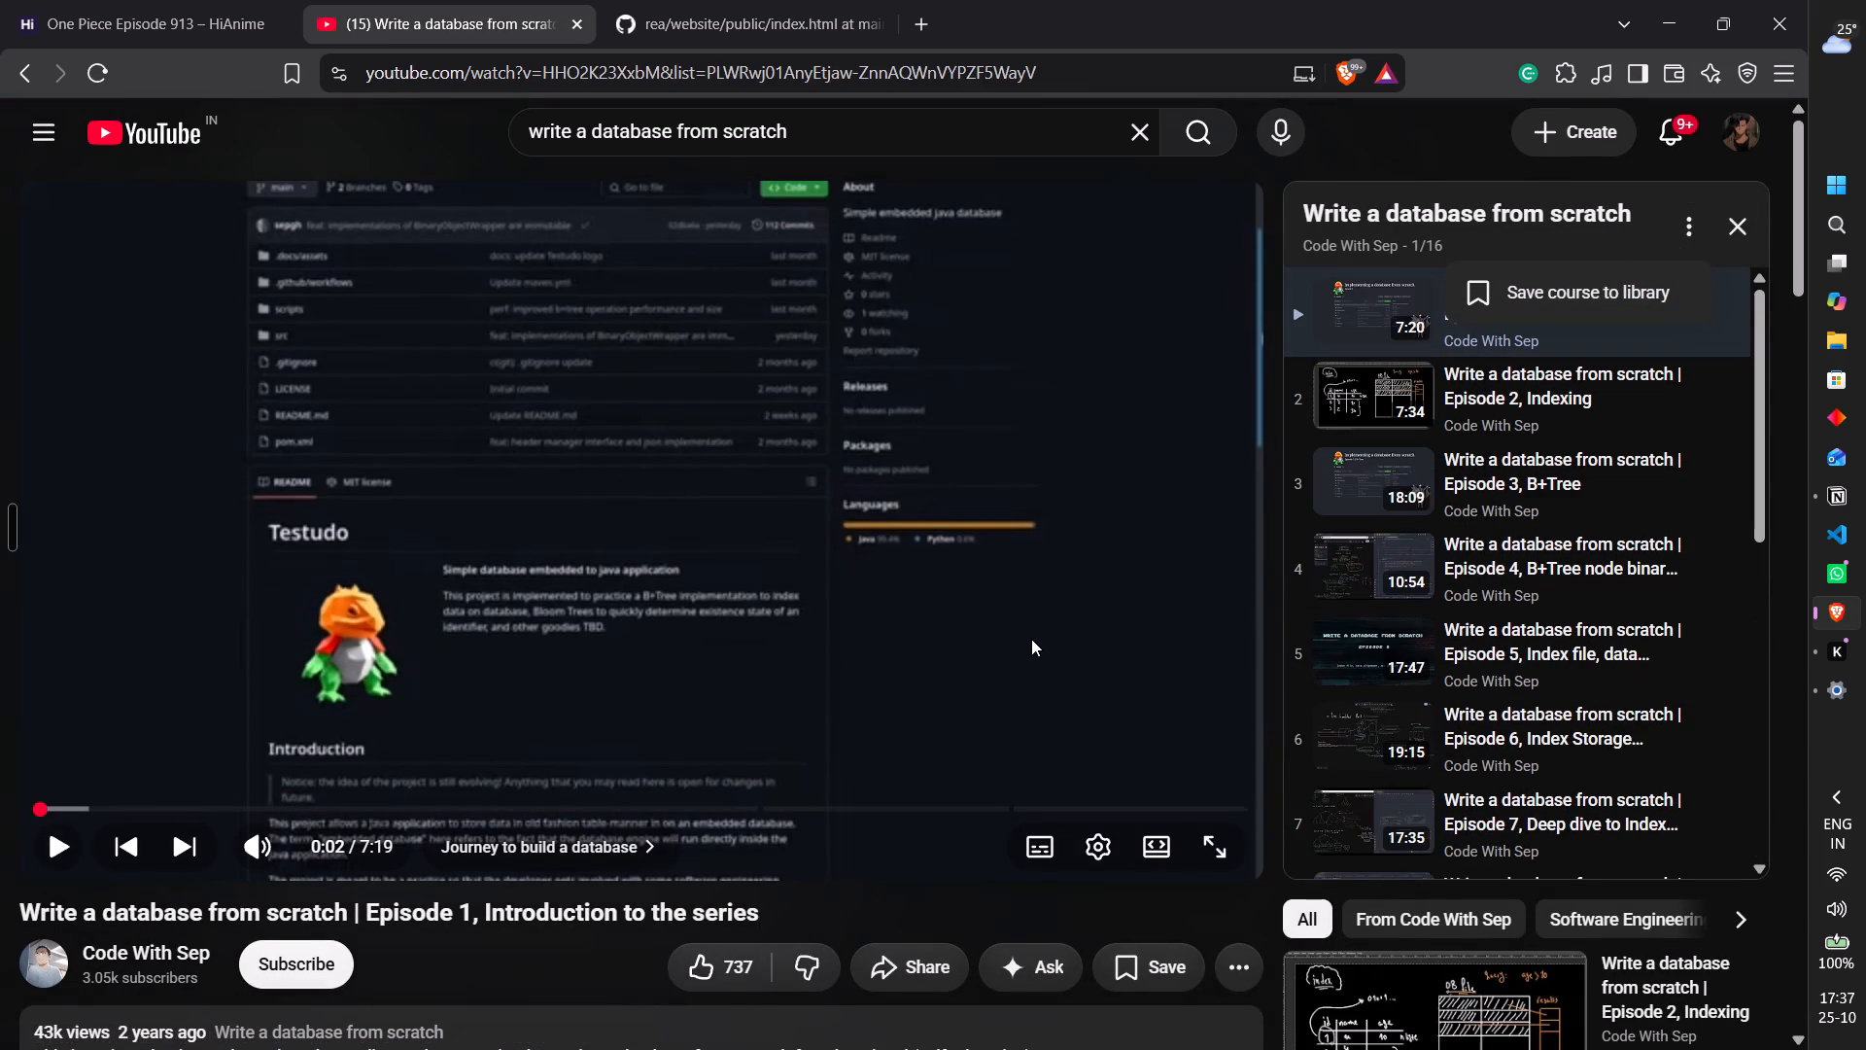
click(1054, 918)
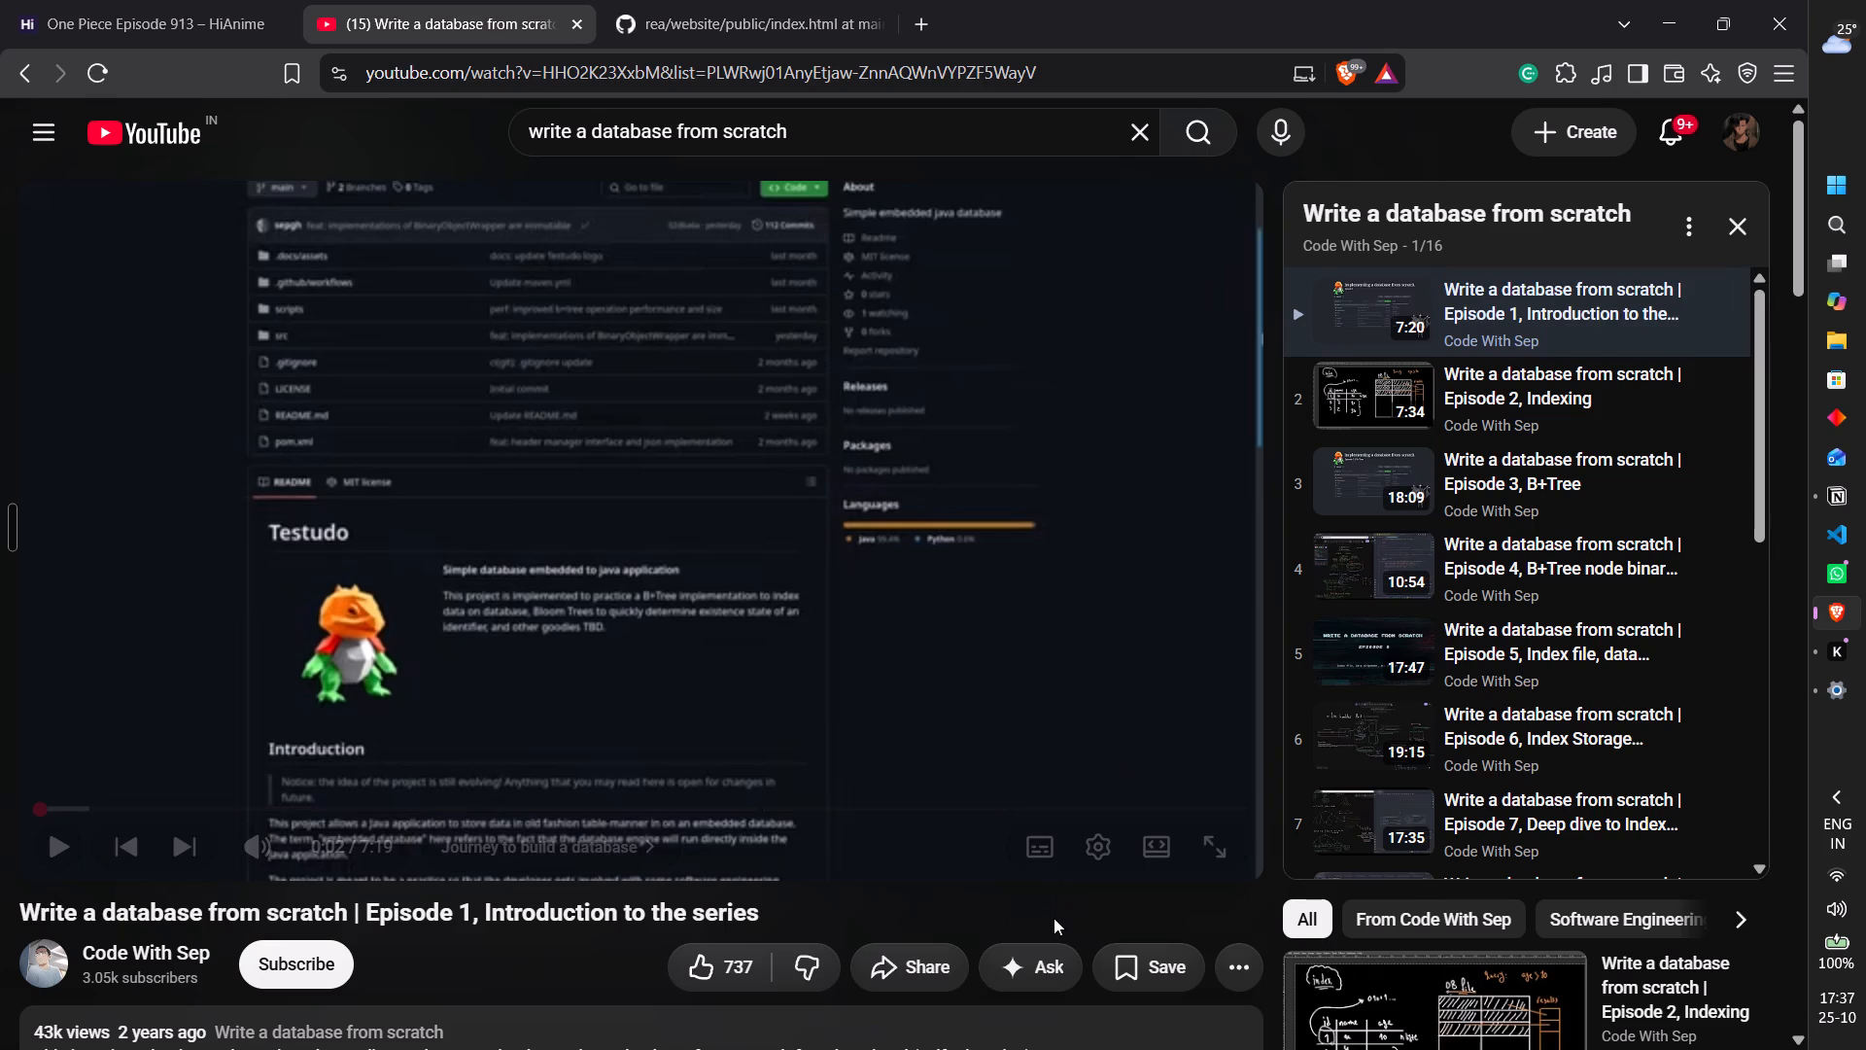
scroll(1727, 669, down, 11)
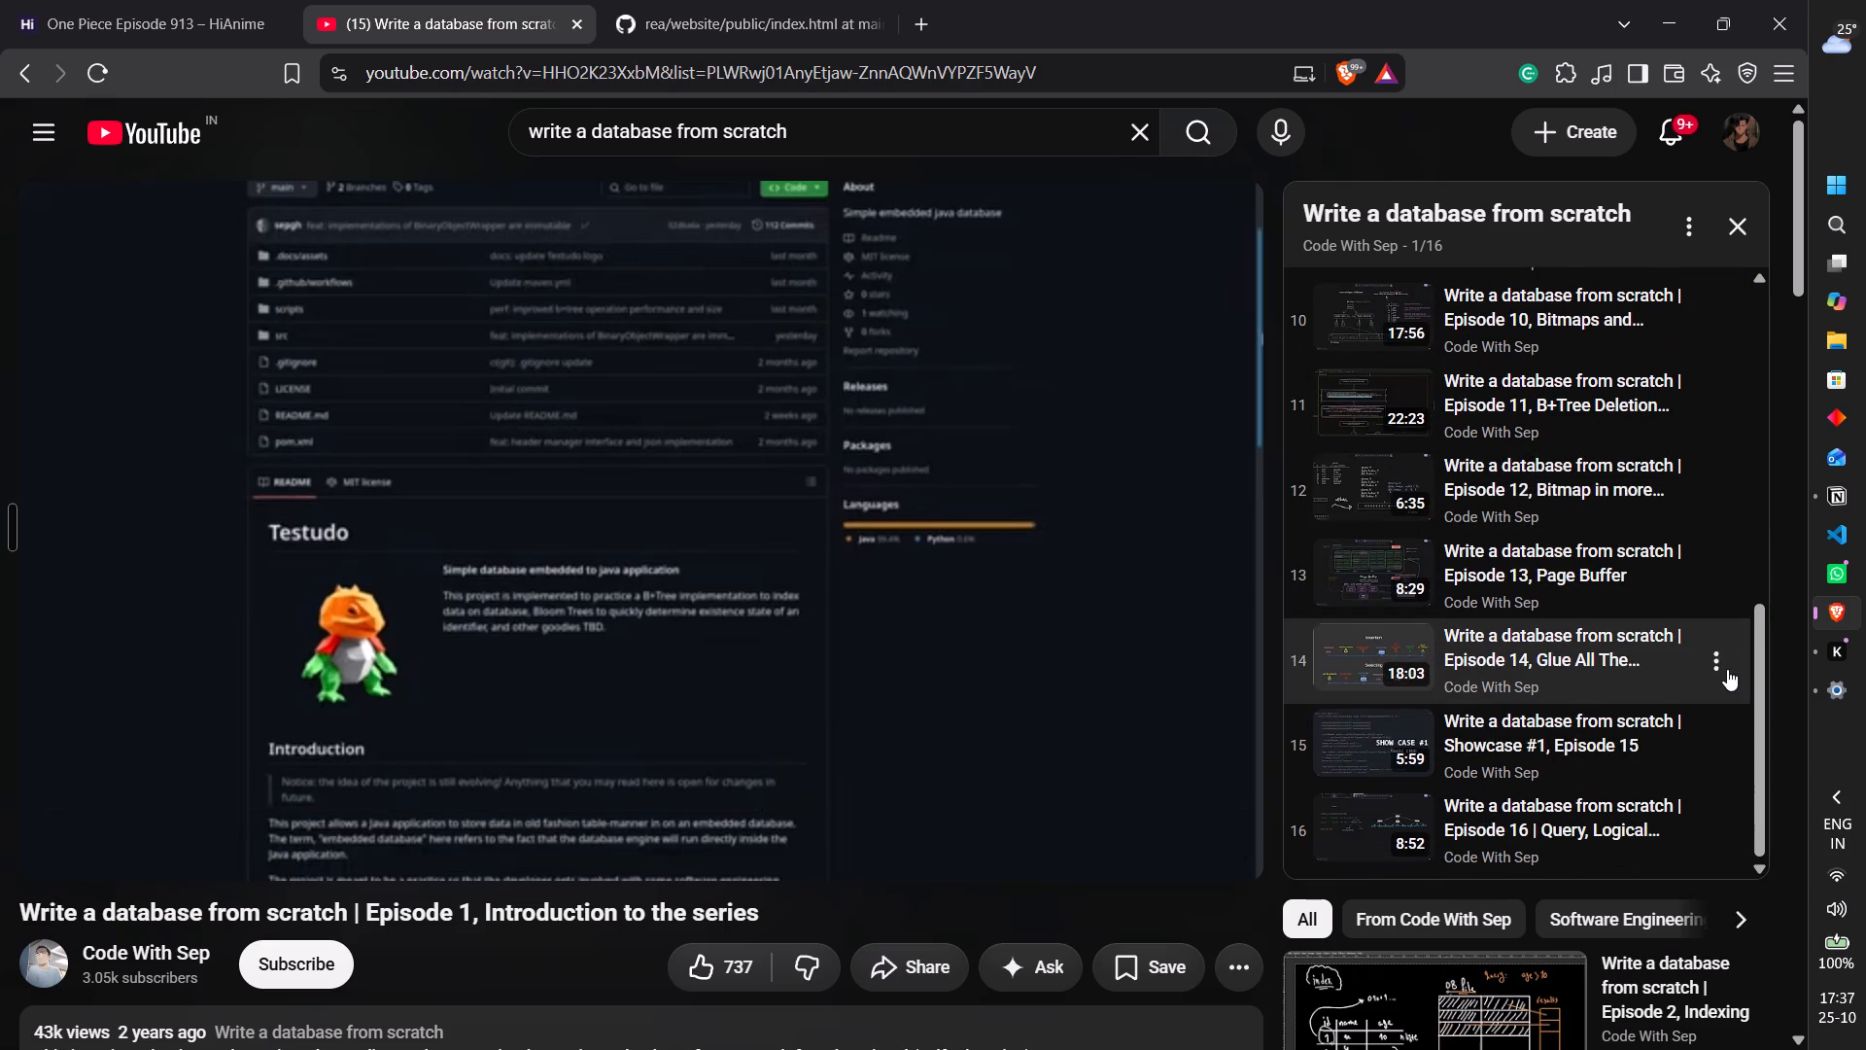
scroll(1191, 901, down, 2)
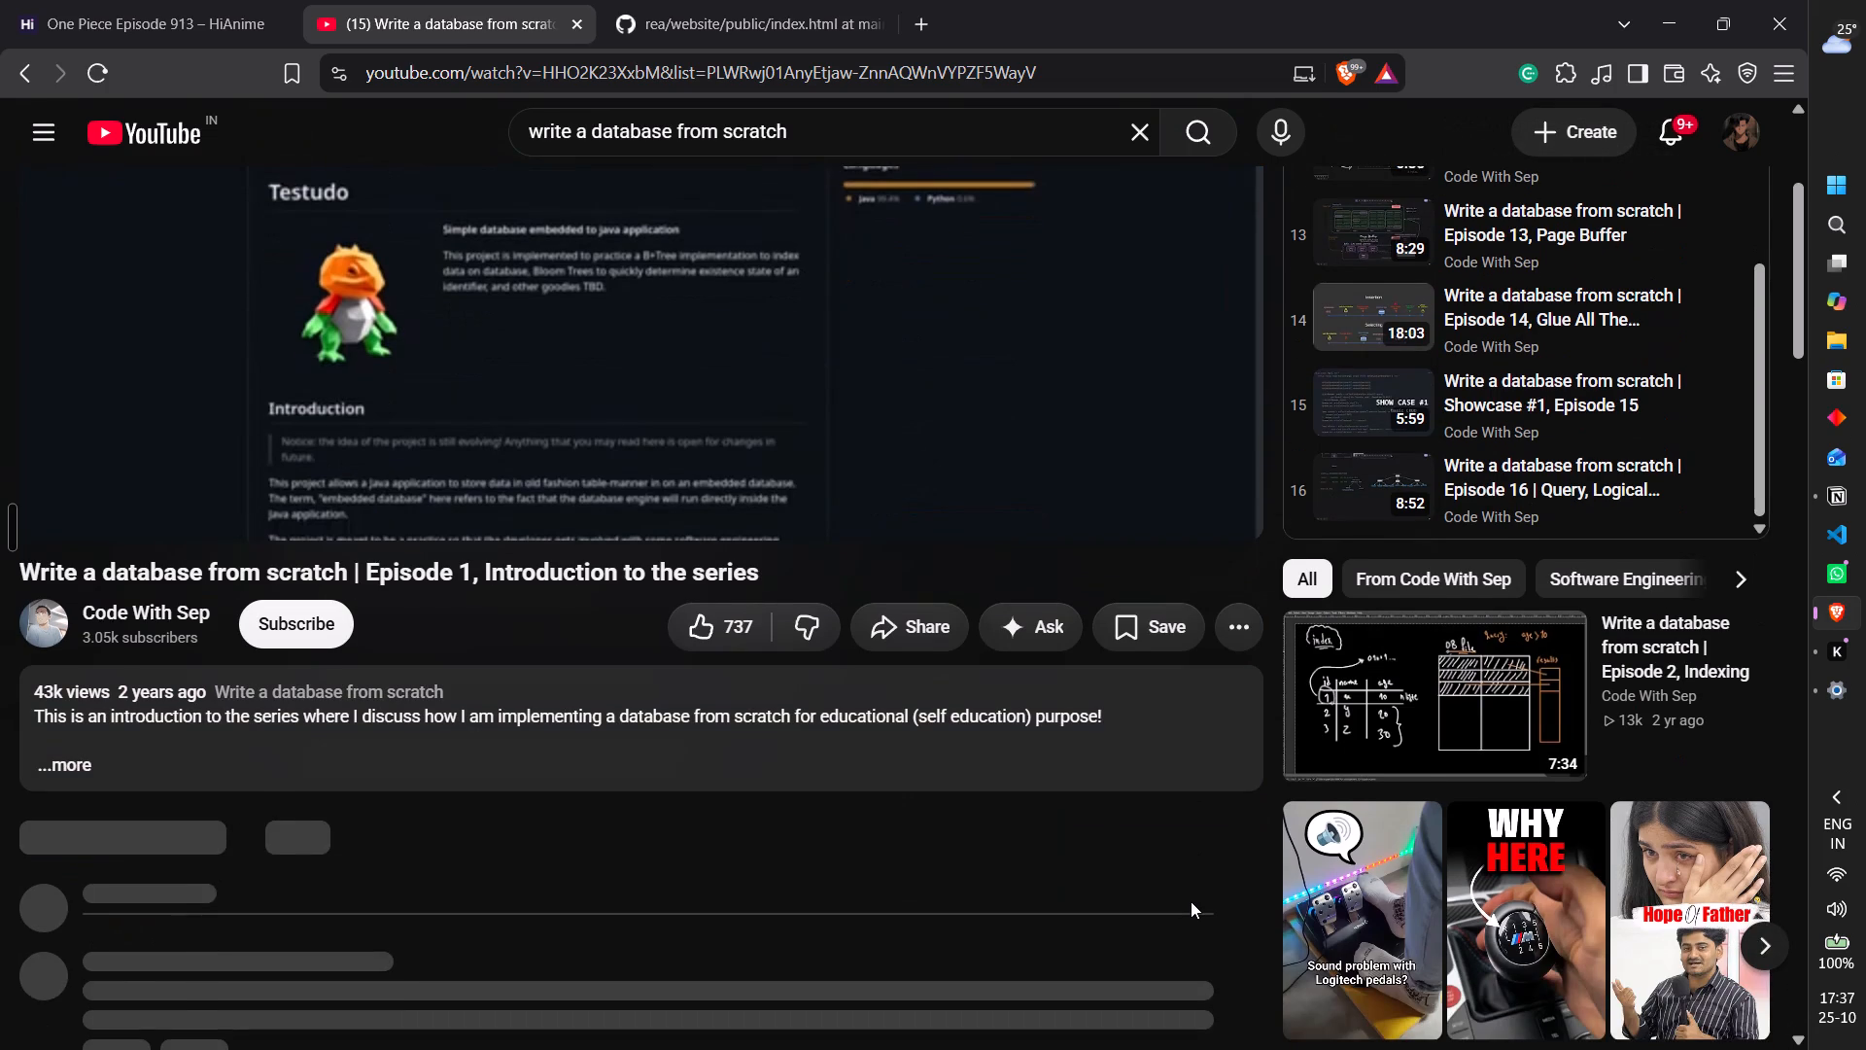
scroll(1191, 901, up, 4)
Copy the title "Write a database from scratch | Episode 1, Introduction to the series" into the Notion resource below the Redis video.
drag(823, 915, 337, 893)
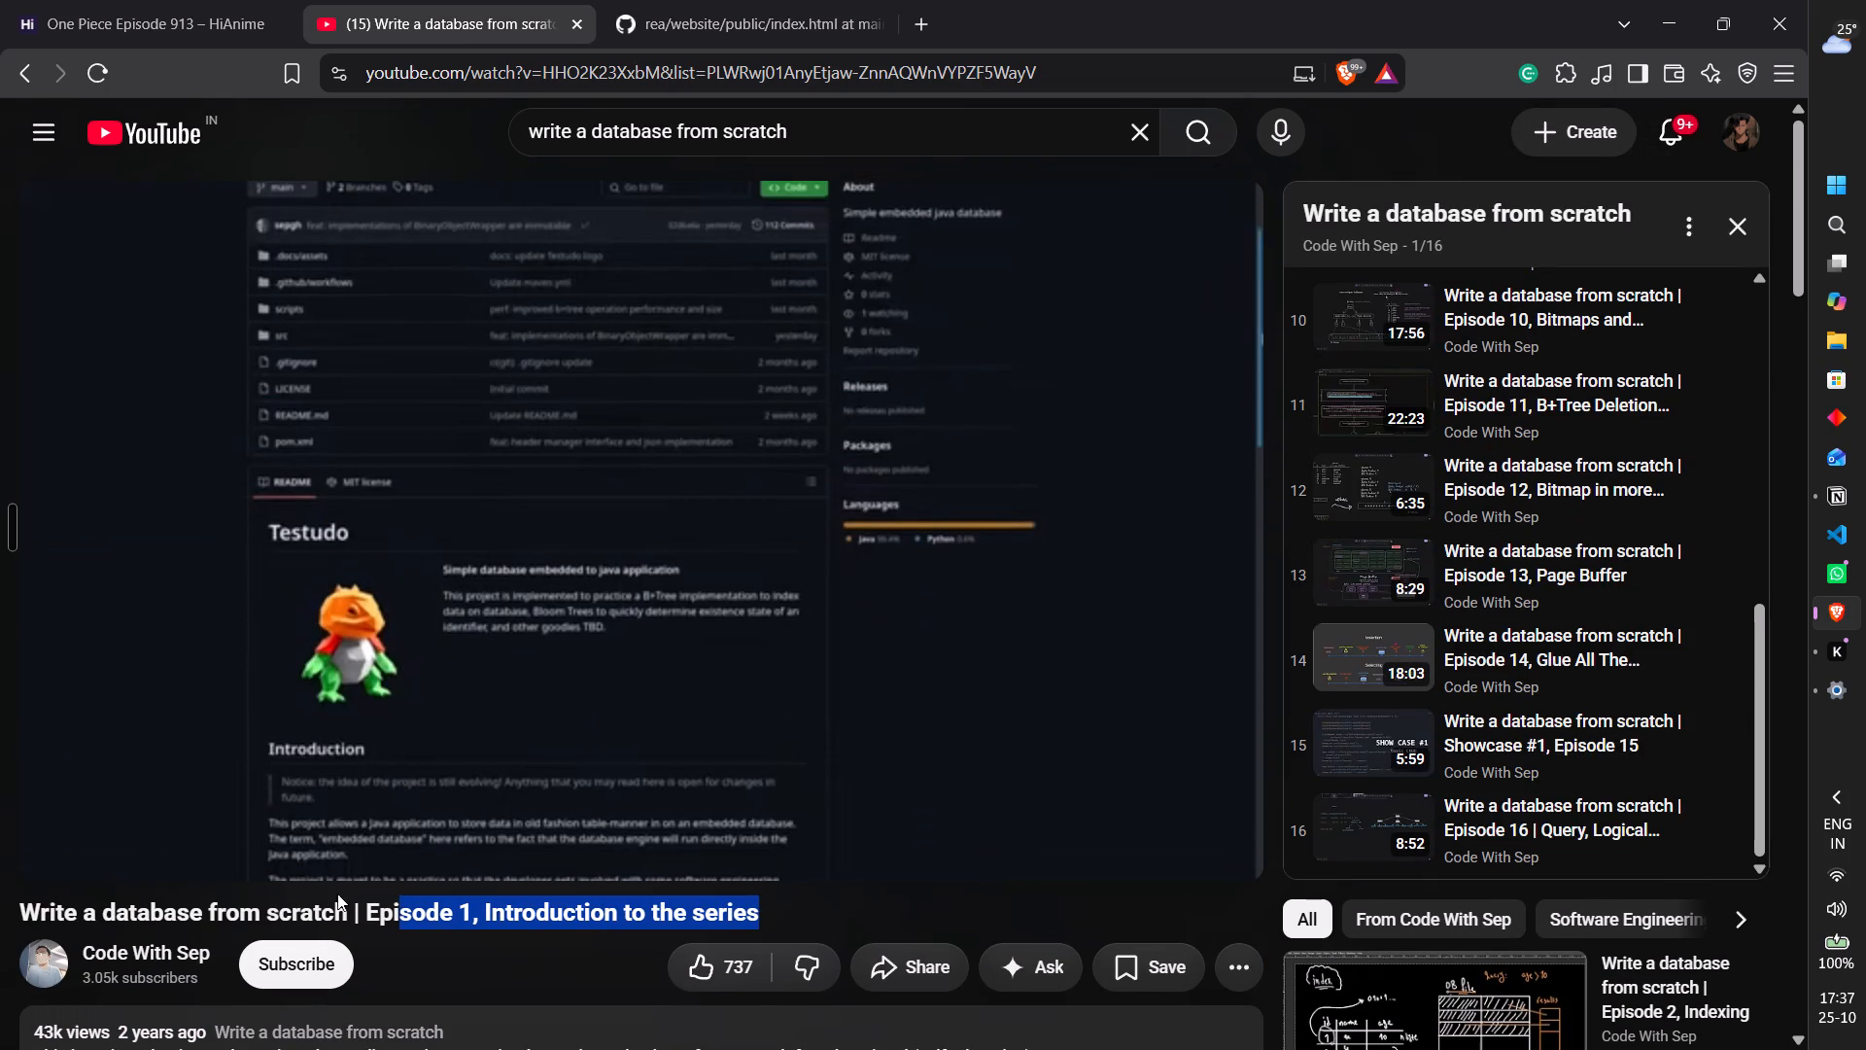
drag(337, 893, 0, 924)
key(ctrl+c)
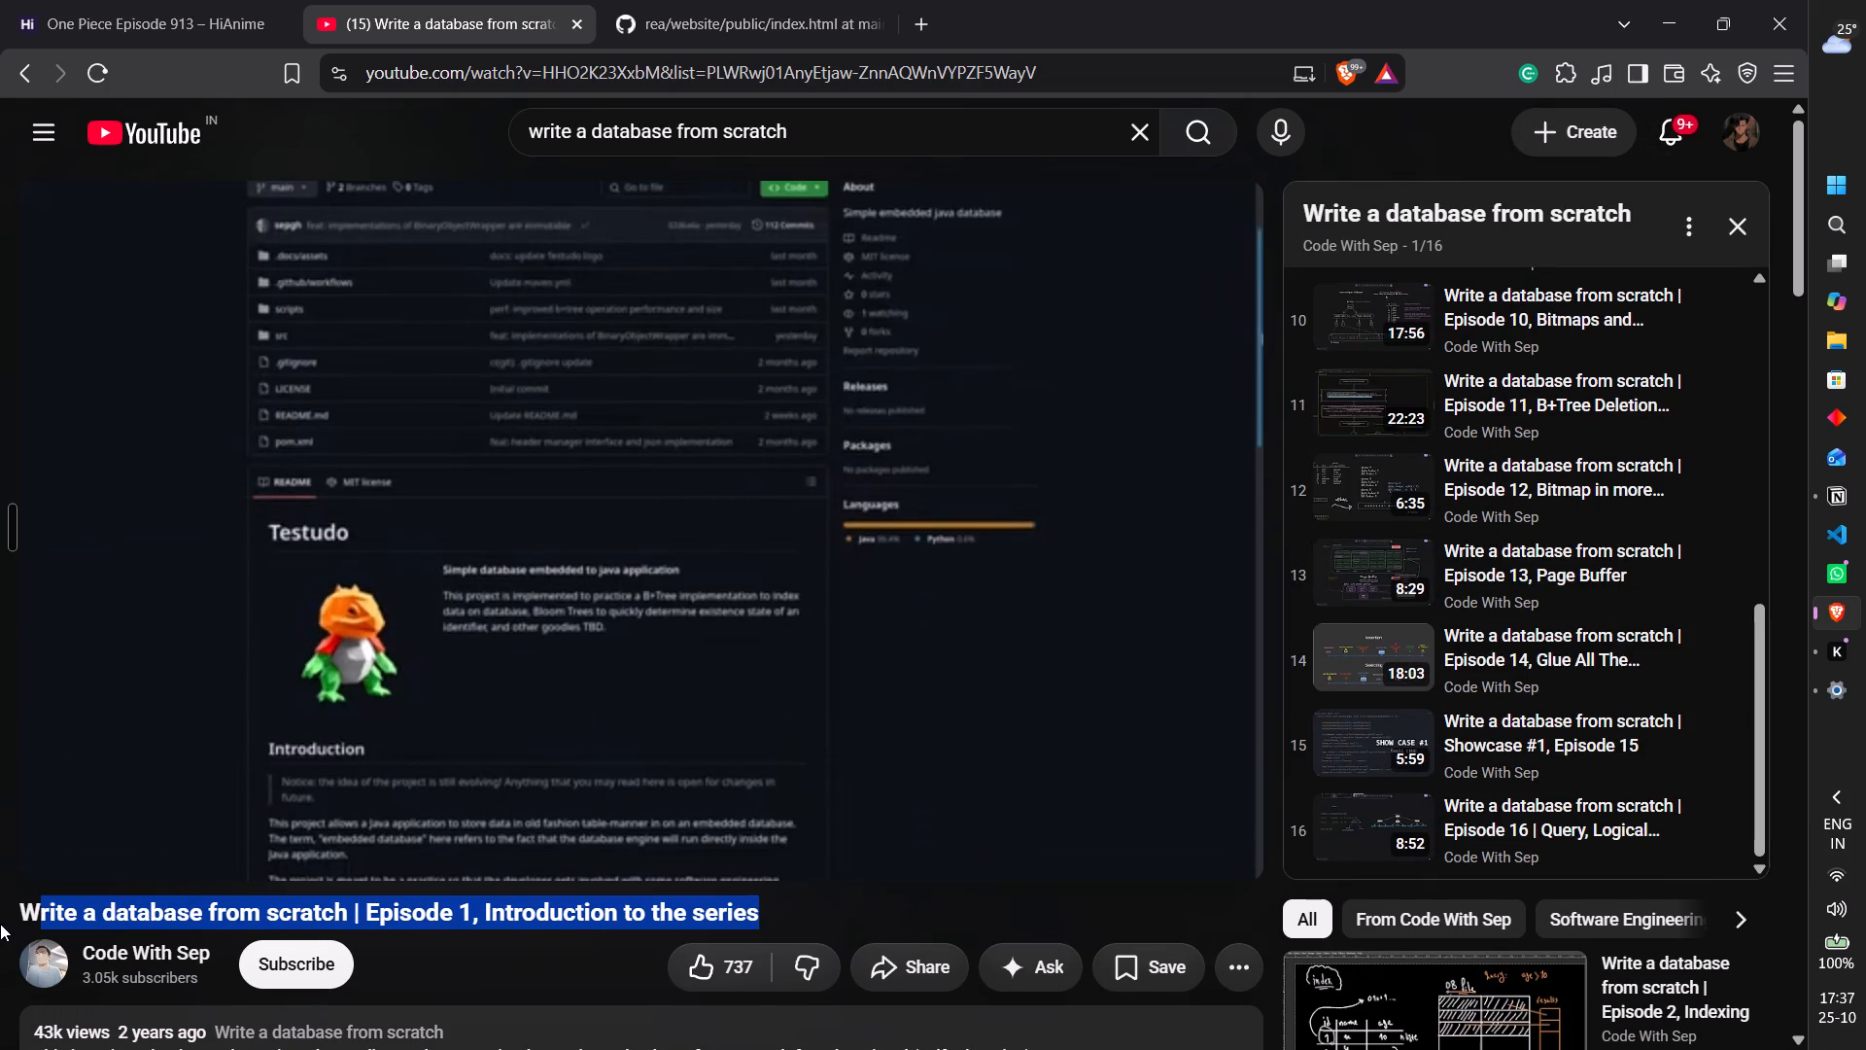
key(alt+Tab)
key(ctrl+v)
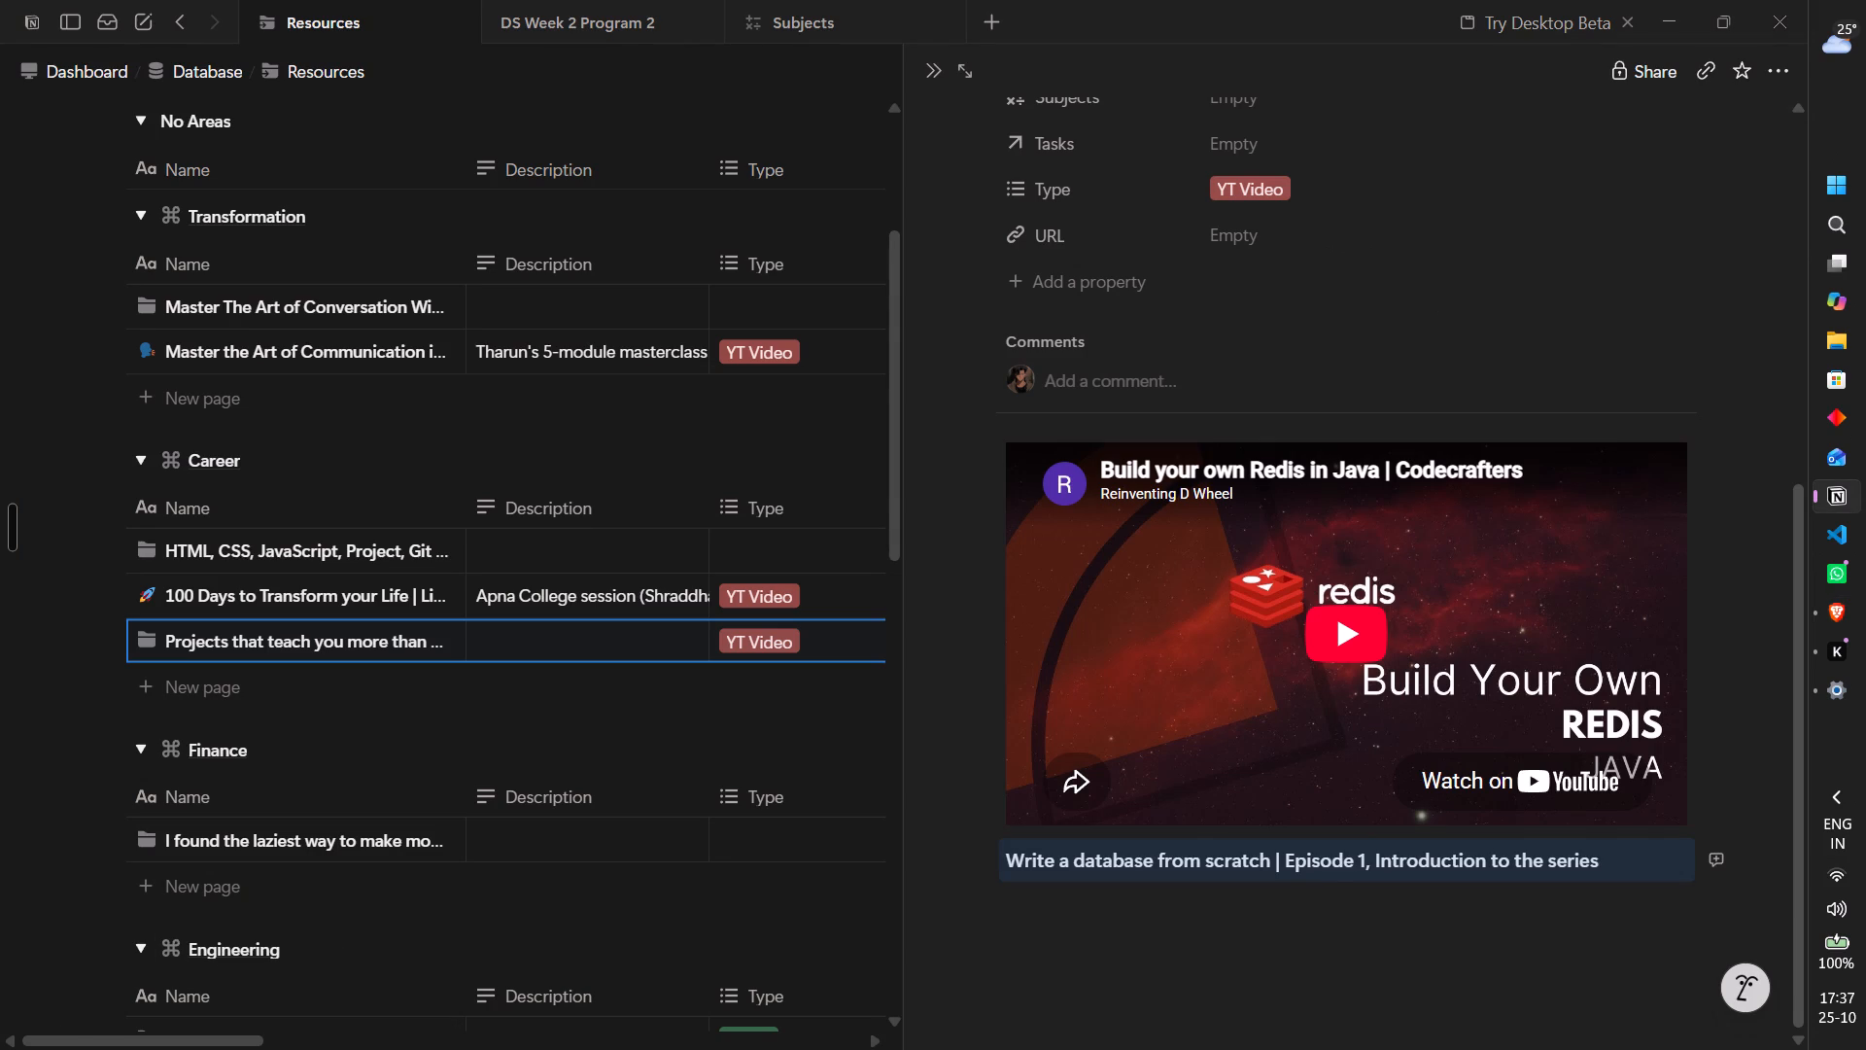
Copy the Episode 1 share link and embed it as a video in the Notion resource in place of the pasted title, with an empty line below.
key(alt+Tab)
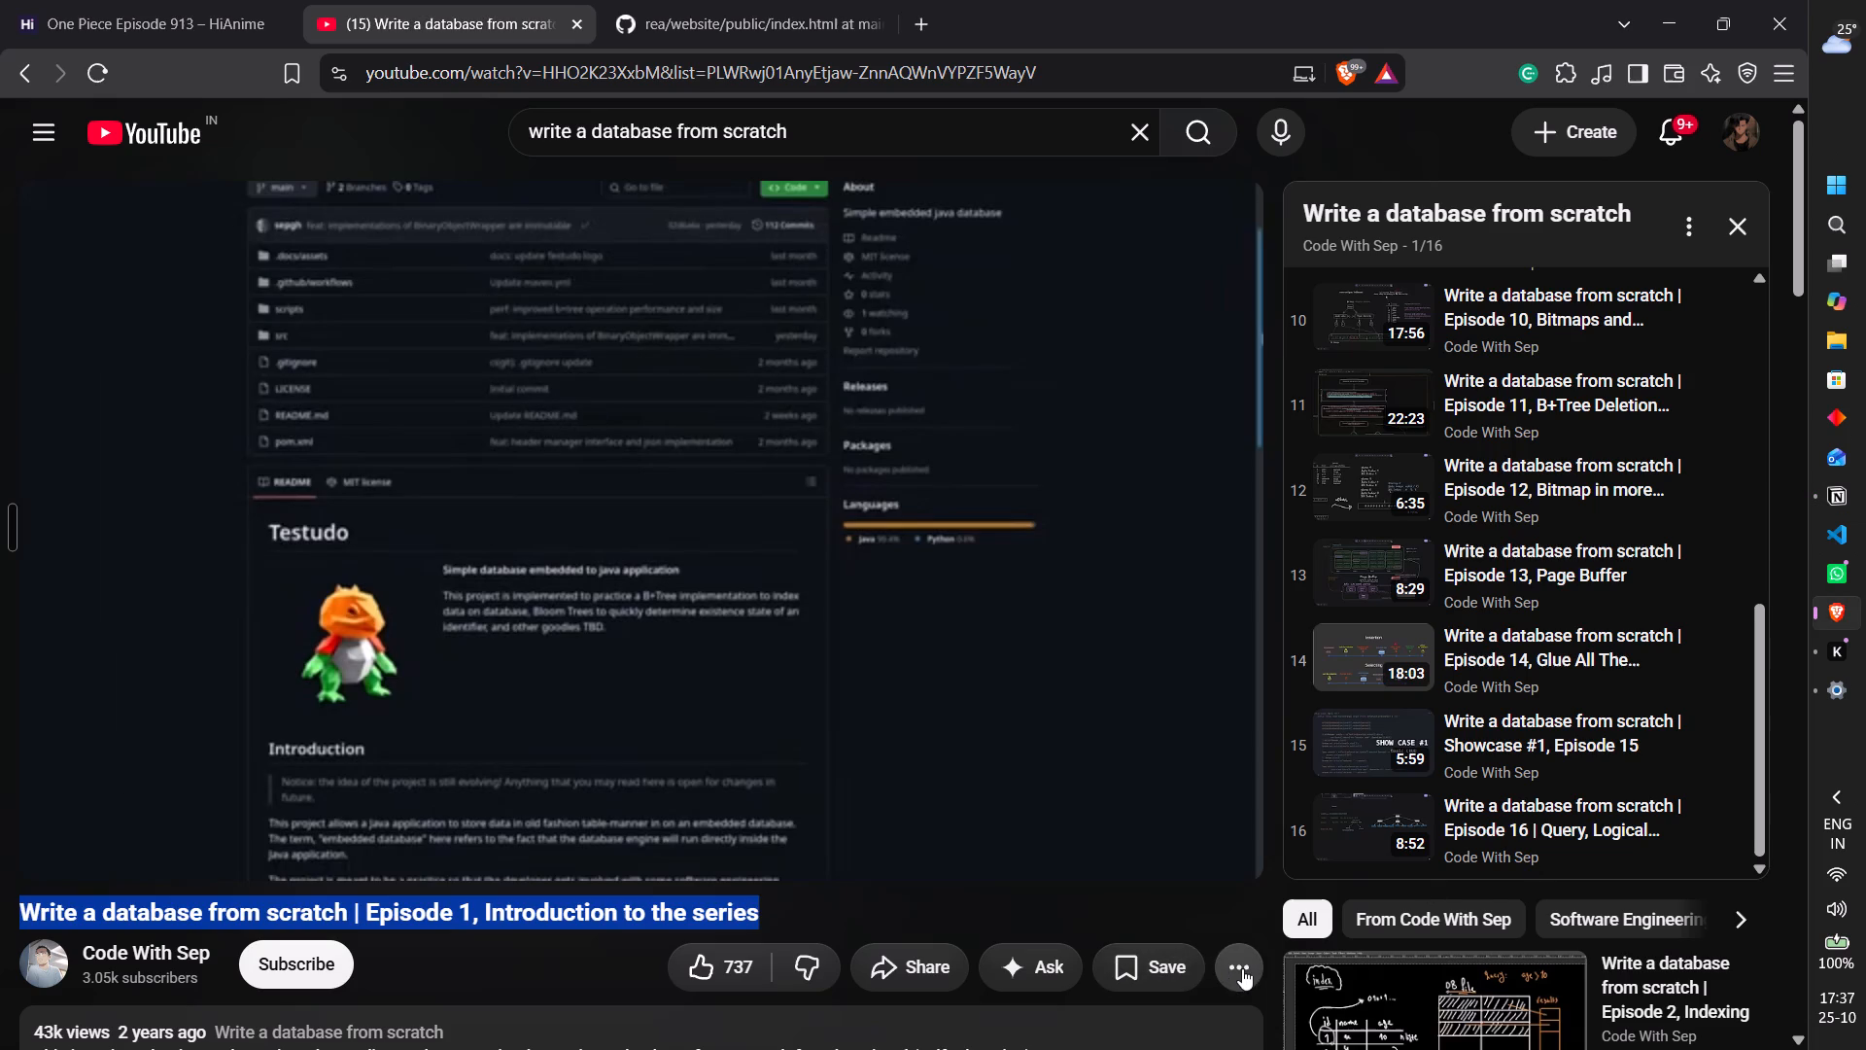
click(1242, 968)
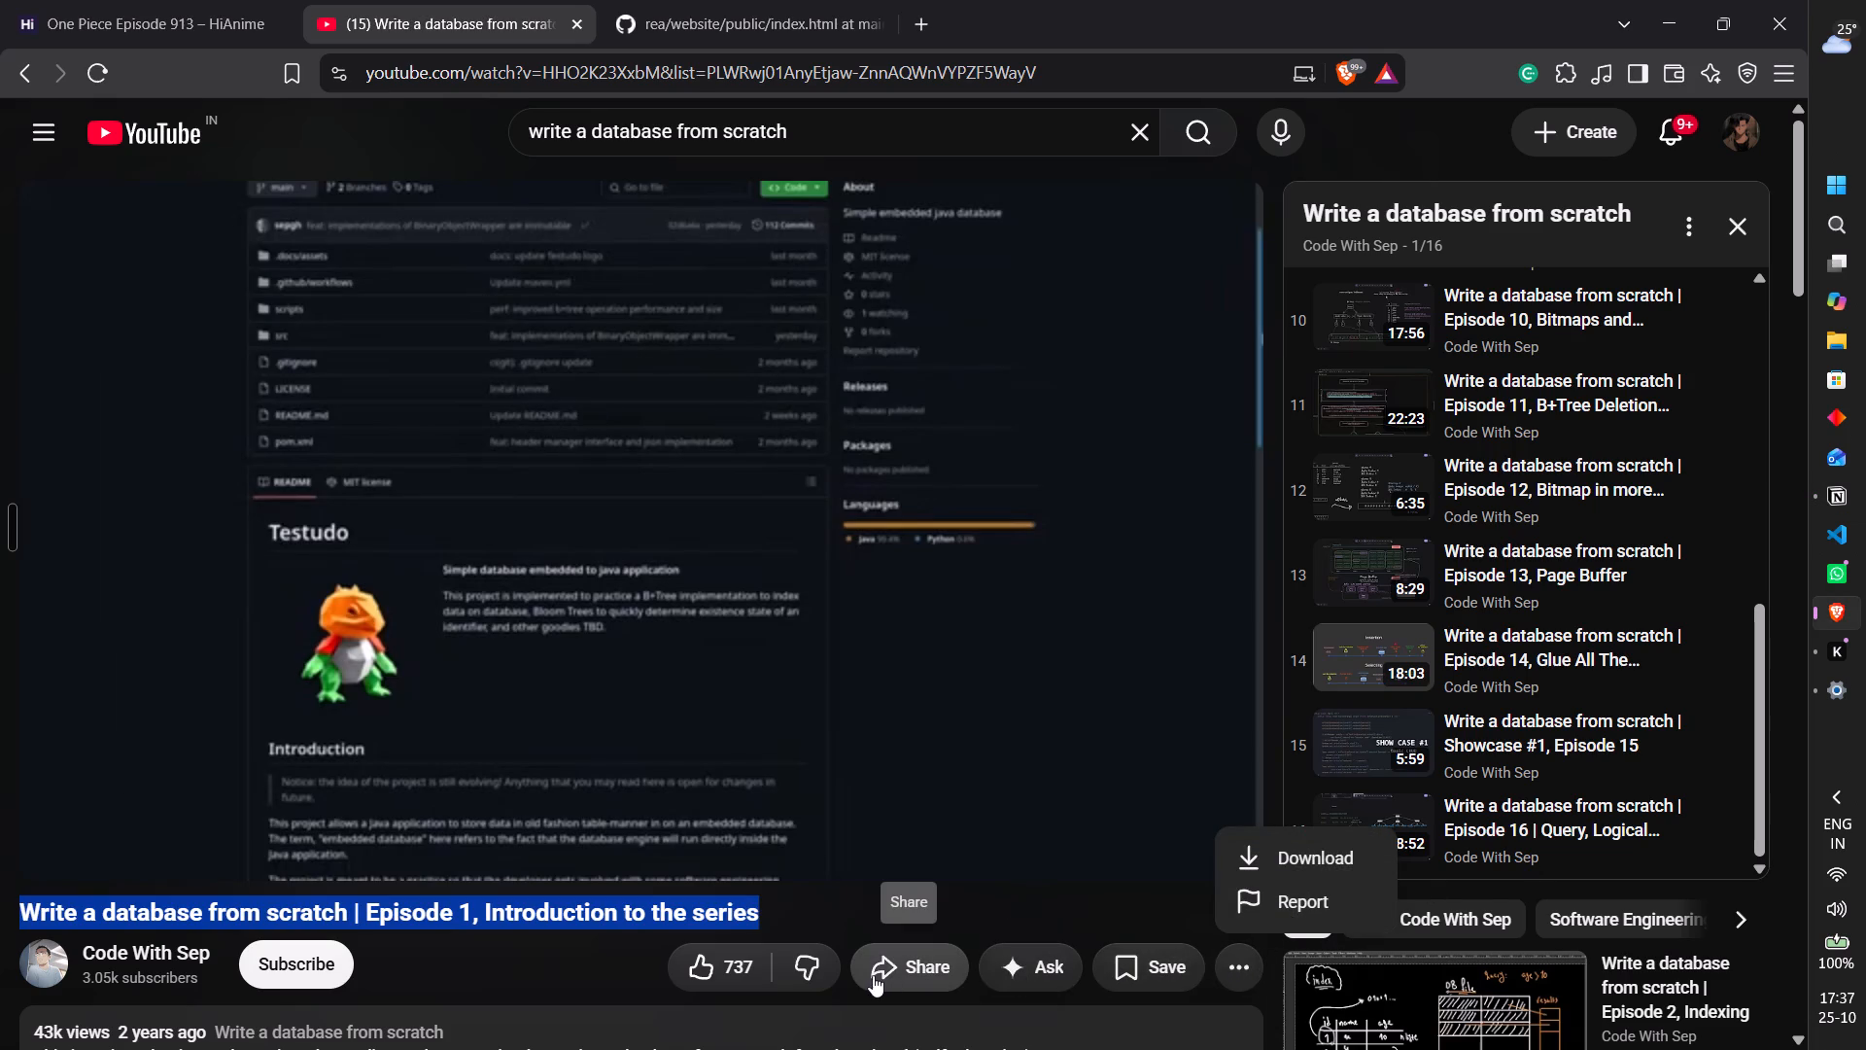
click(919, 972)
click(1113, 604)
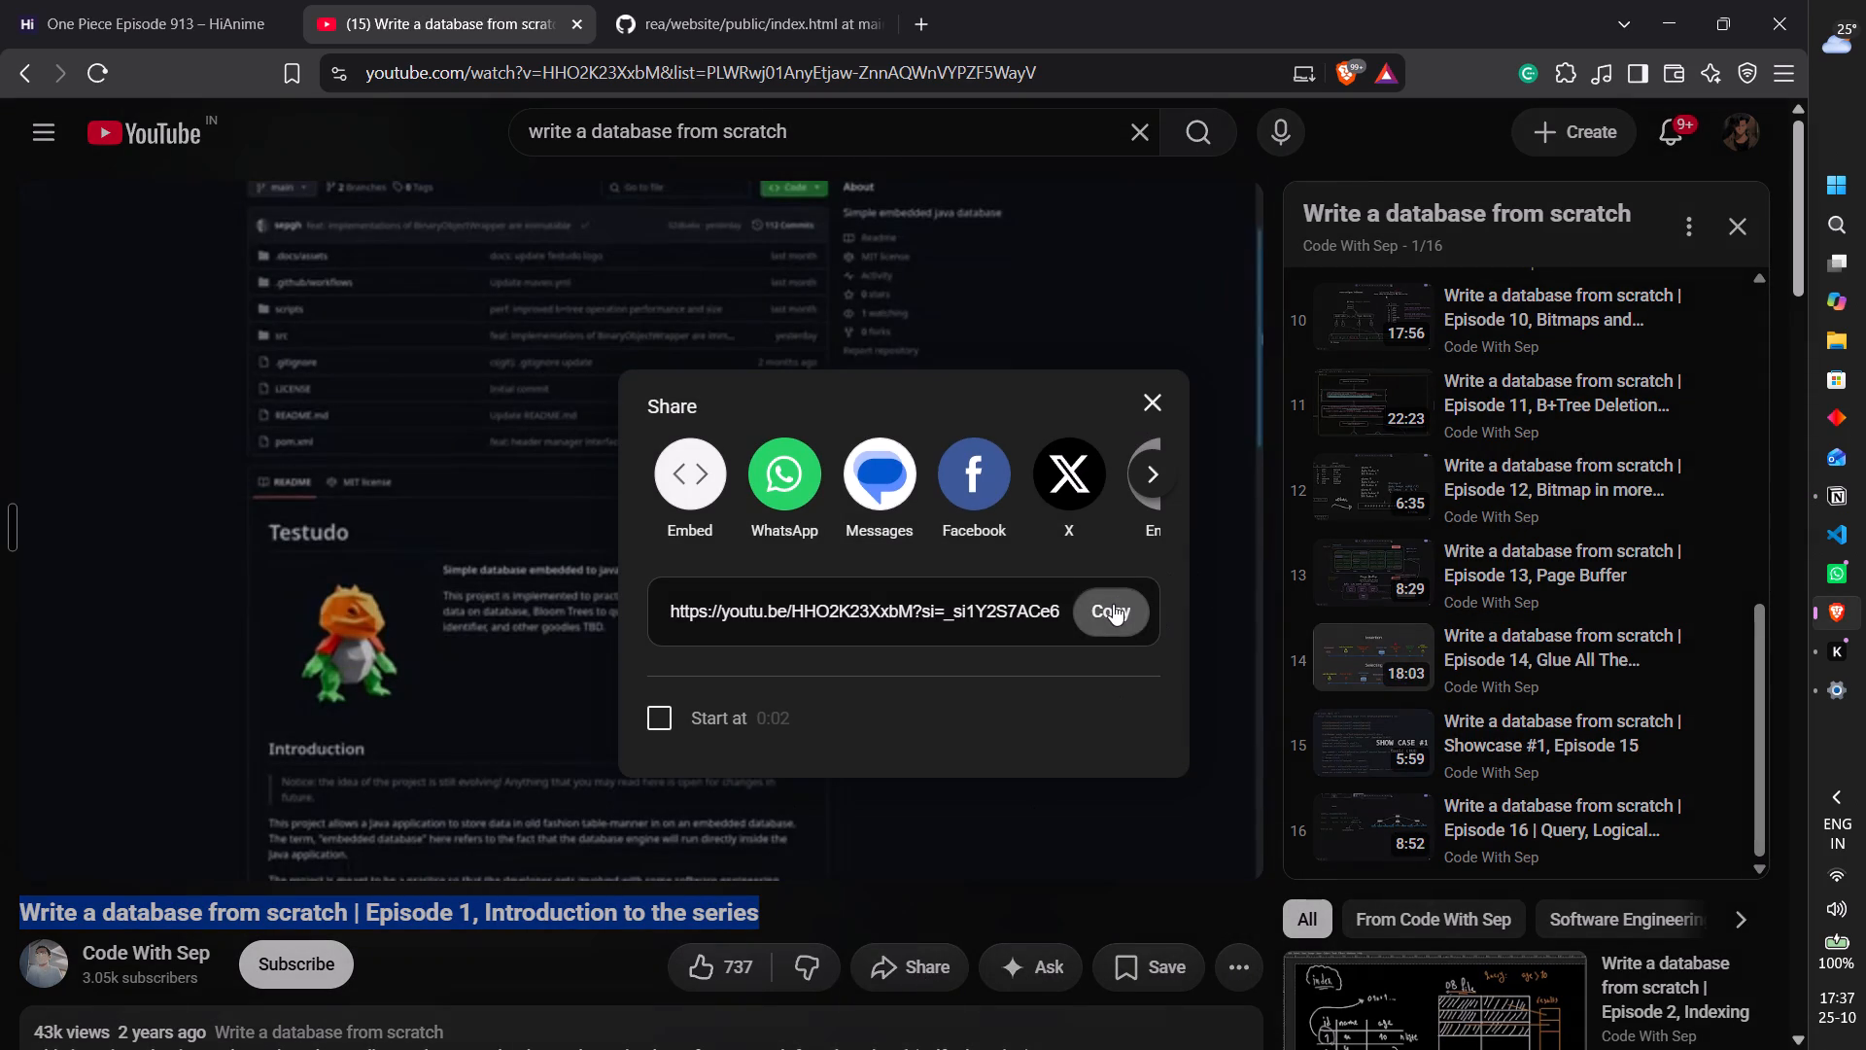
key(alt+Tab)
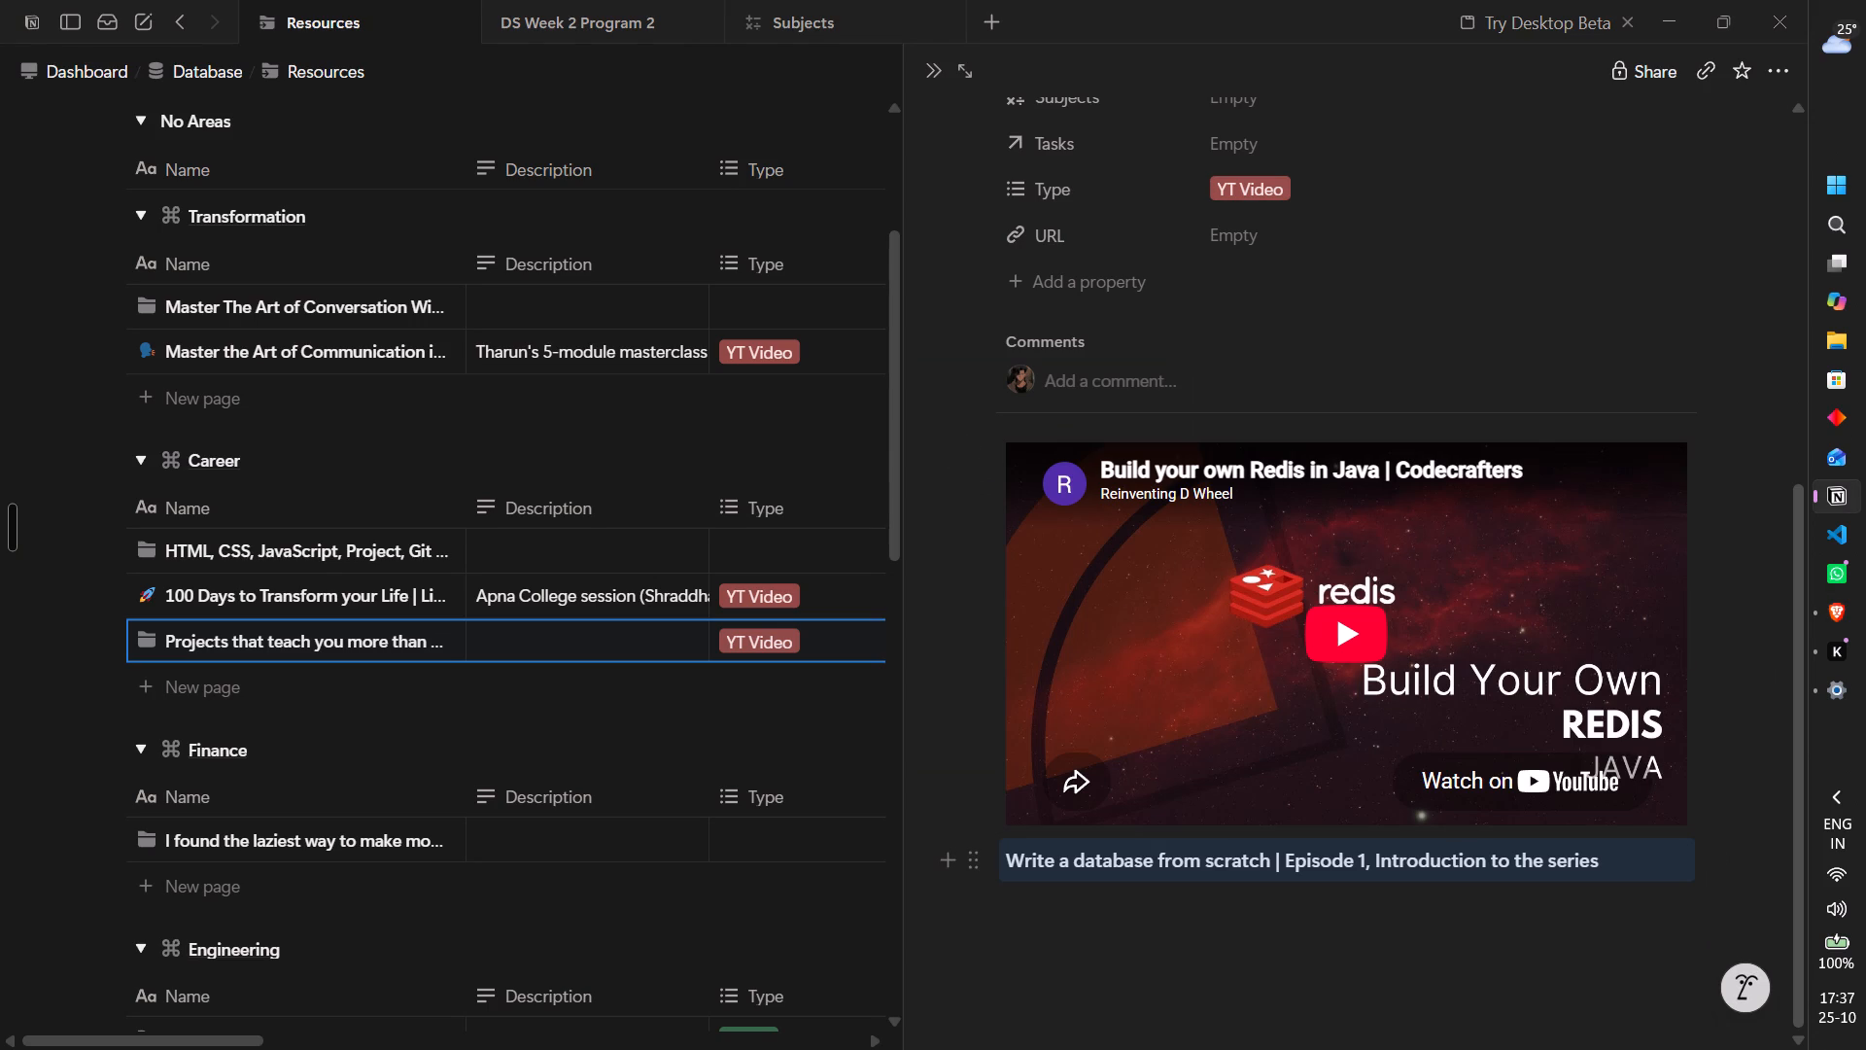
click(1475, 863)
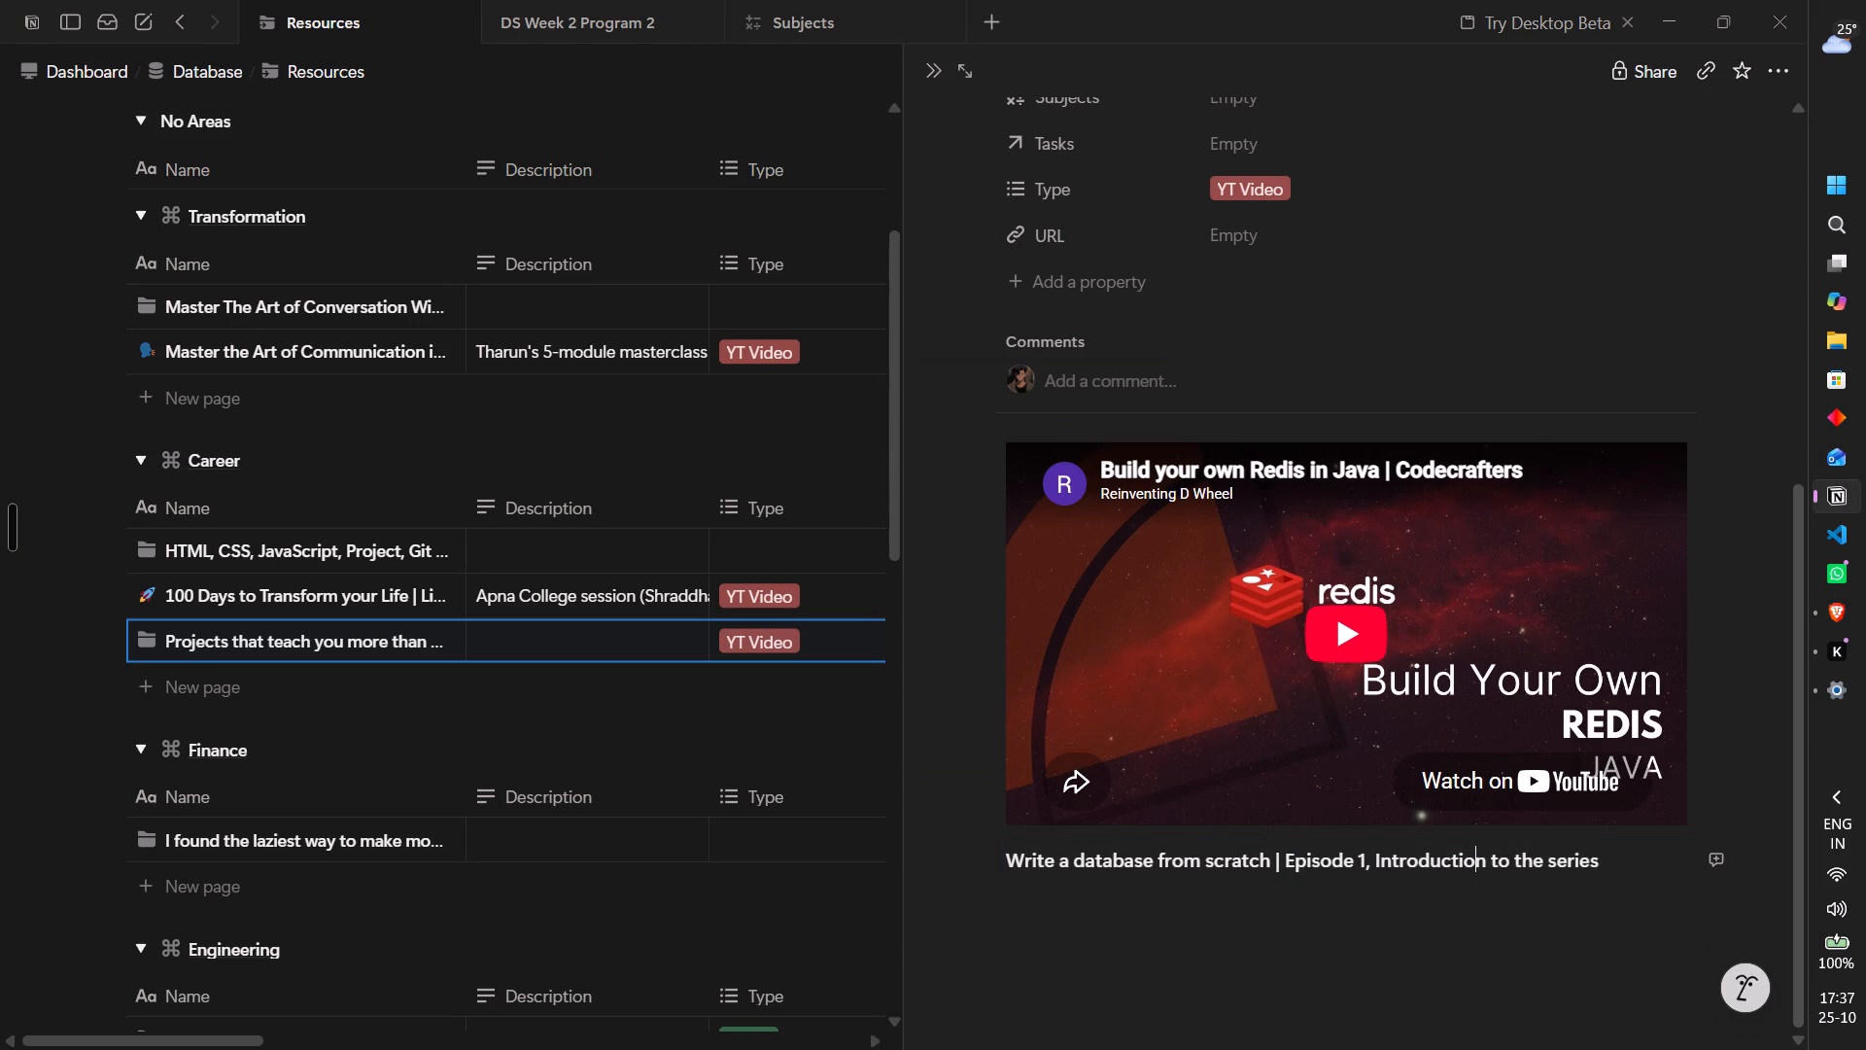
key(ctrl+z)
key(ctrl+v)
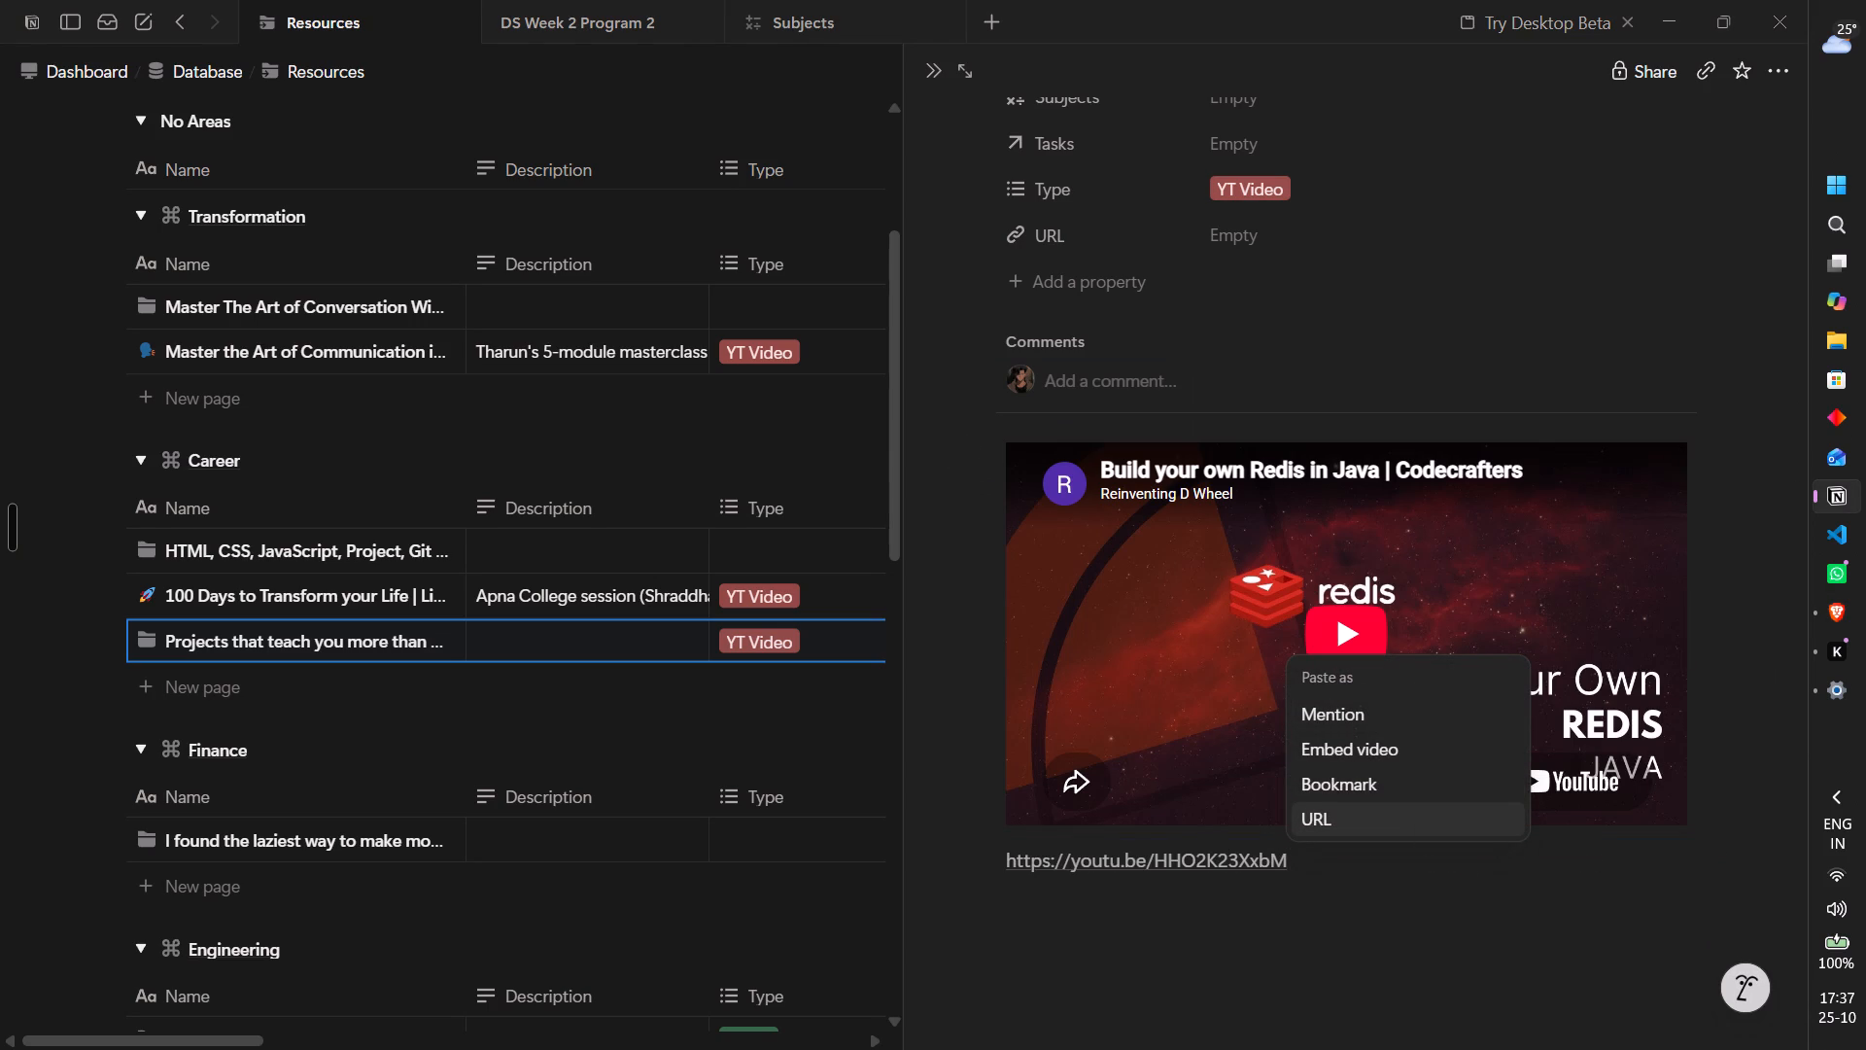
click(1412, 758)
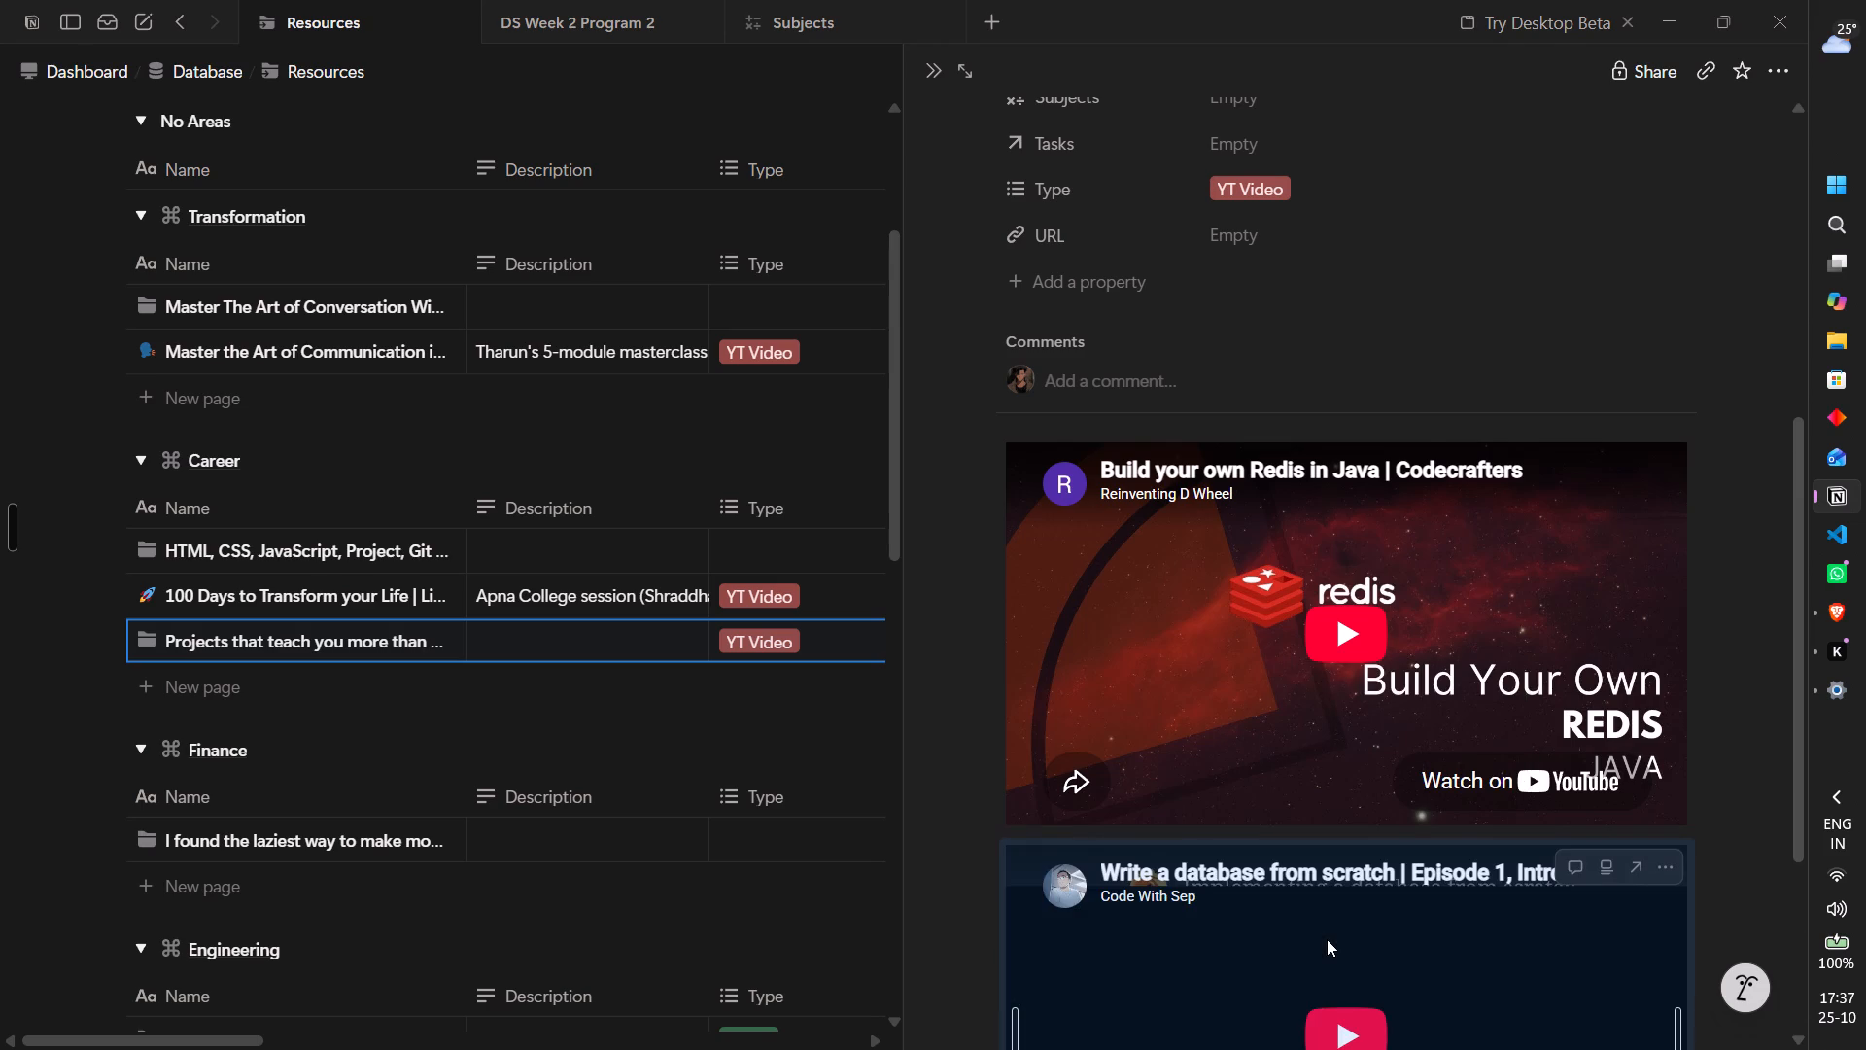
scroll(1327, 939, down, 2)
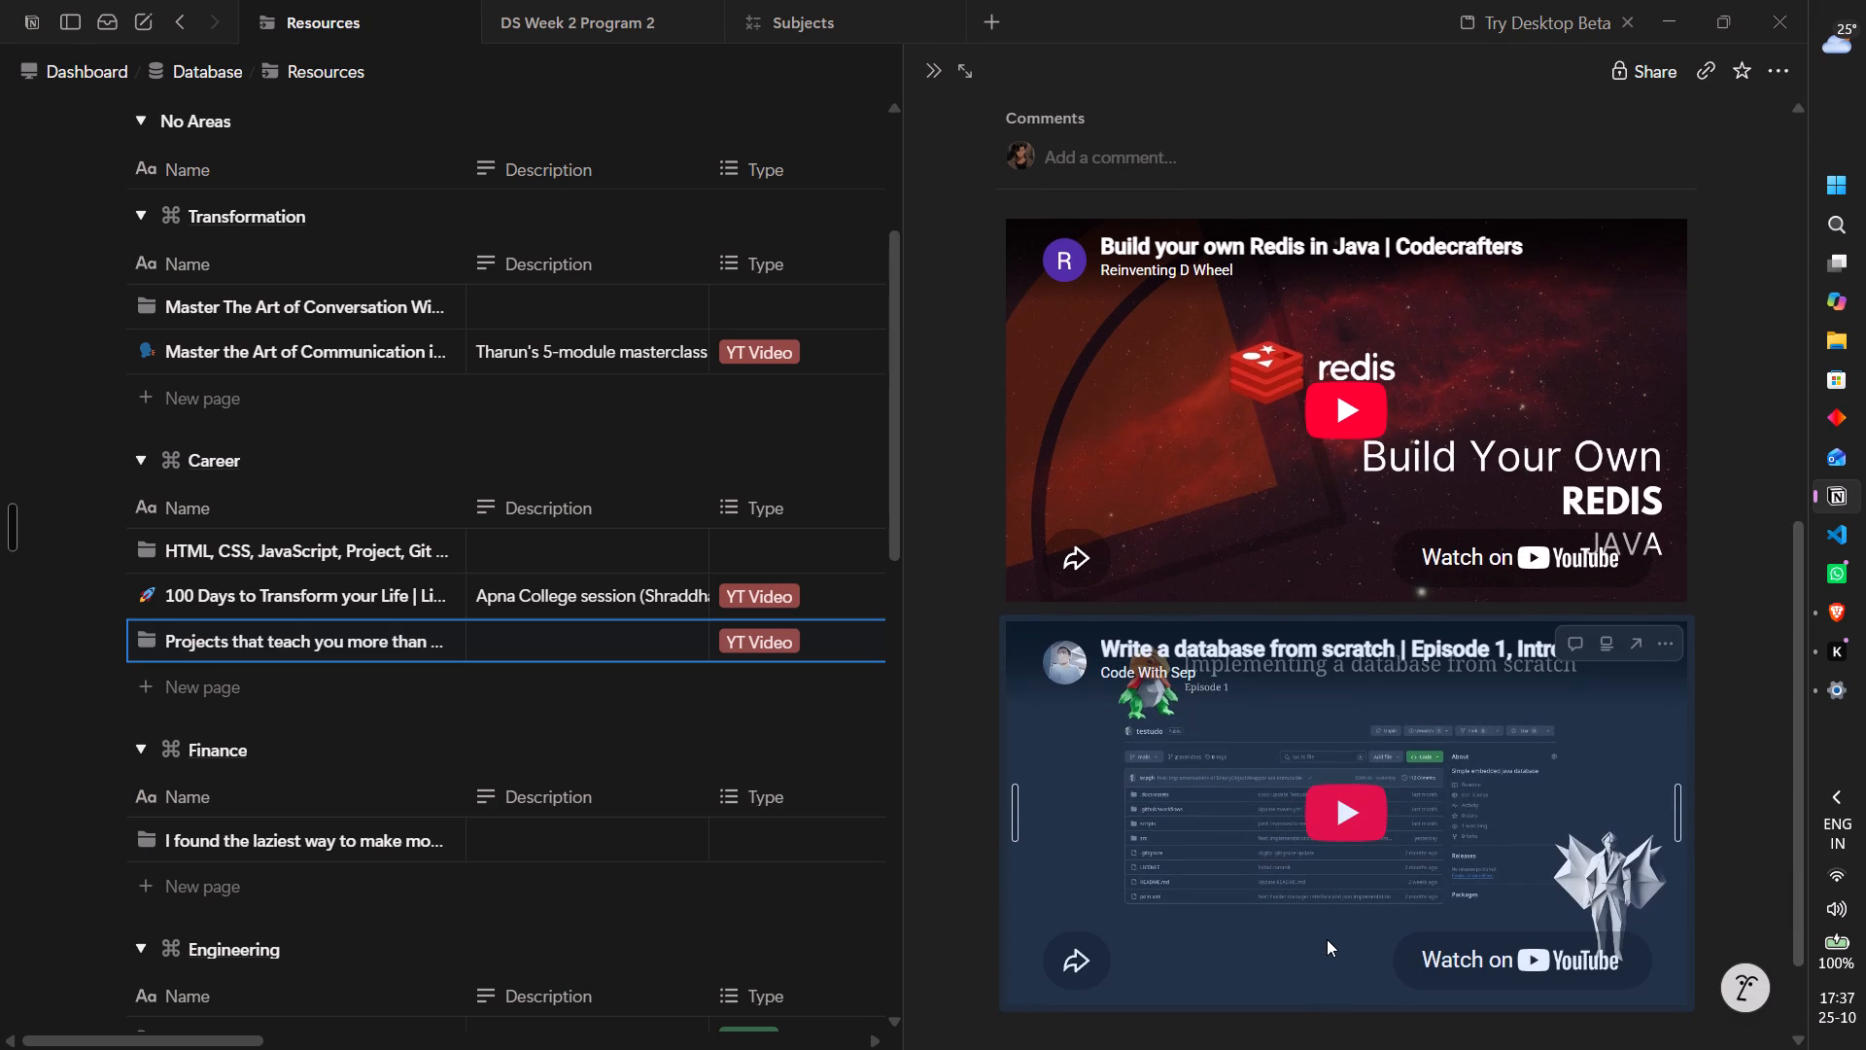
scroll(1327, 939, down, 1)
click(1305, 968)
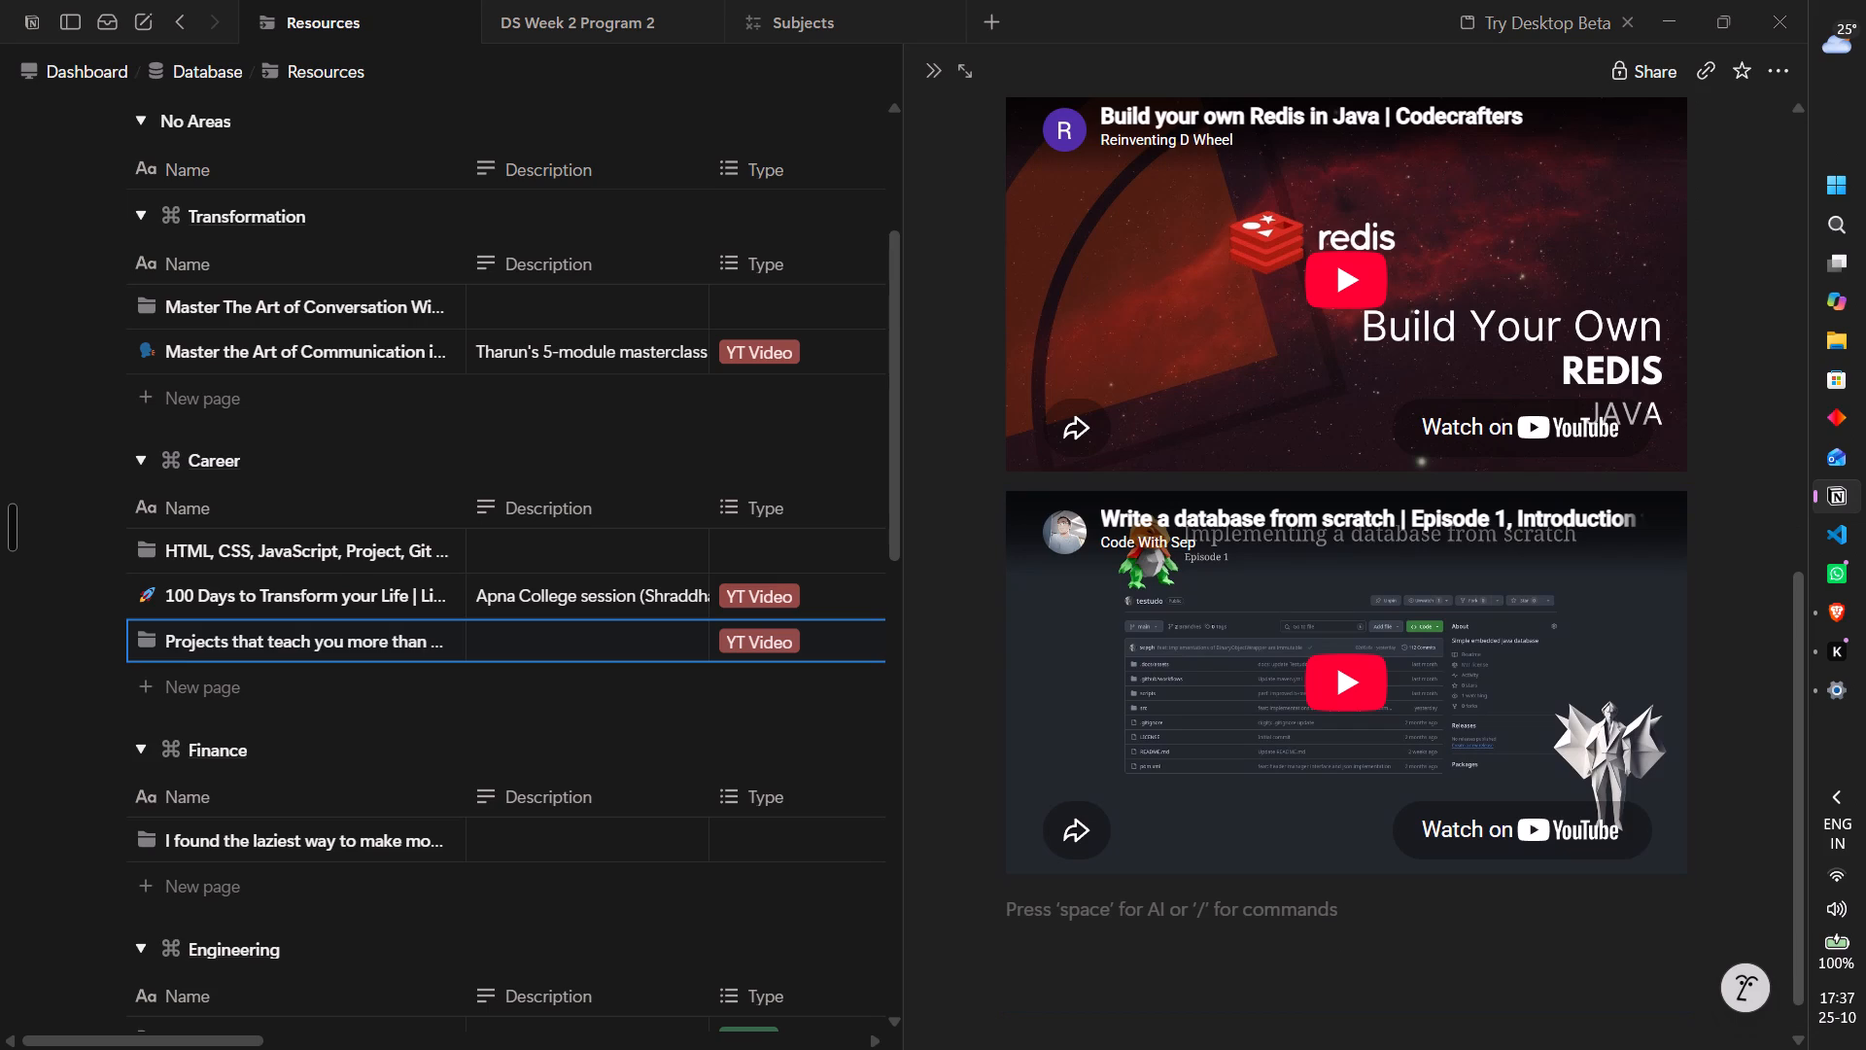
Return to YouTube in the browser, close the share dialog and search for "how to build sself learning ai agents".
key(alt+Tab)
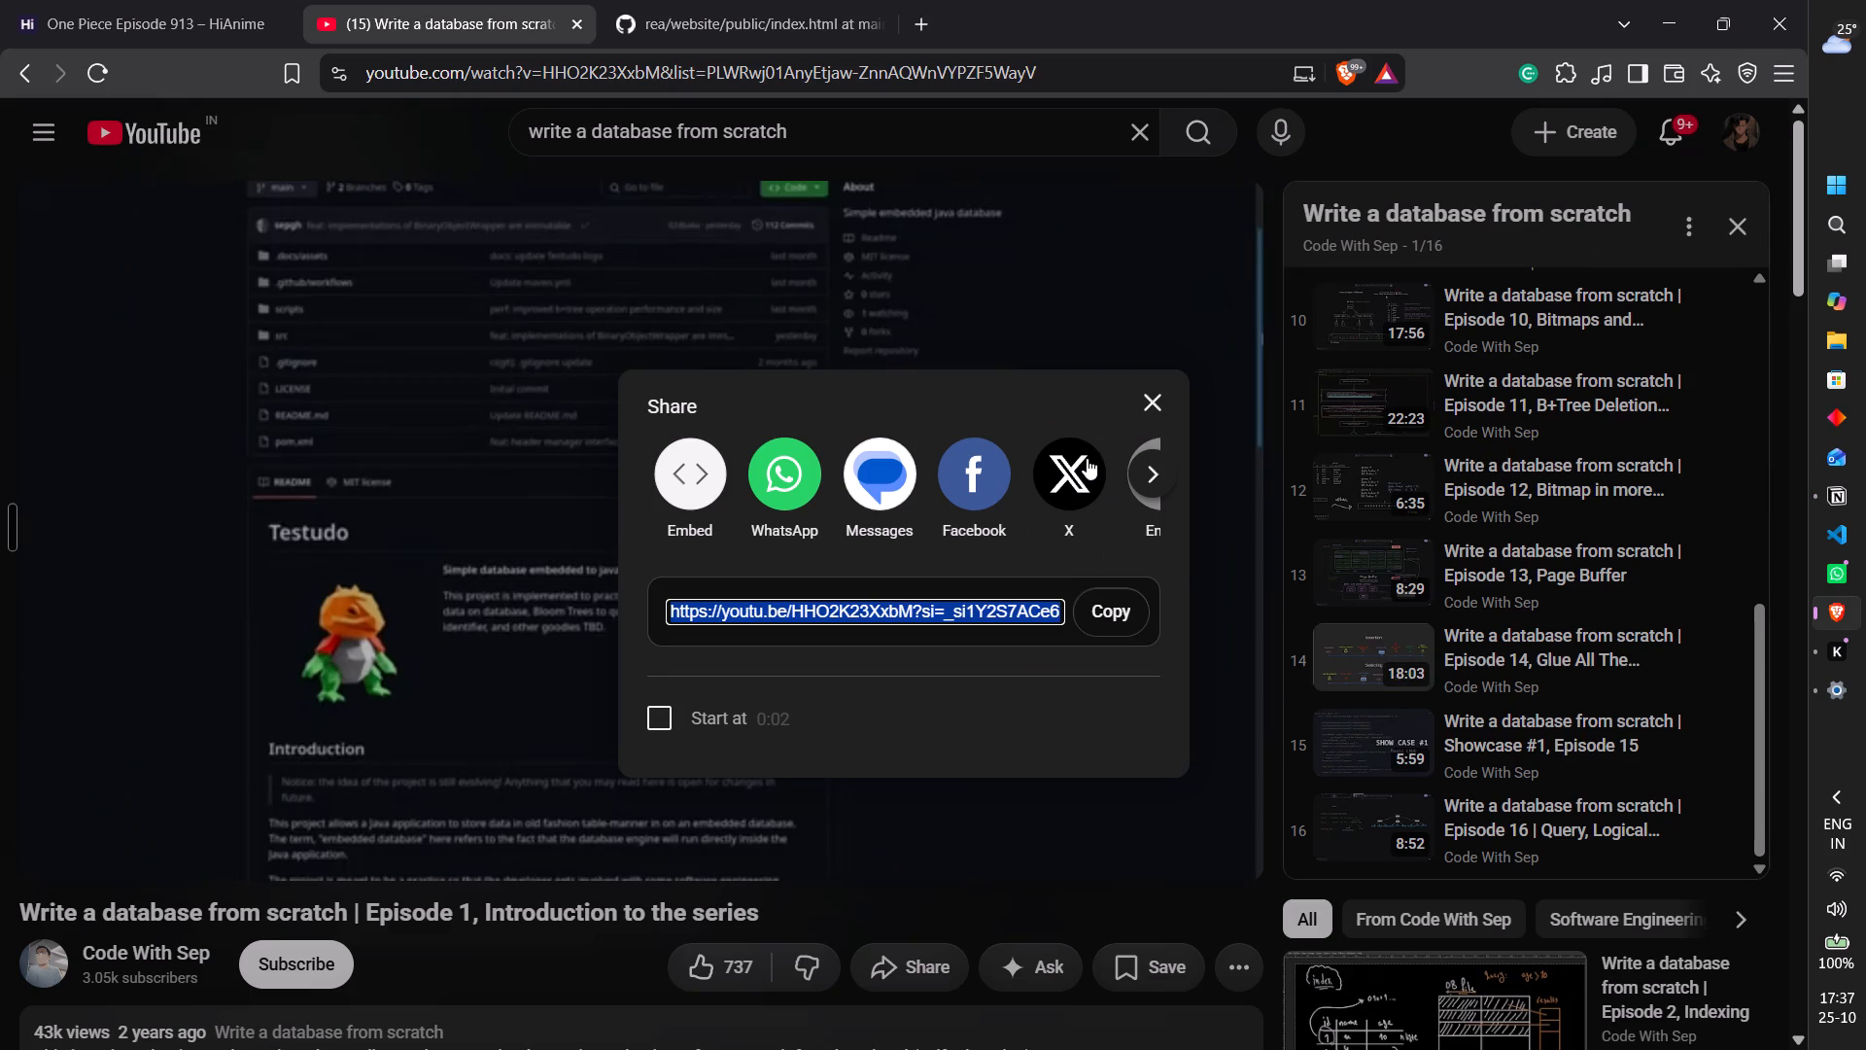
scroll(1087, 458, left, 8)
click(1152, 425)
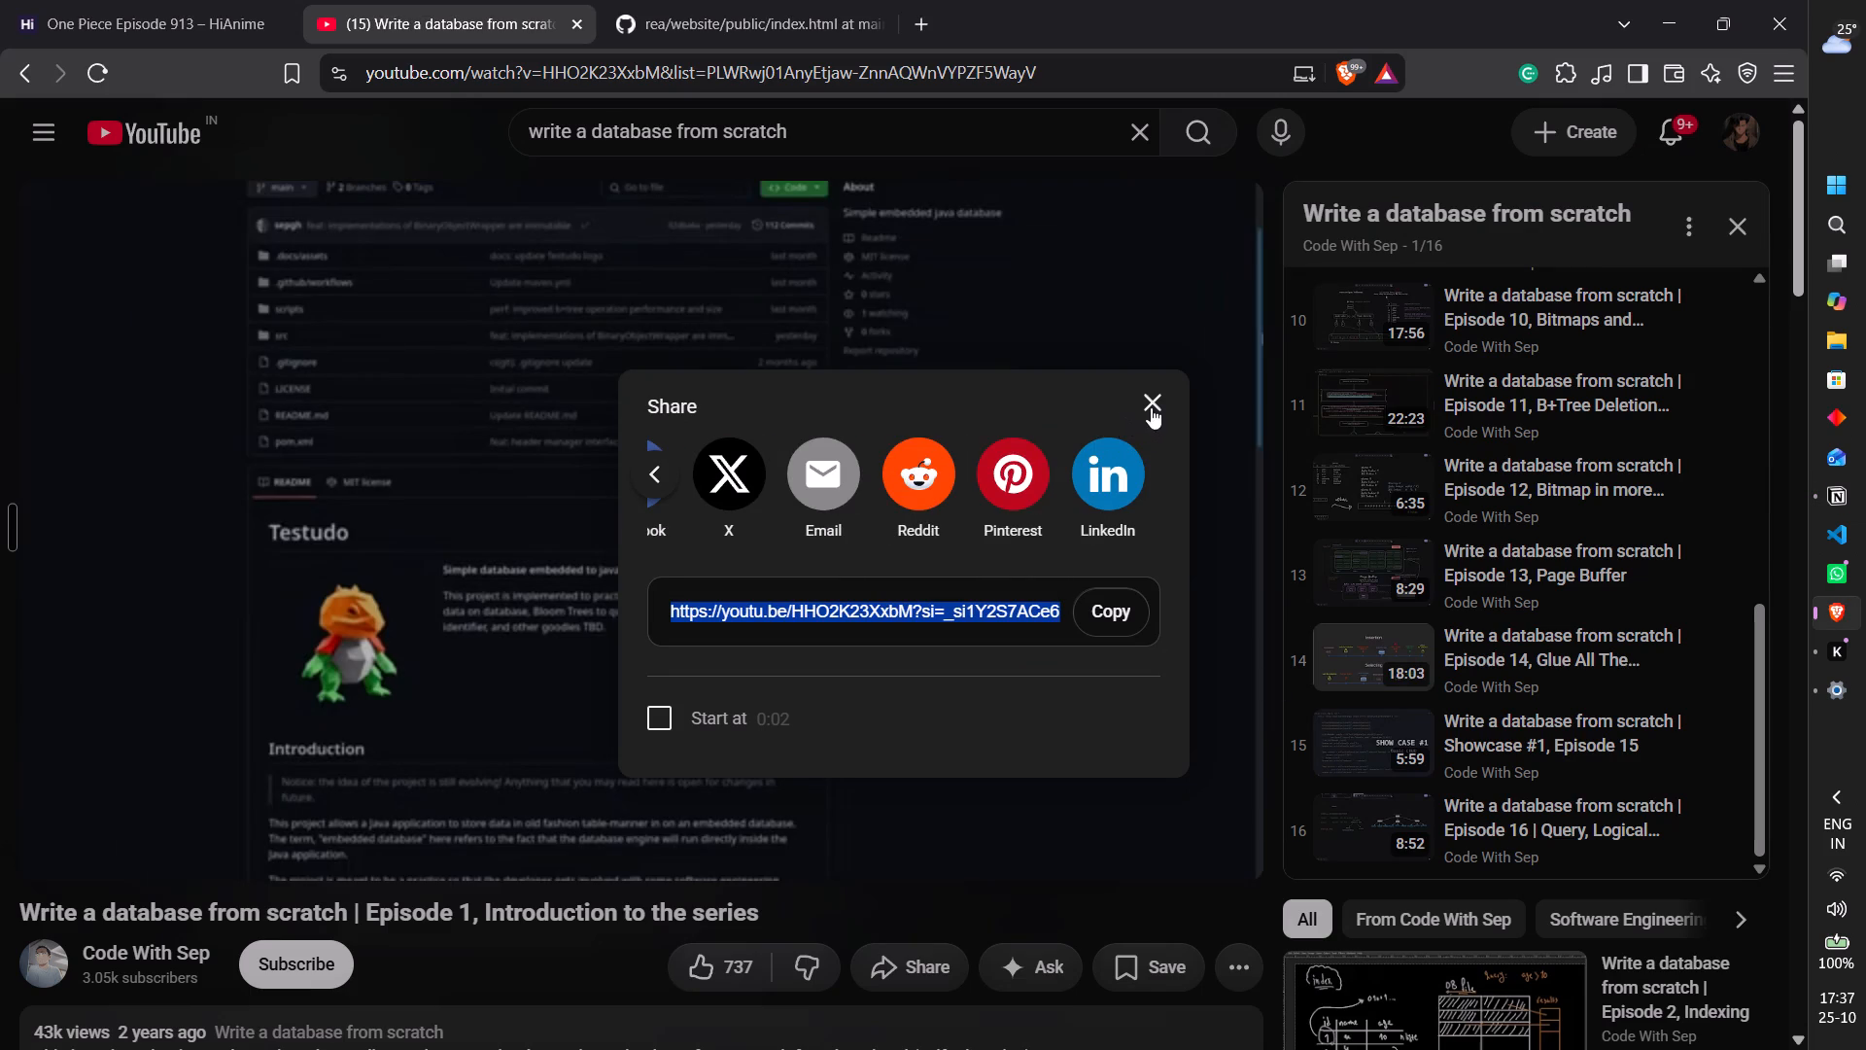
click(1151, 407)
click(1138, 111)
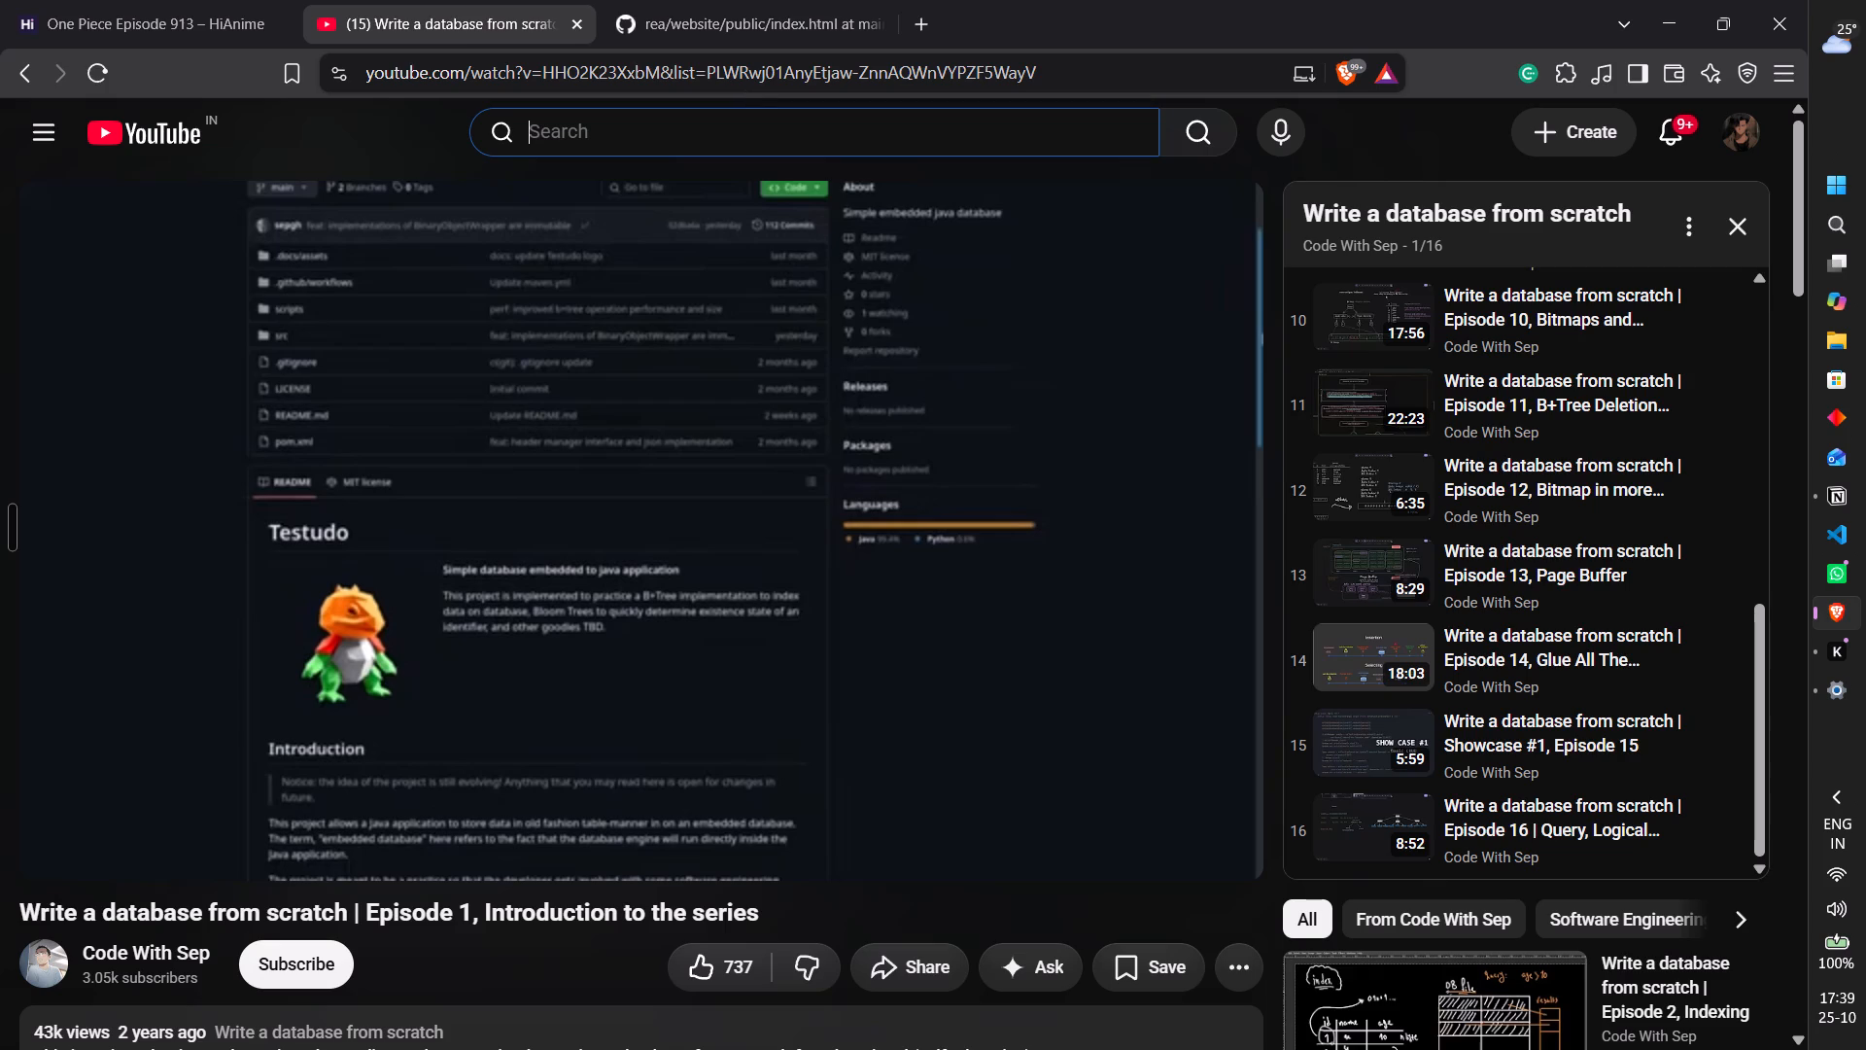
key(h)
key(p)
key(o)
key(BackSpace)
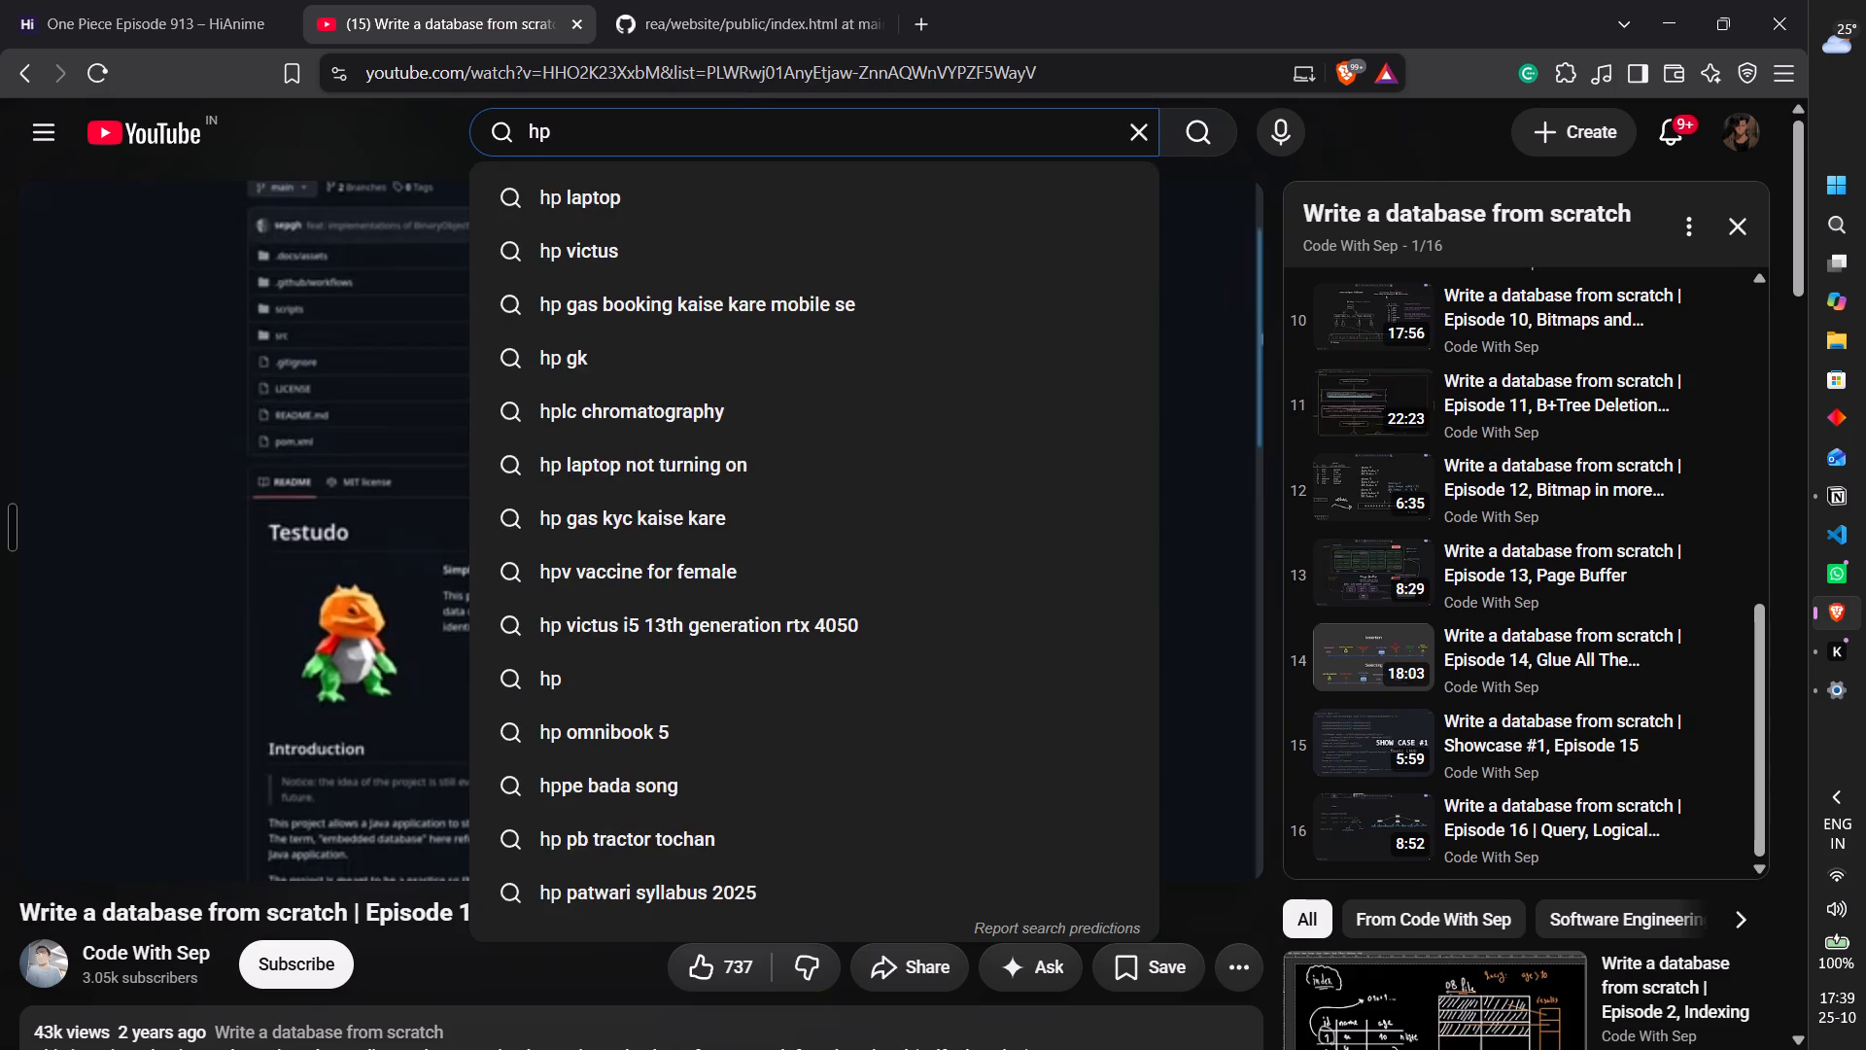
key(BackSpace)
key(o)
key(w)
key(space)
key(t)
text(o)
key(space)
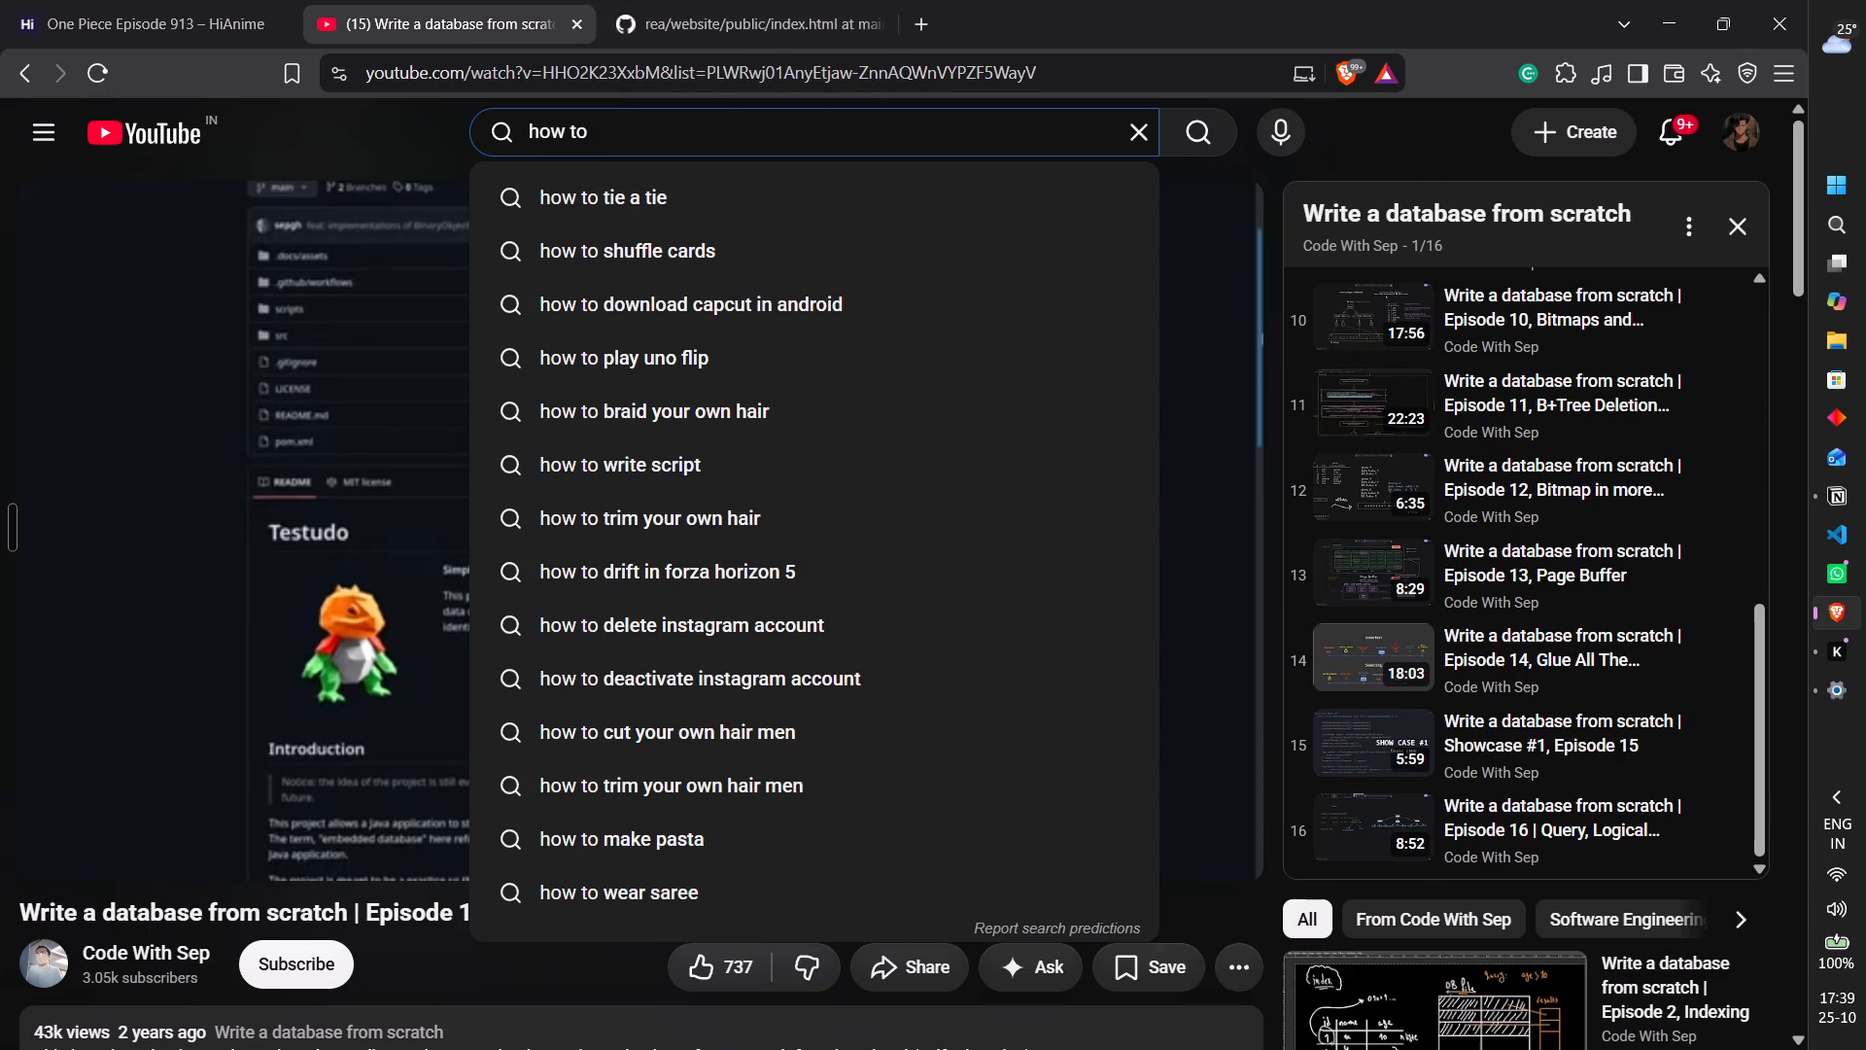
key(b)
text(uild)
key(space)
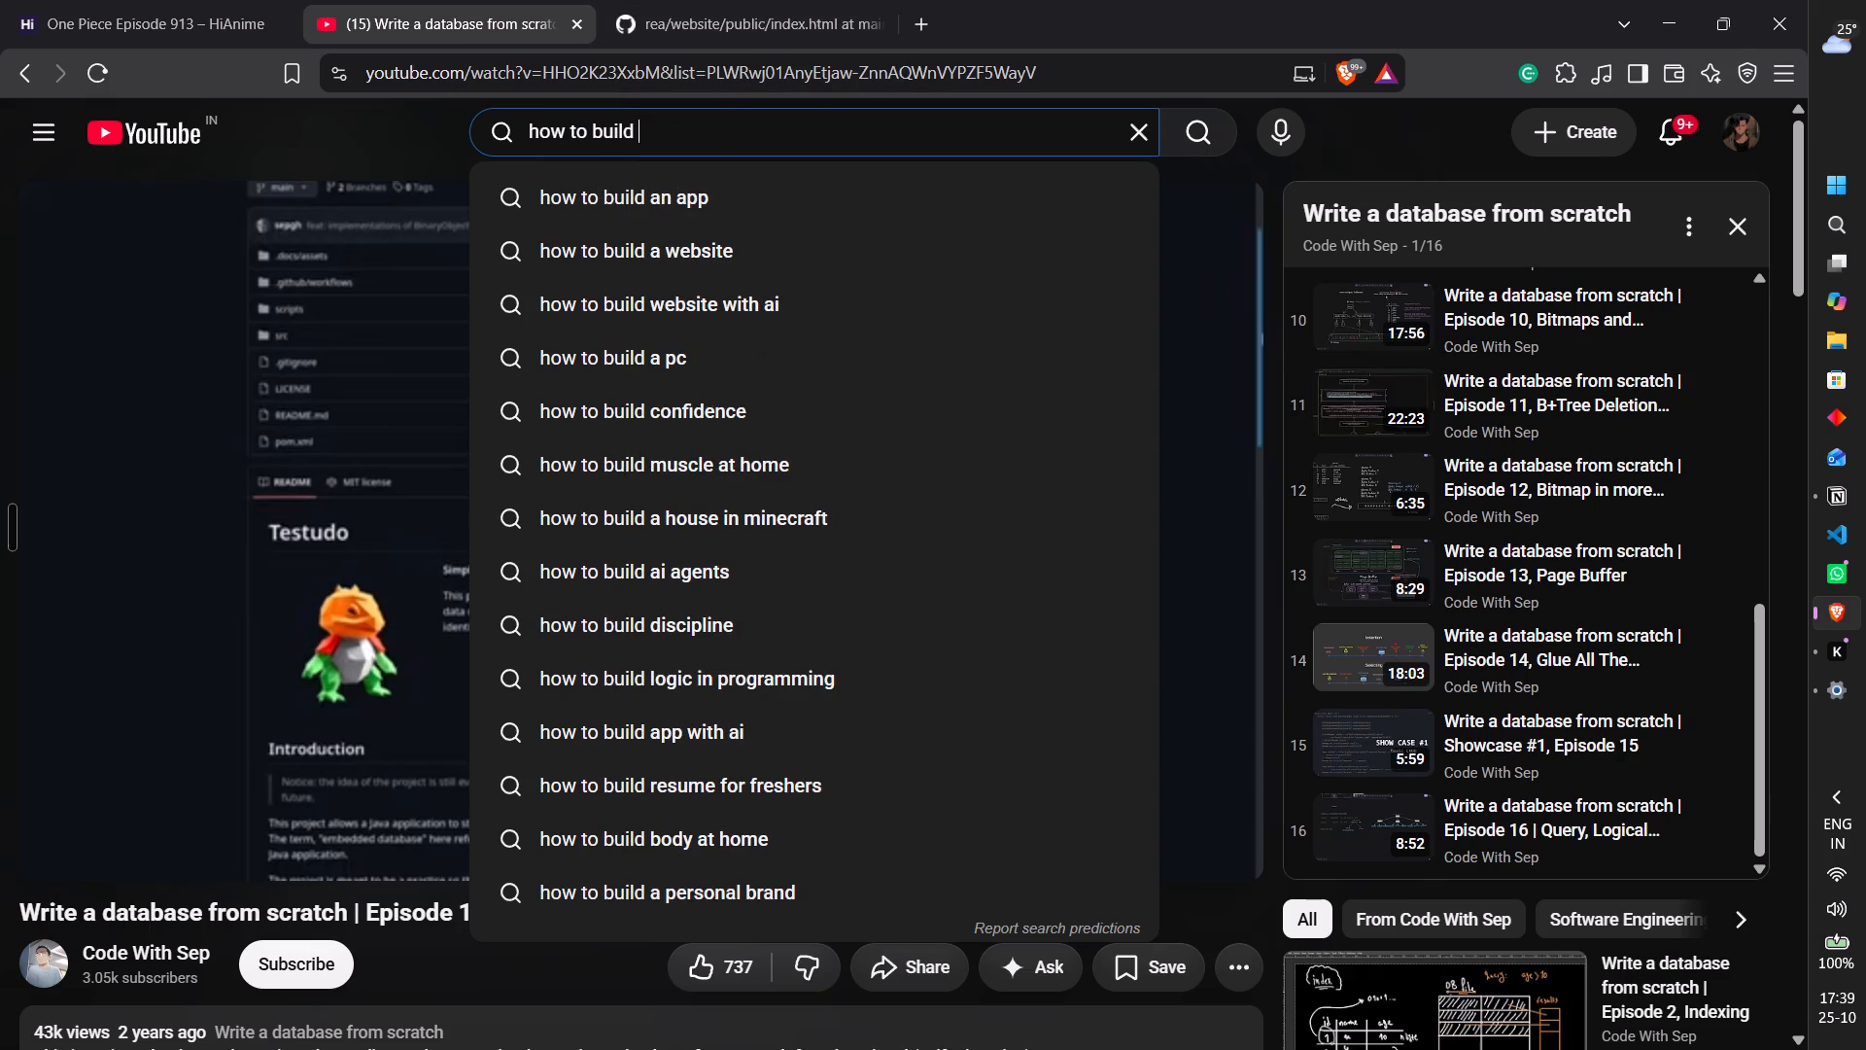
text(sse)
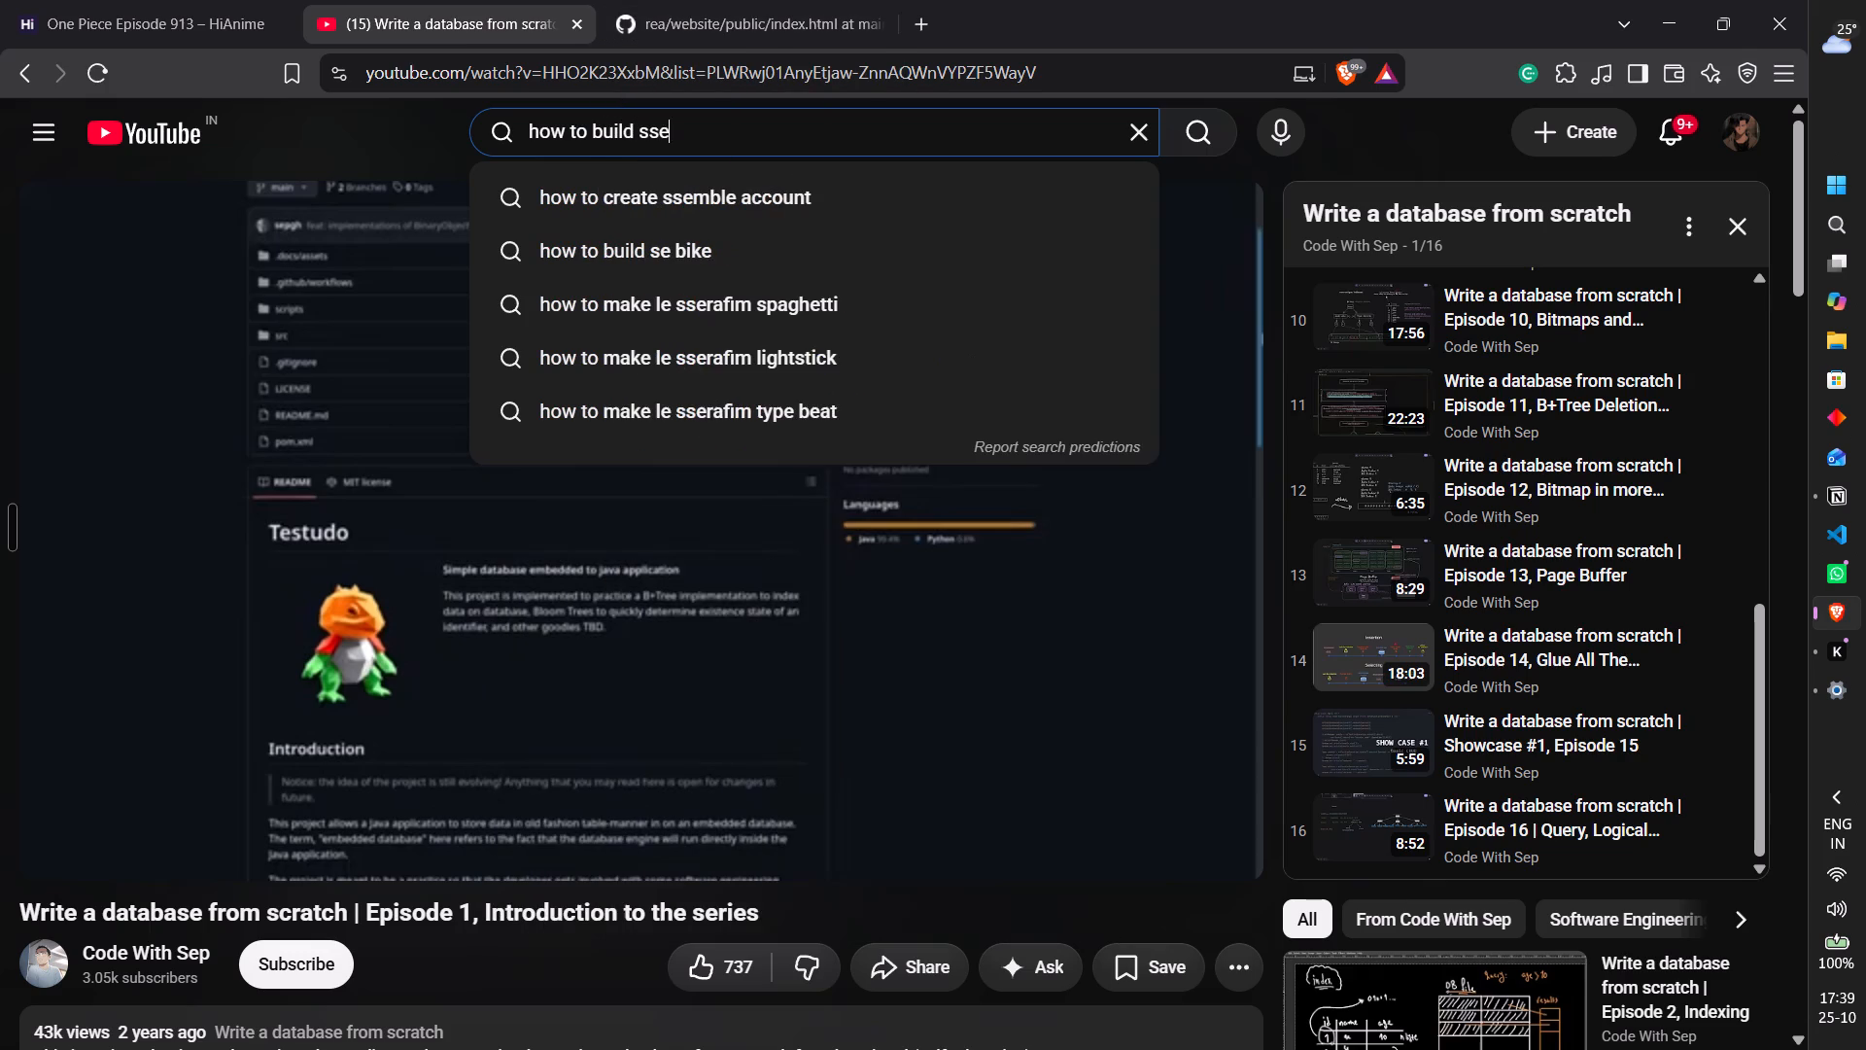
text(lf)
key(space)
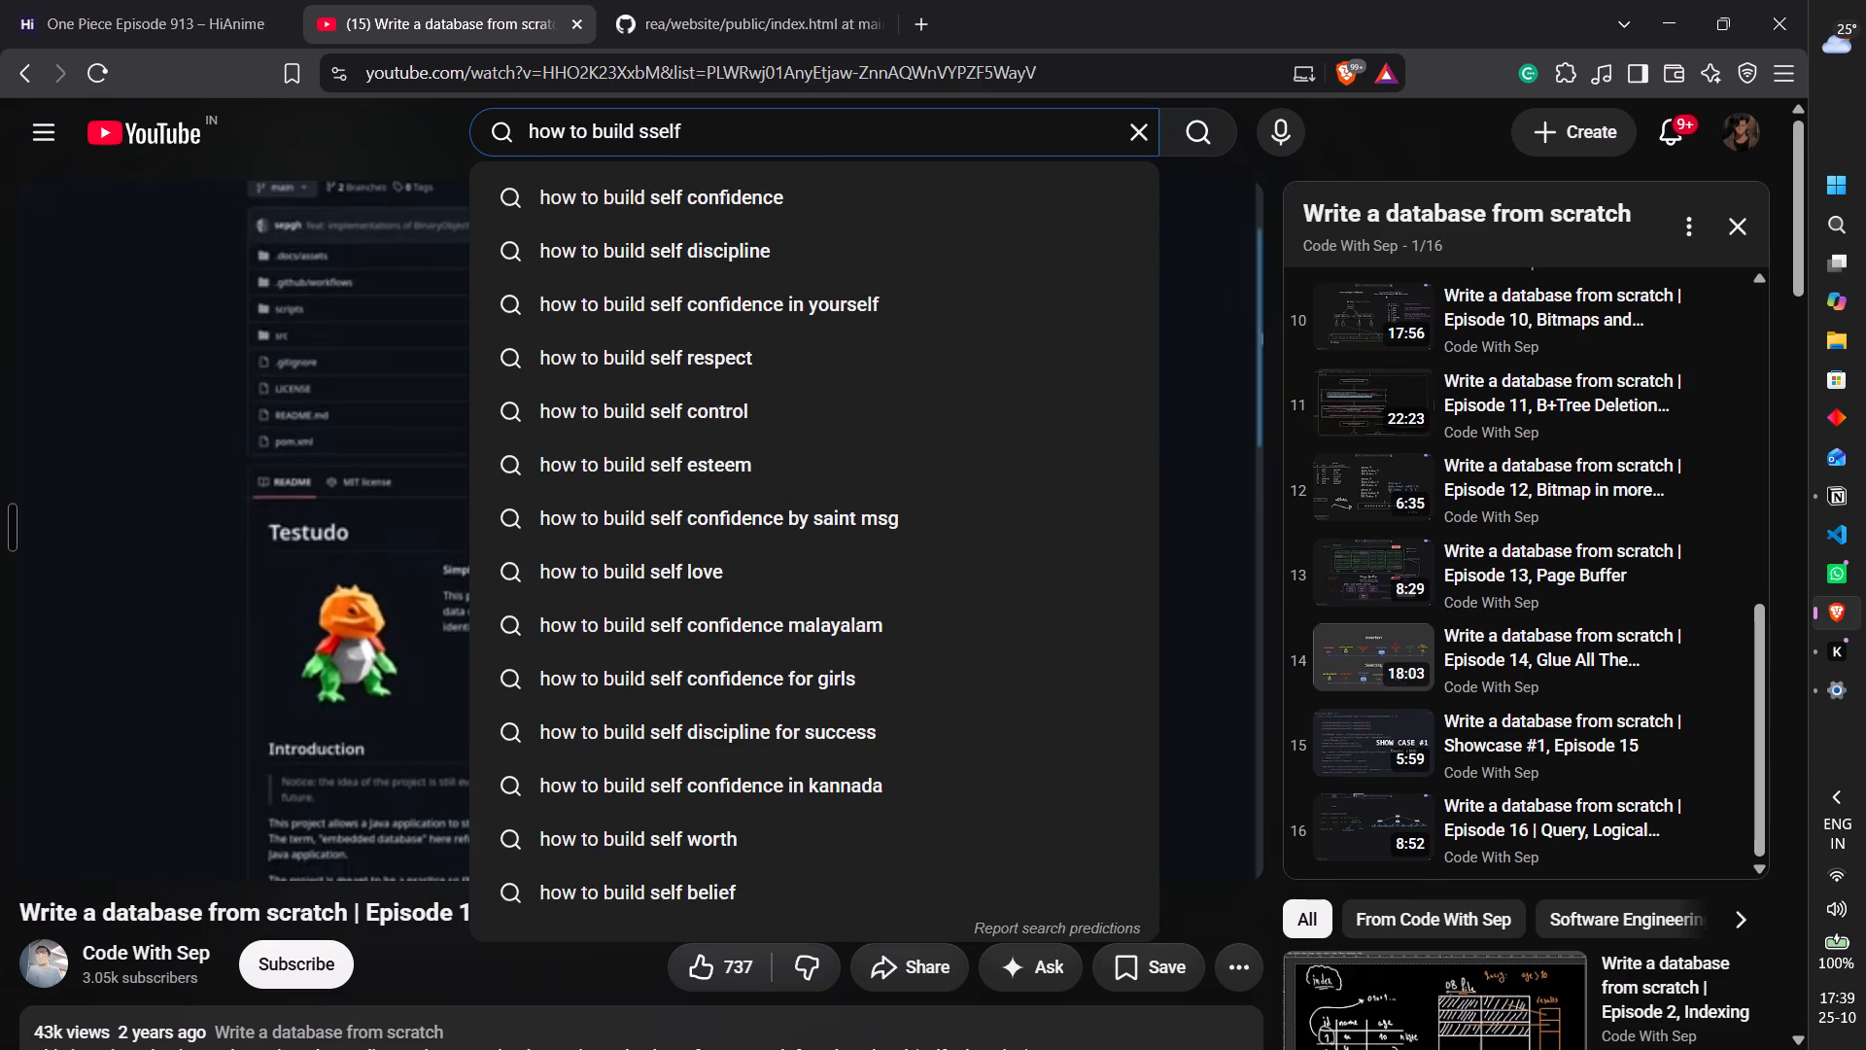
text(learning)
key(space)
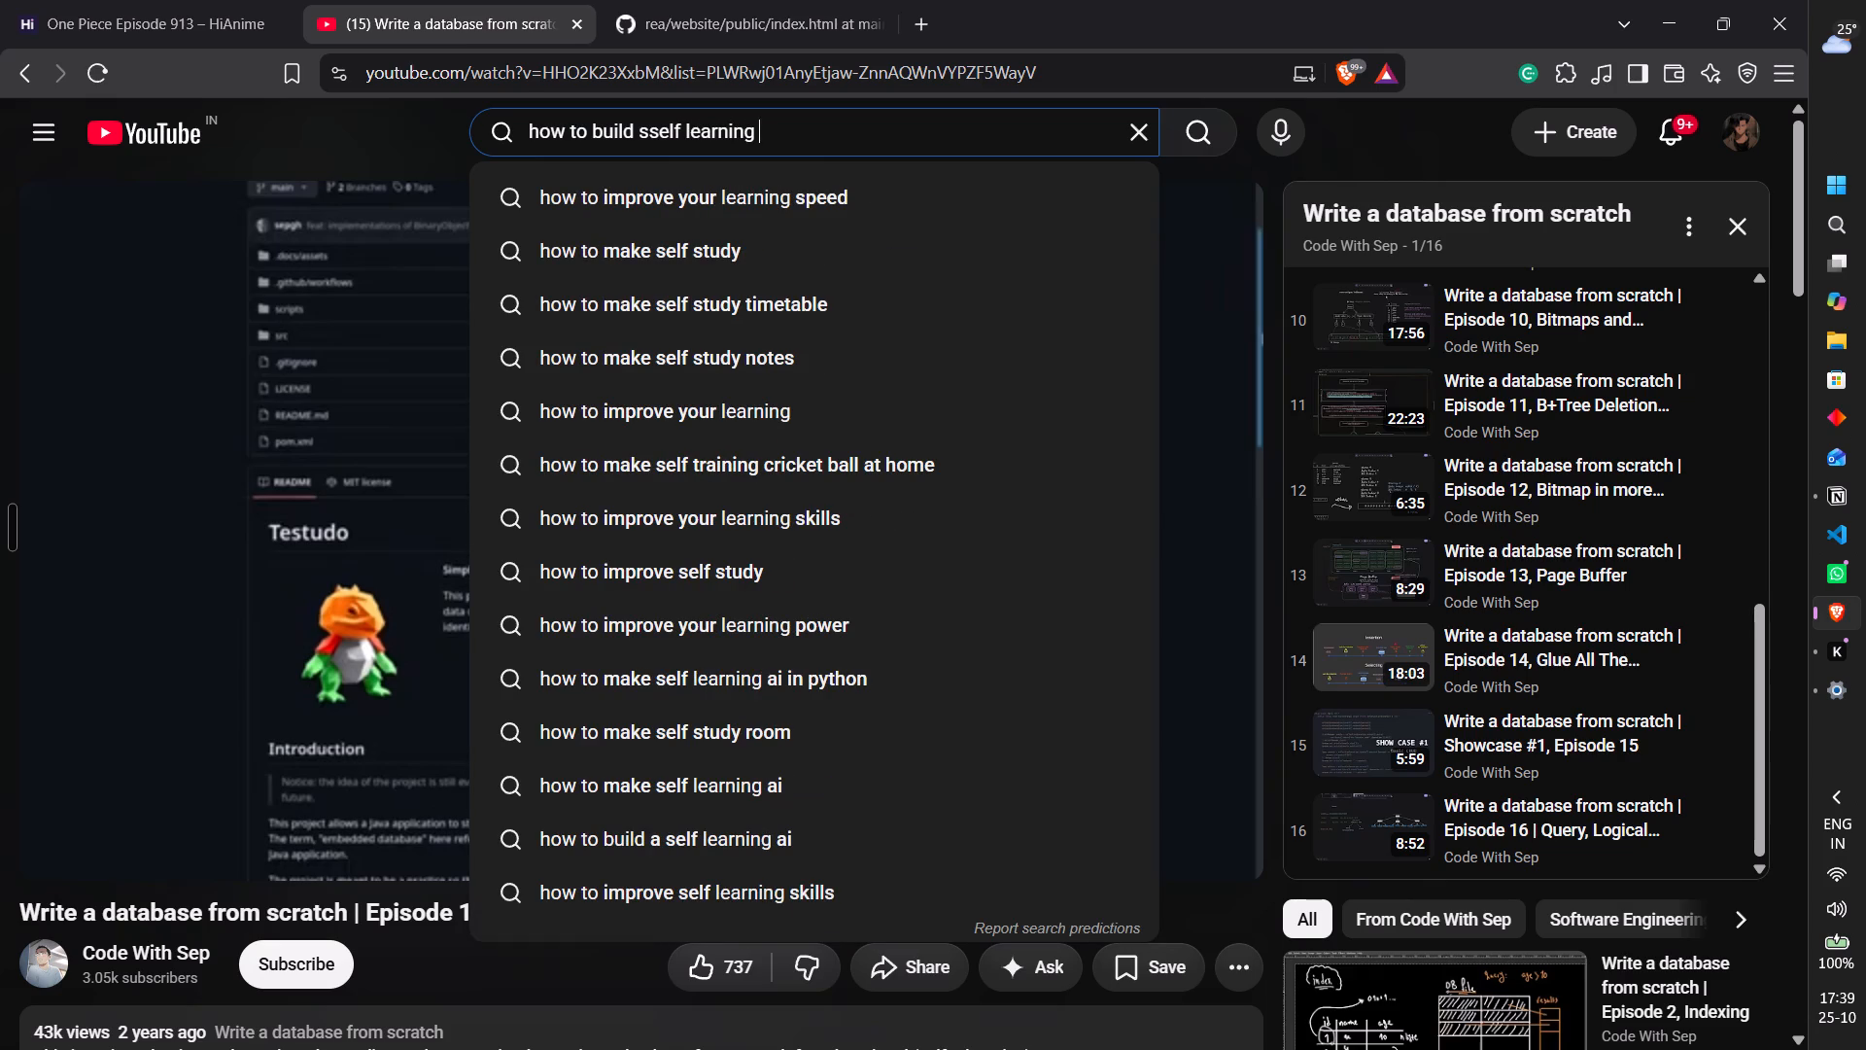
text(ai)
key(space)
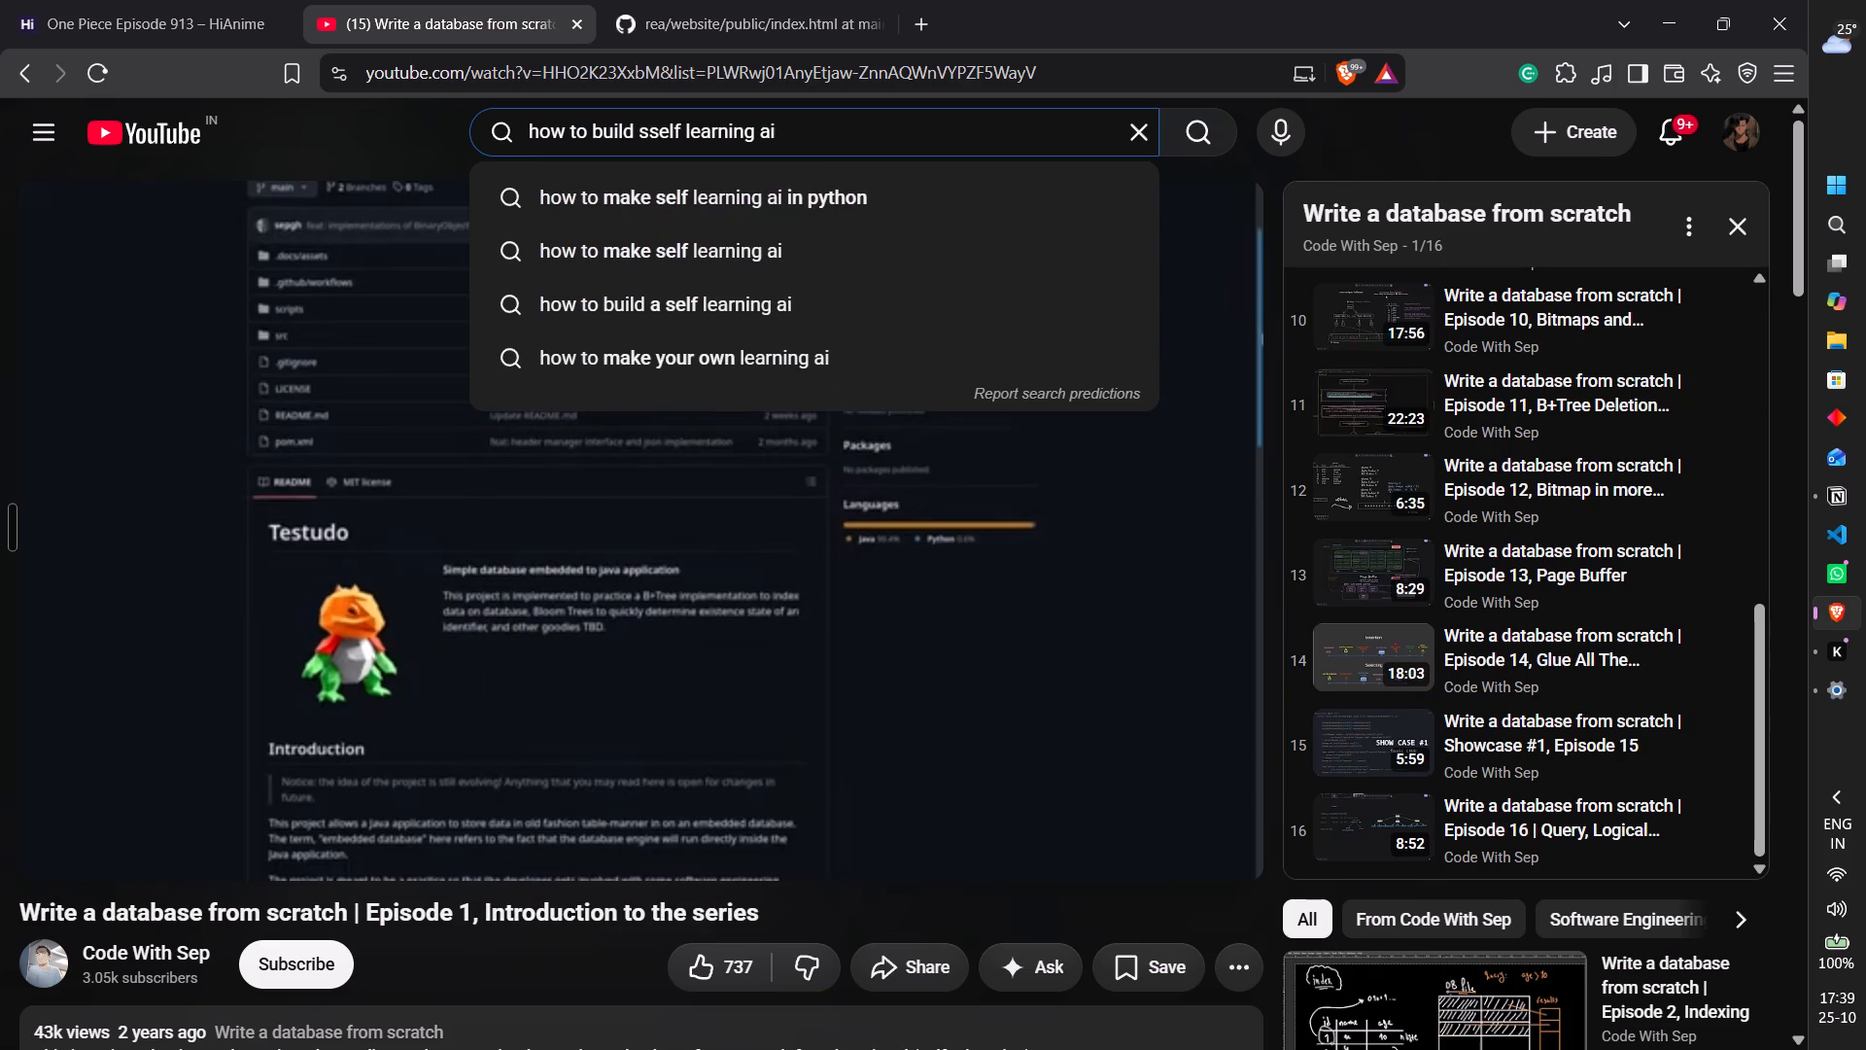
text(agent)
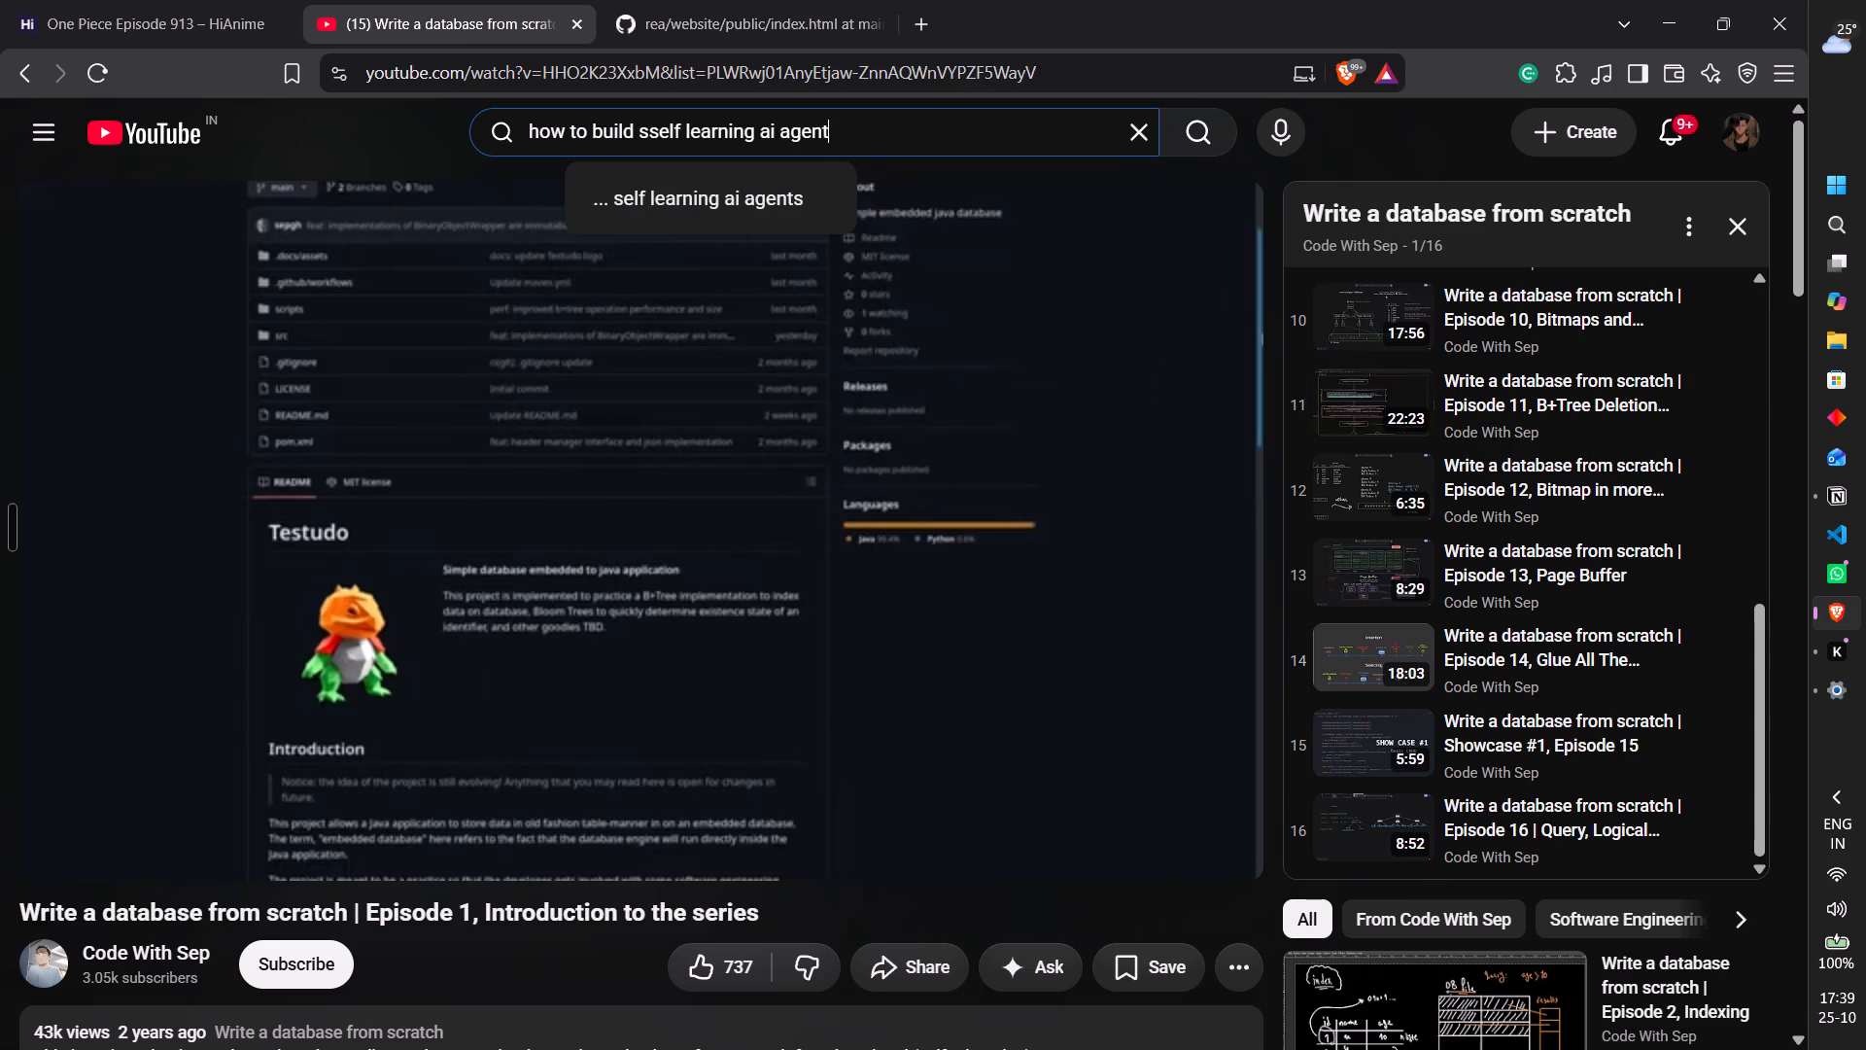
key(s)
key(Return)
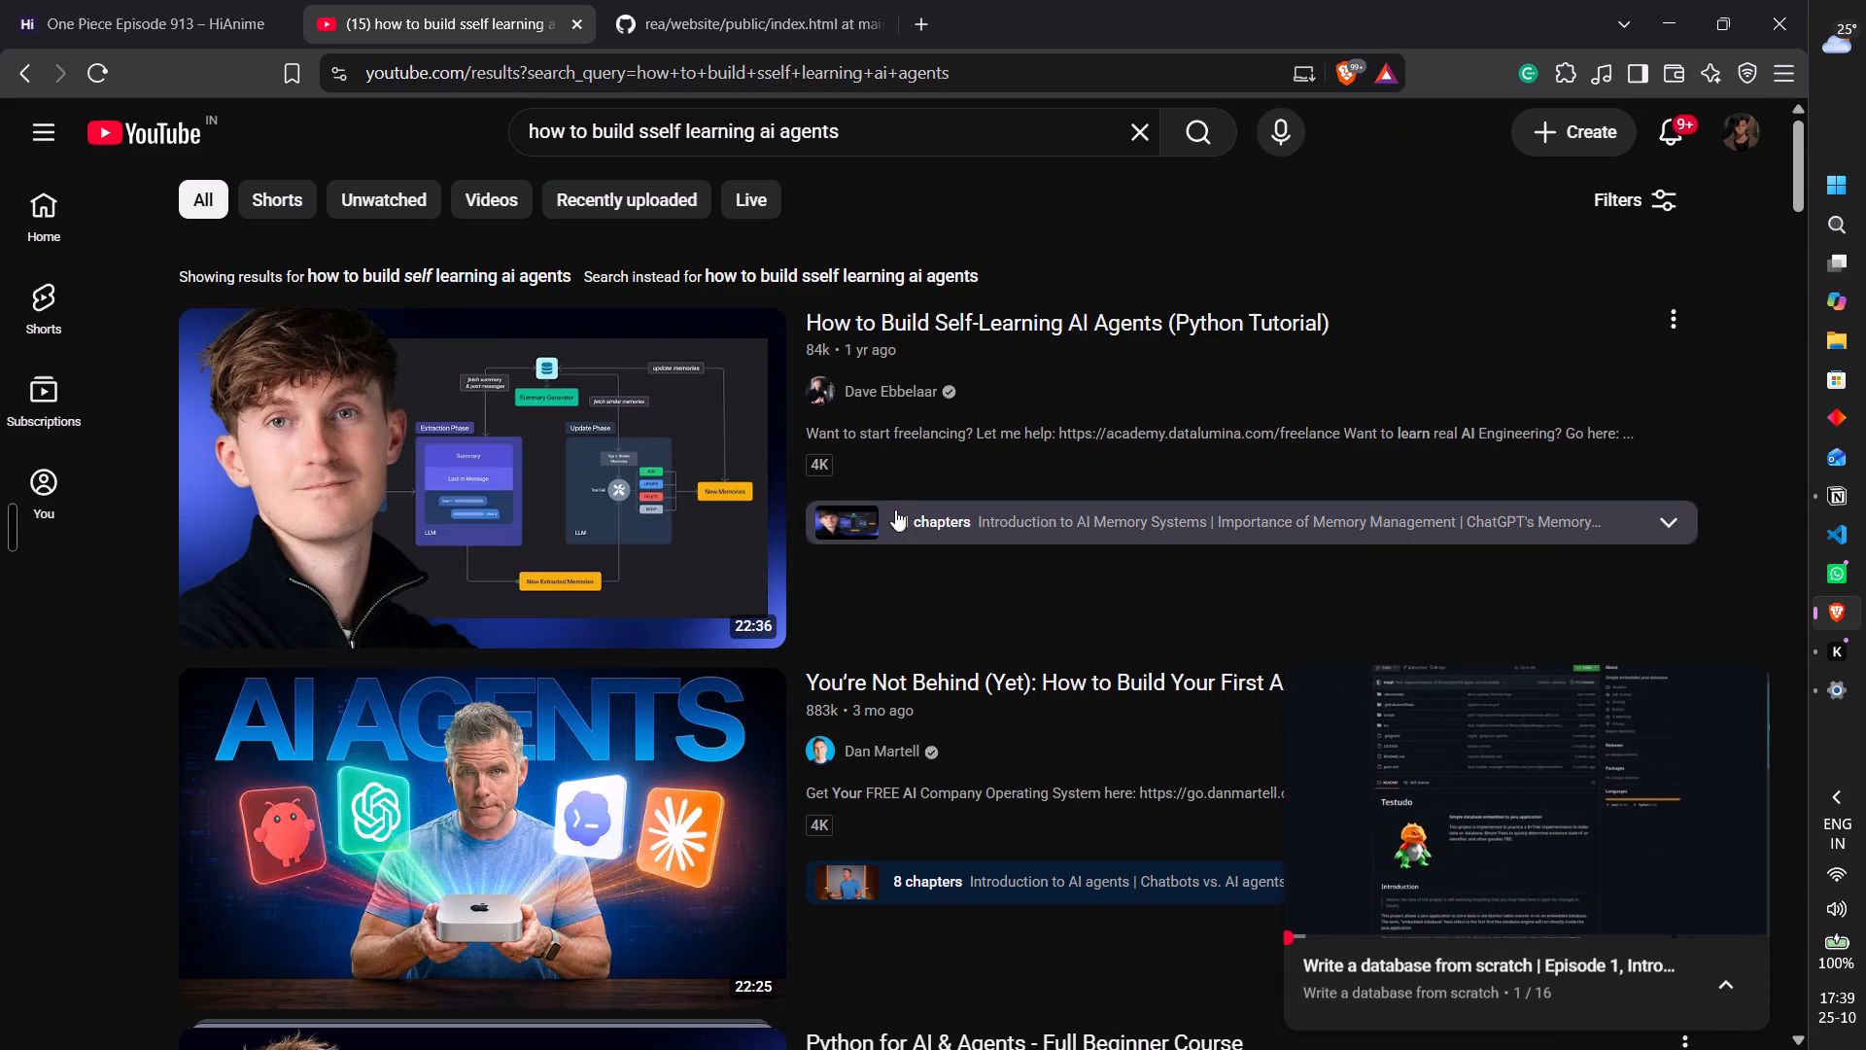
Copy the share link of "How to Build Self-Learning AI Agents (Python Tutorial)" and embed it in the Notion resource below the database video.
click(1676, 317)
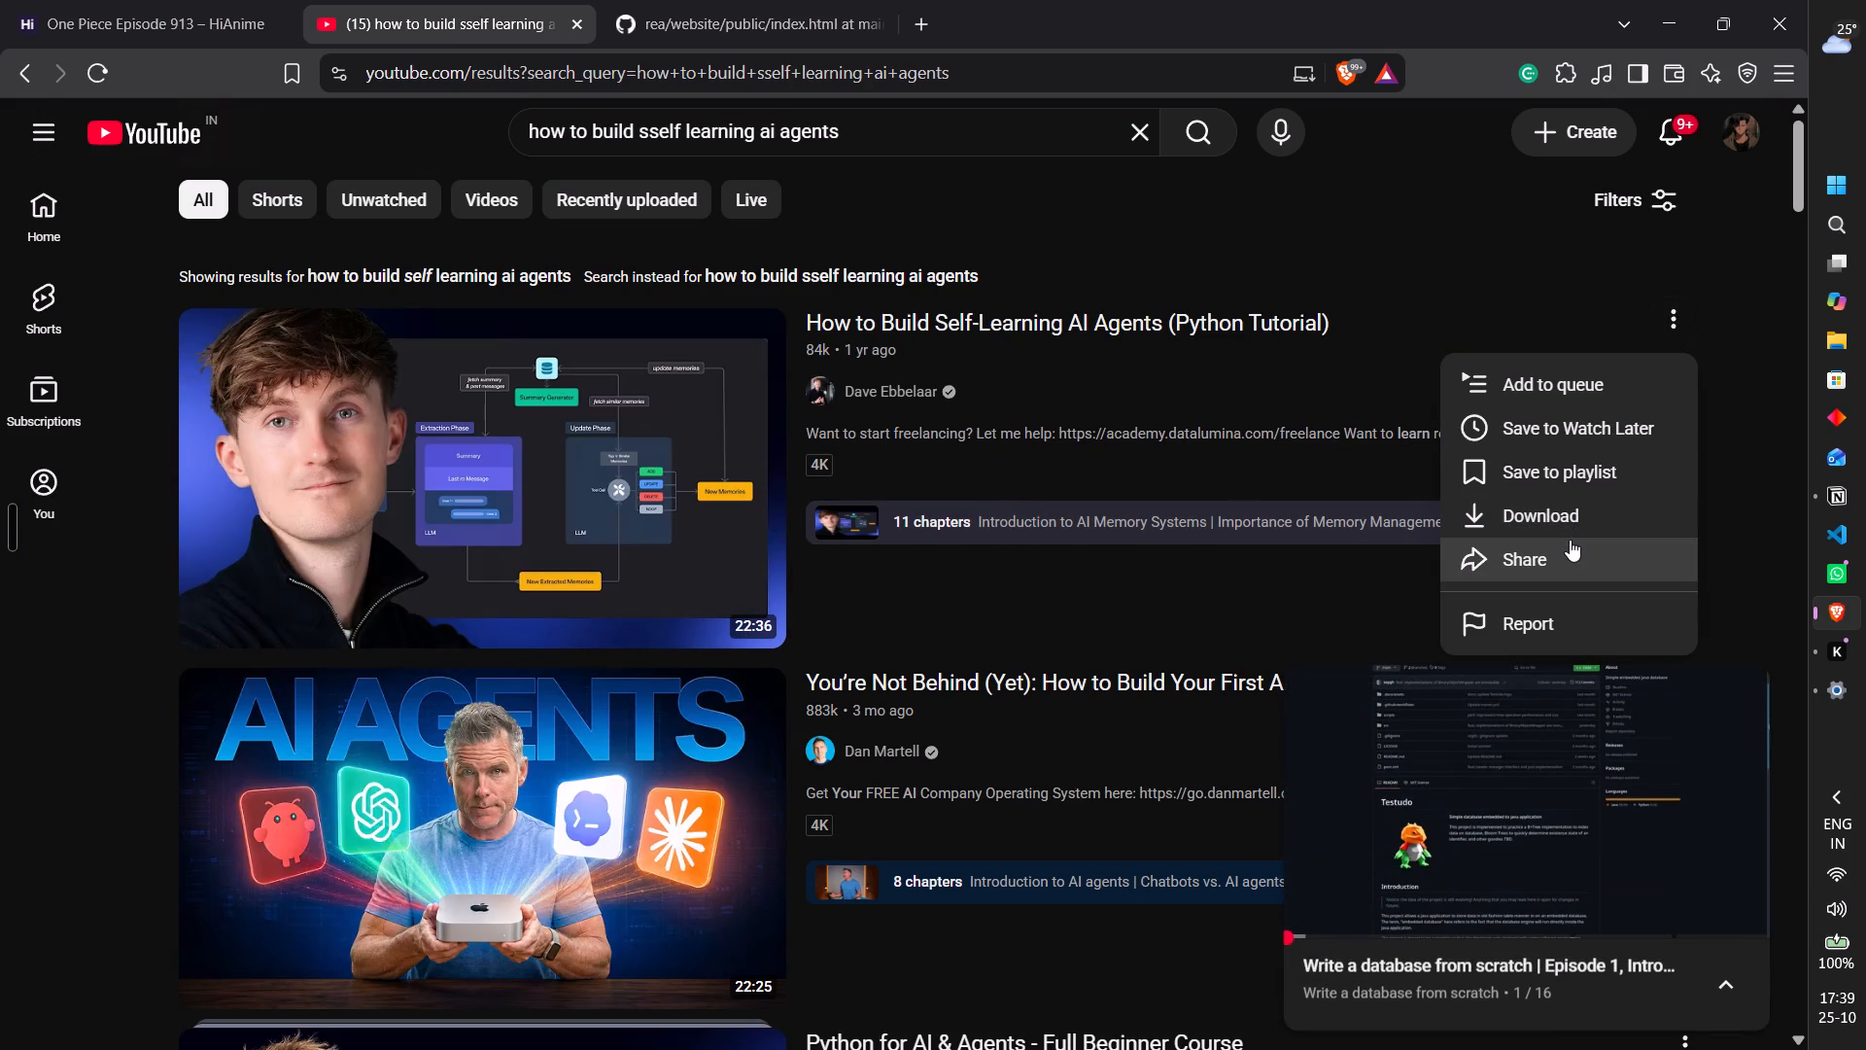
click(1532, 550)
click(1115, 605)
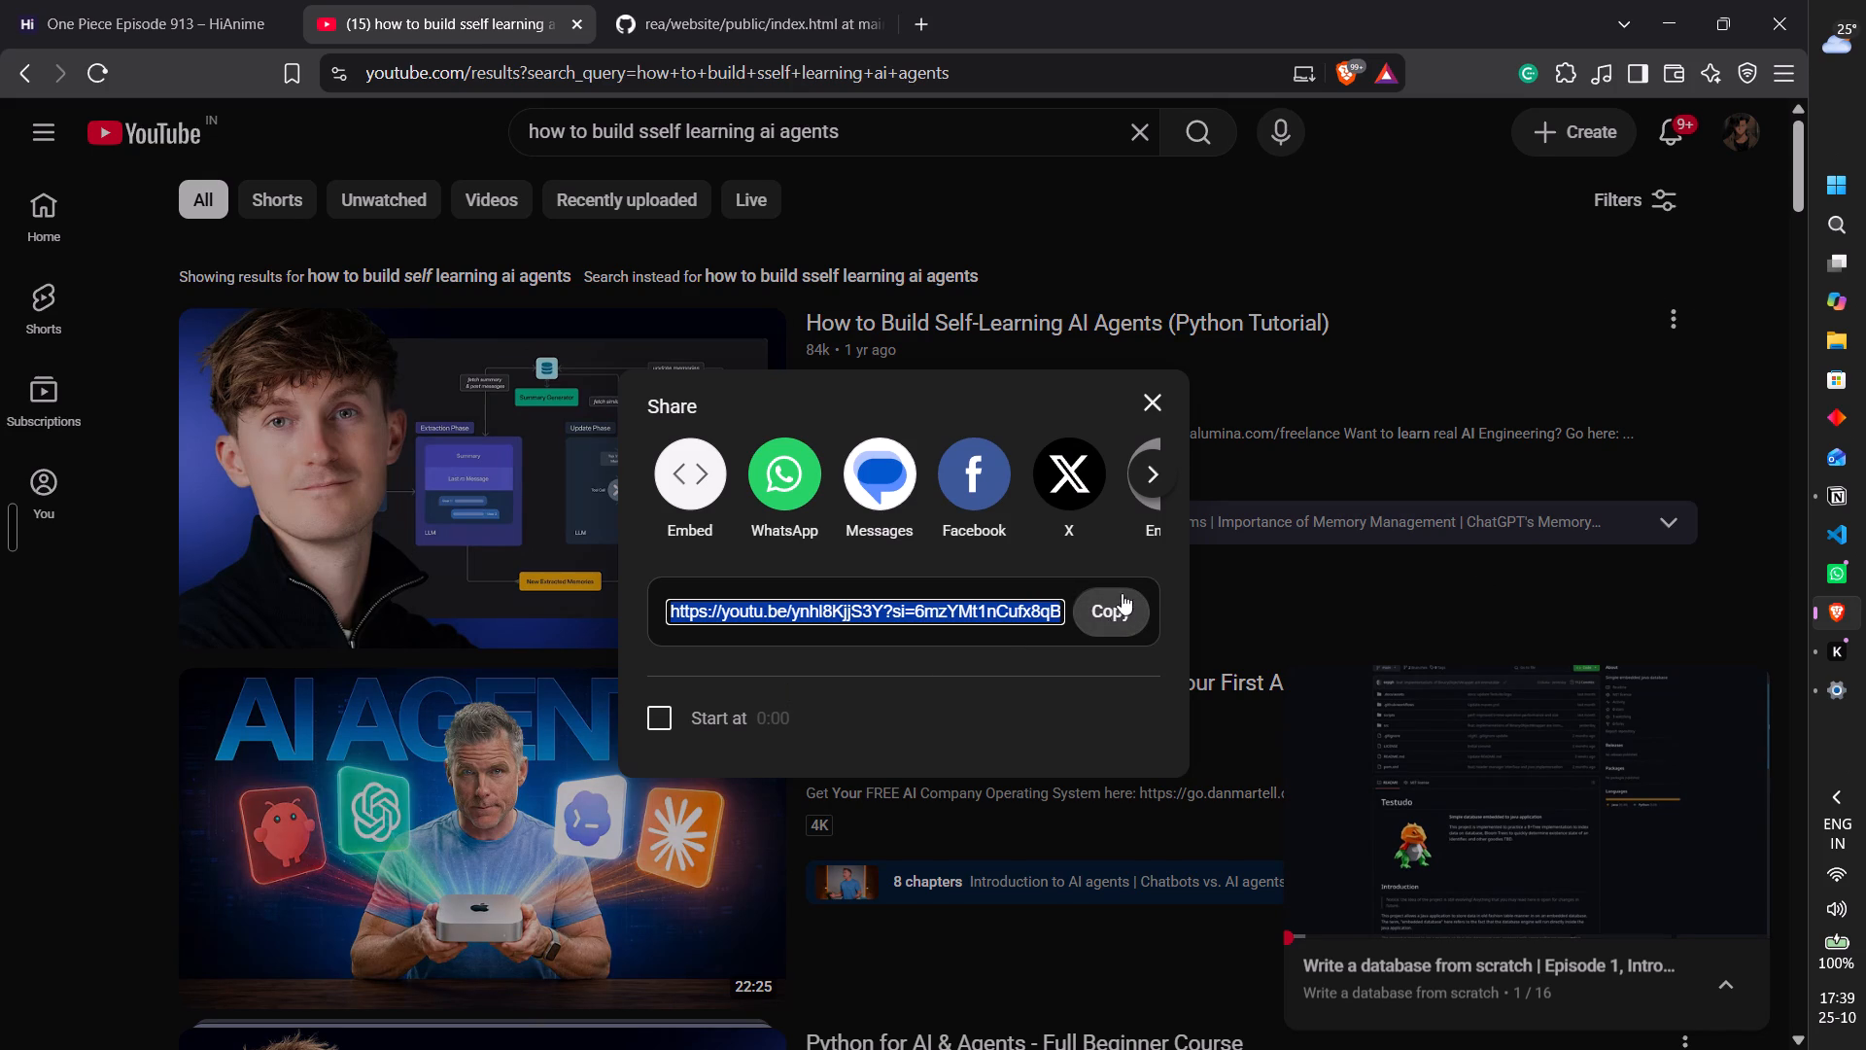
click(1127, 199)
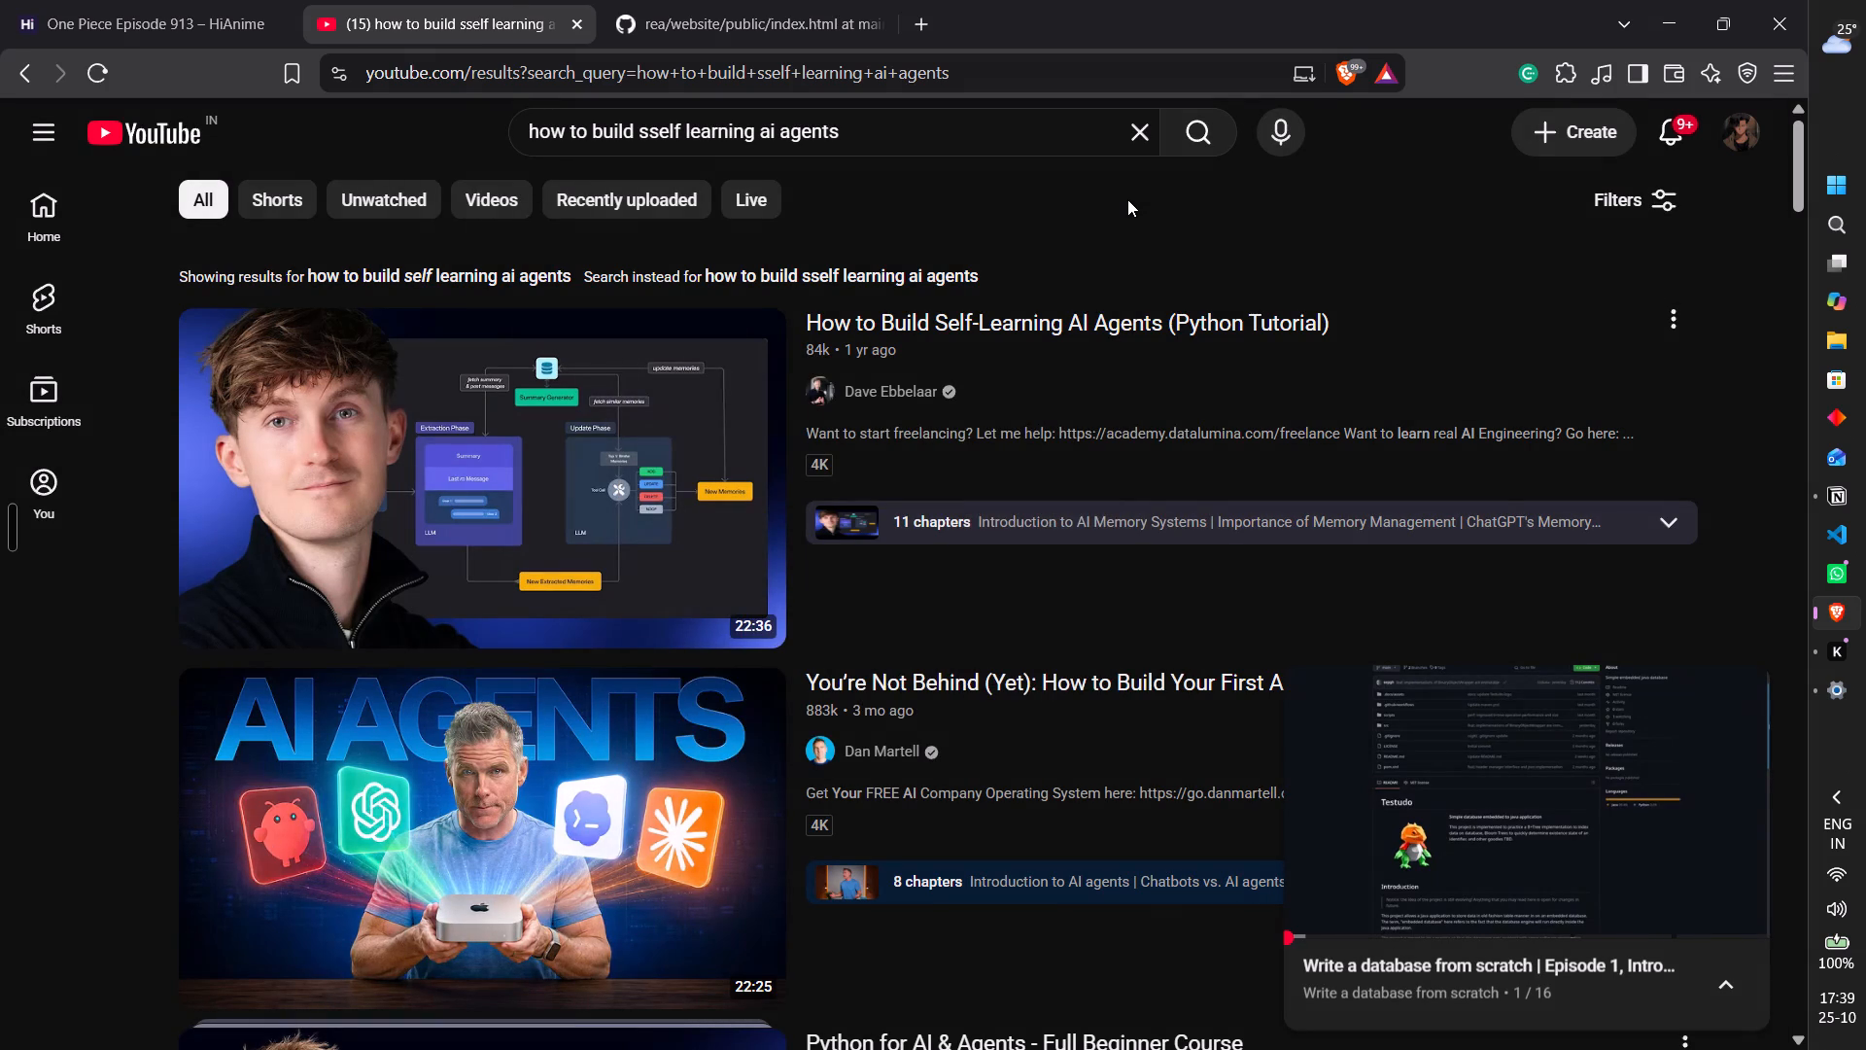
key(alt+Tab)
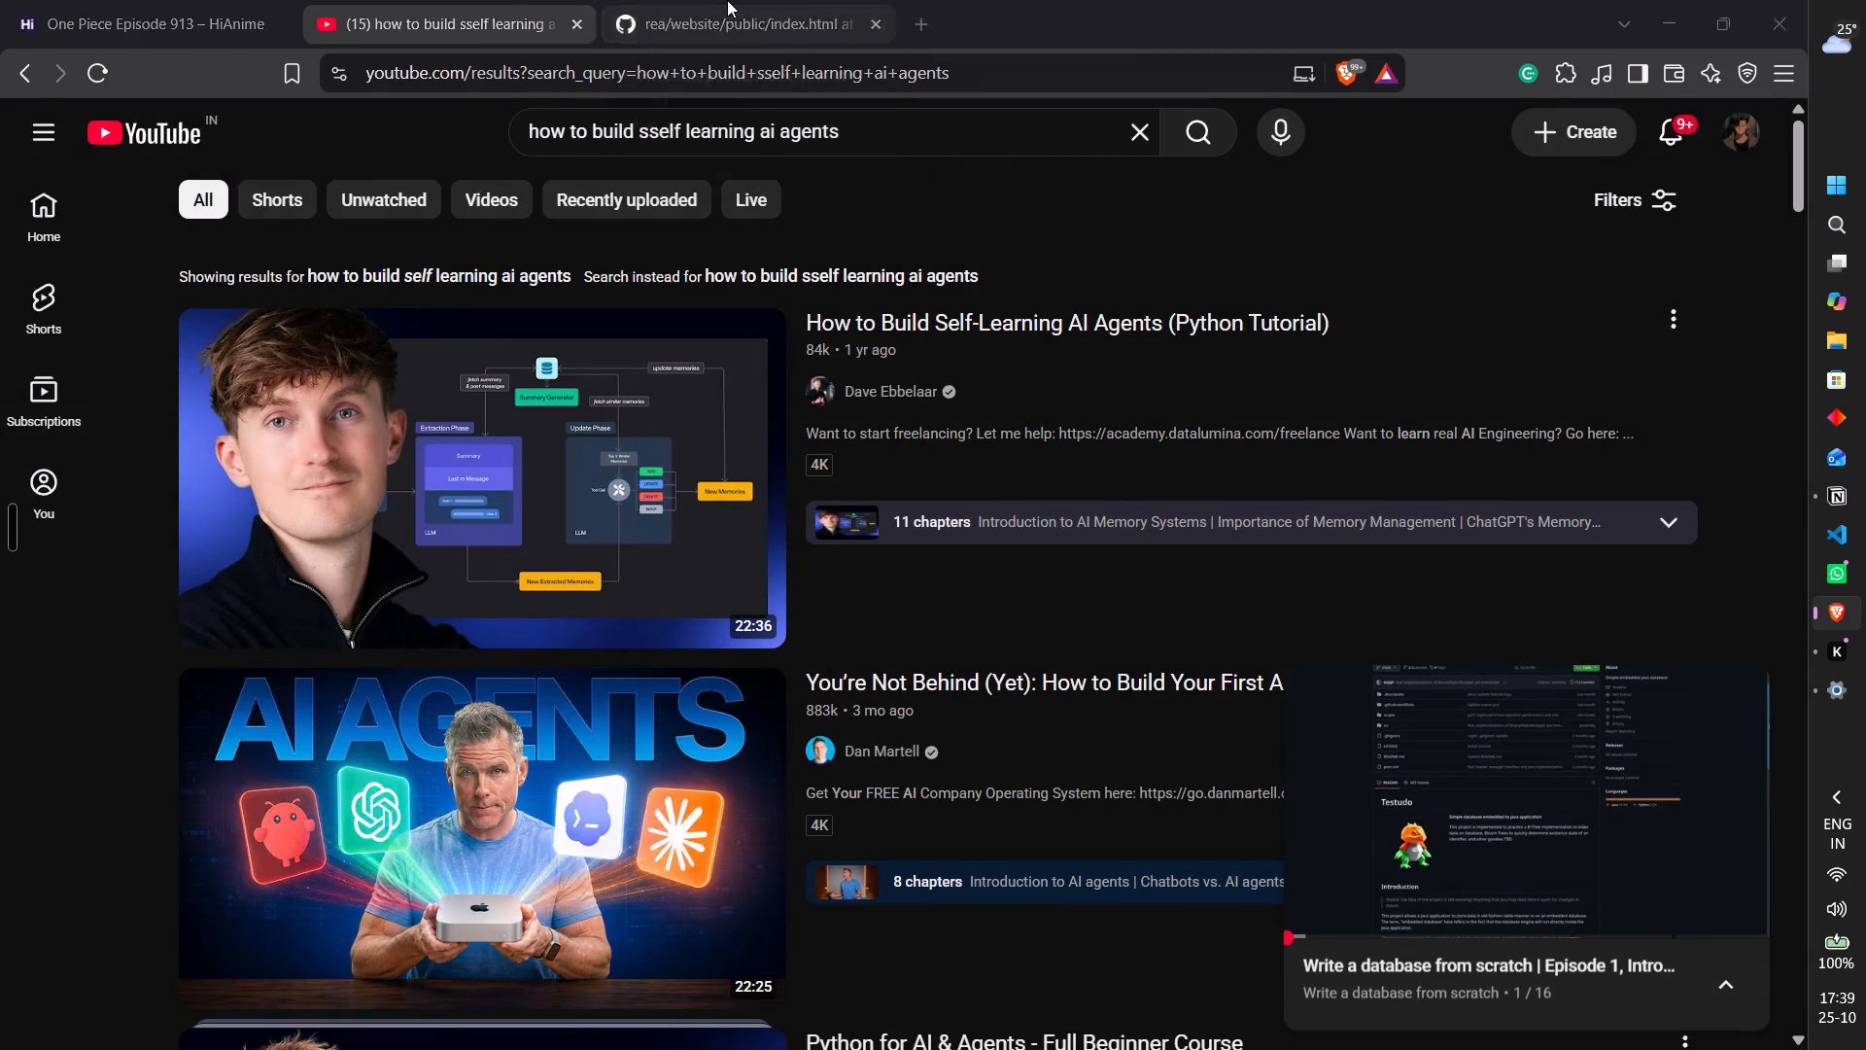
key(ctrl+v)
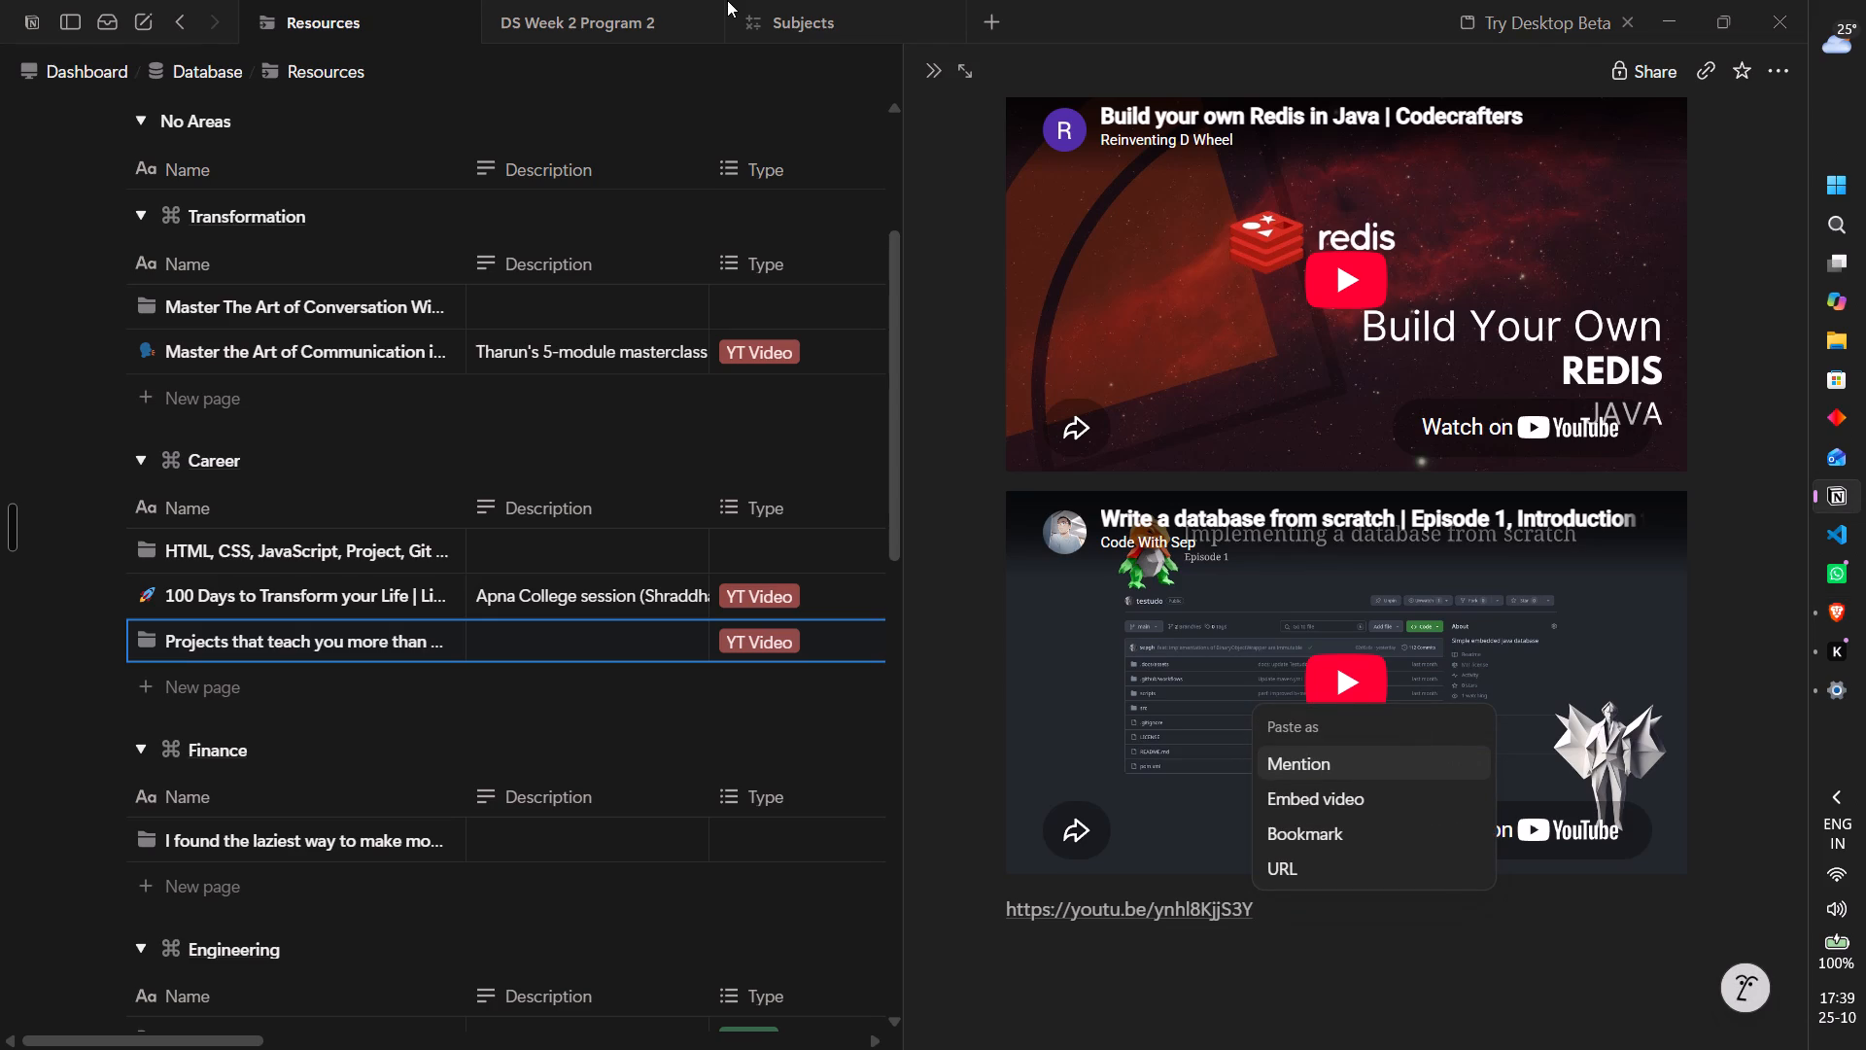
key(Down)
key(Return)
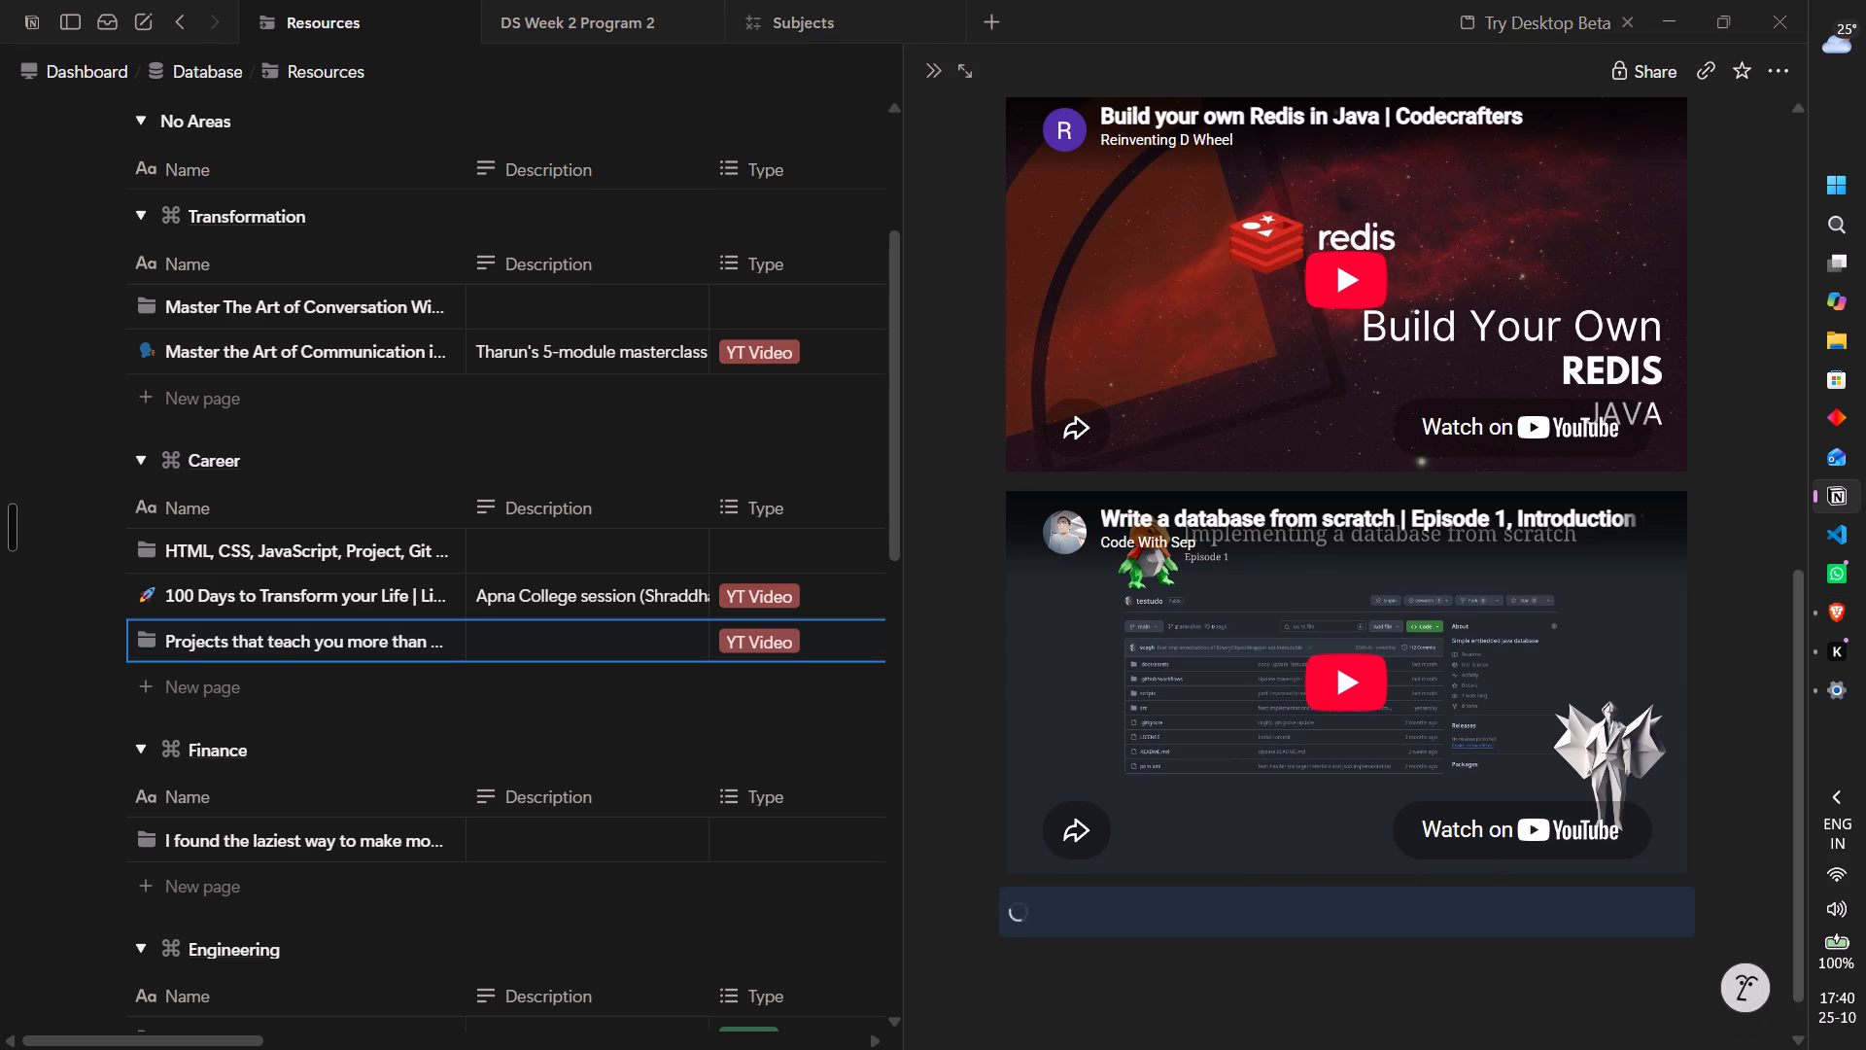
key(Down)
key(Down)
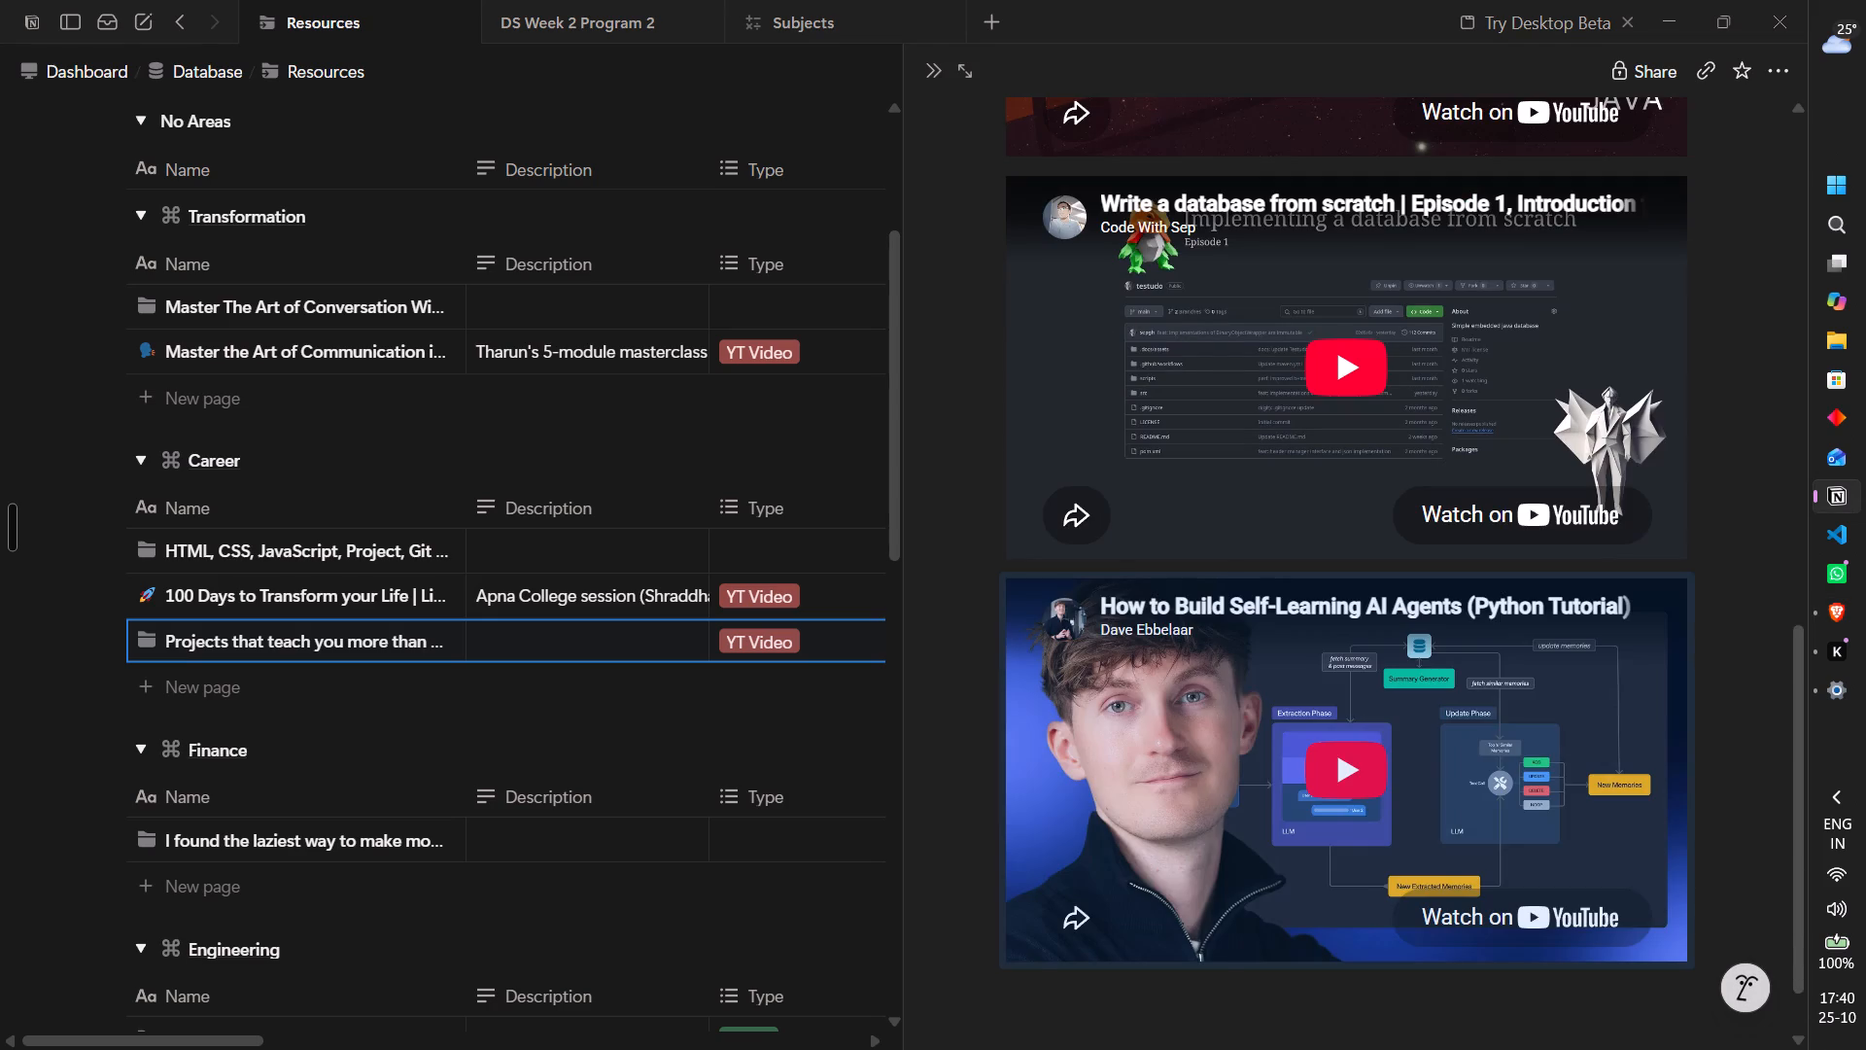
click(1147, 989)
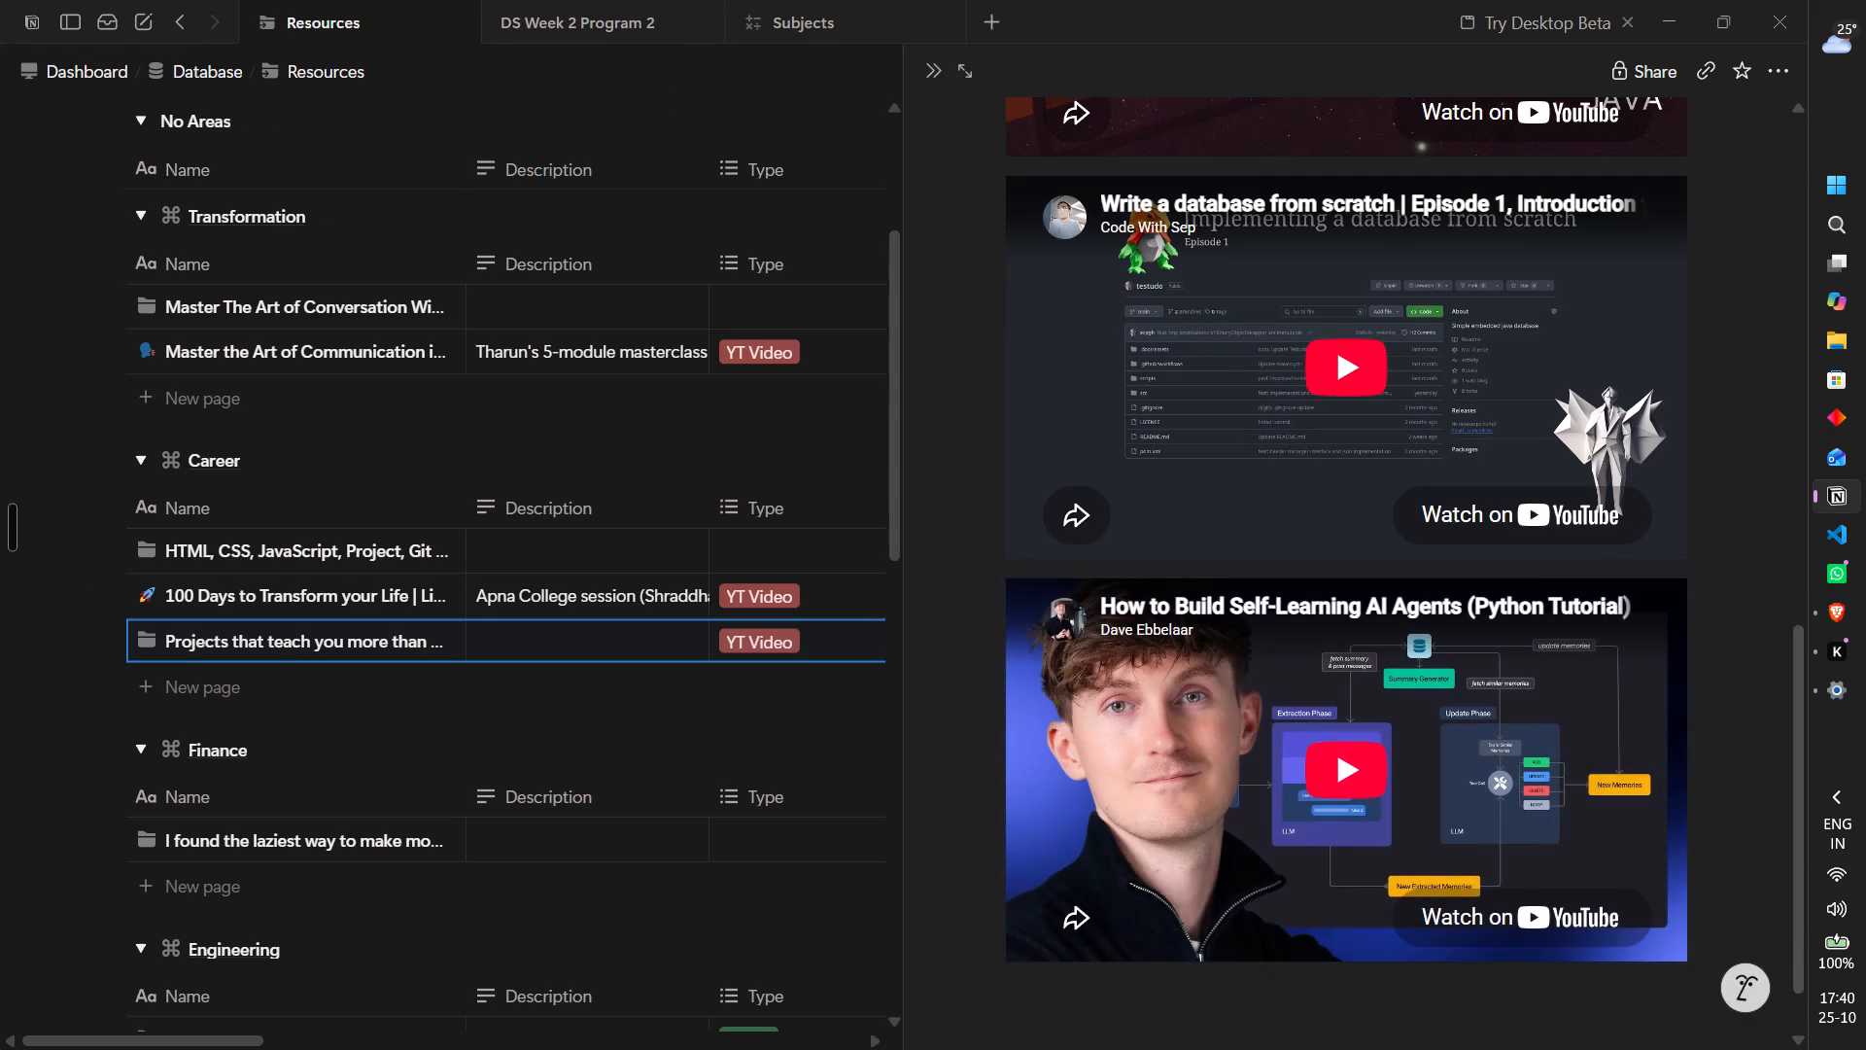
Switch back to YouTube in the browser and search for "i made a c compiler in c".
key(alt+Tab)
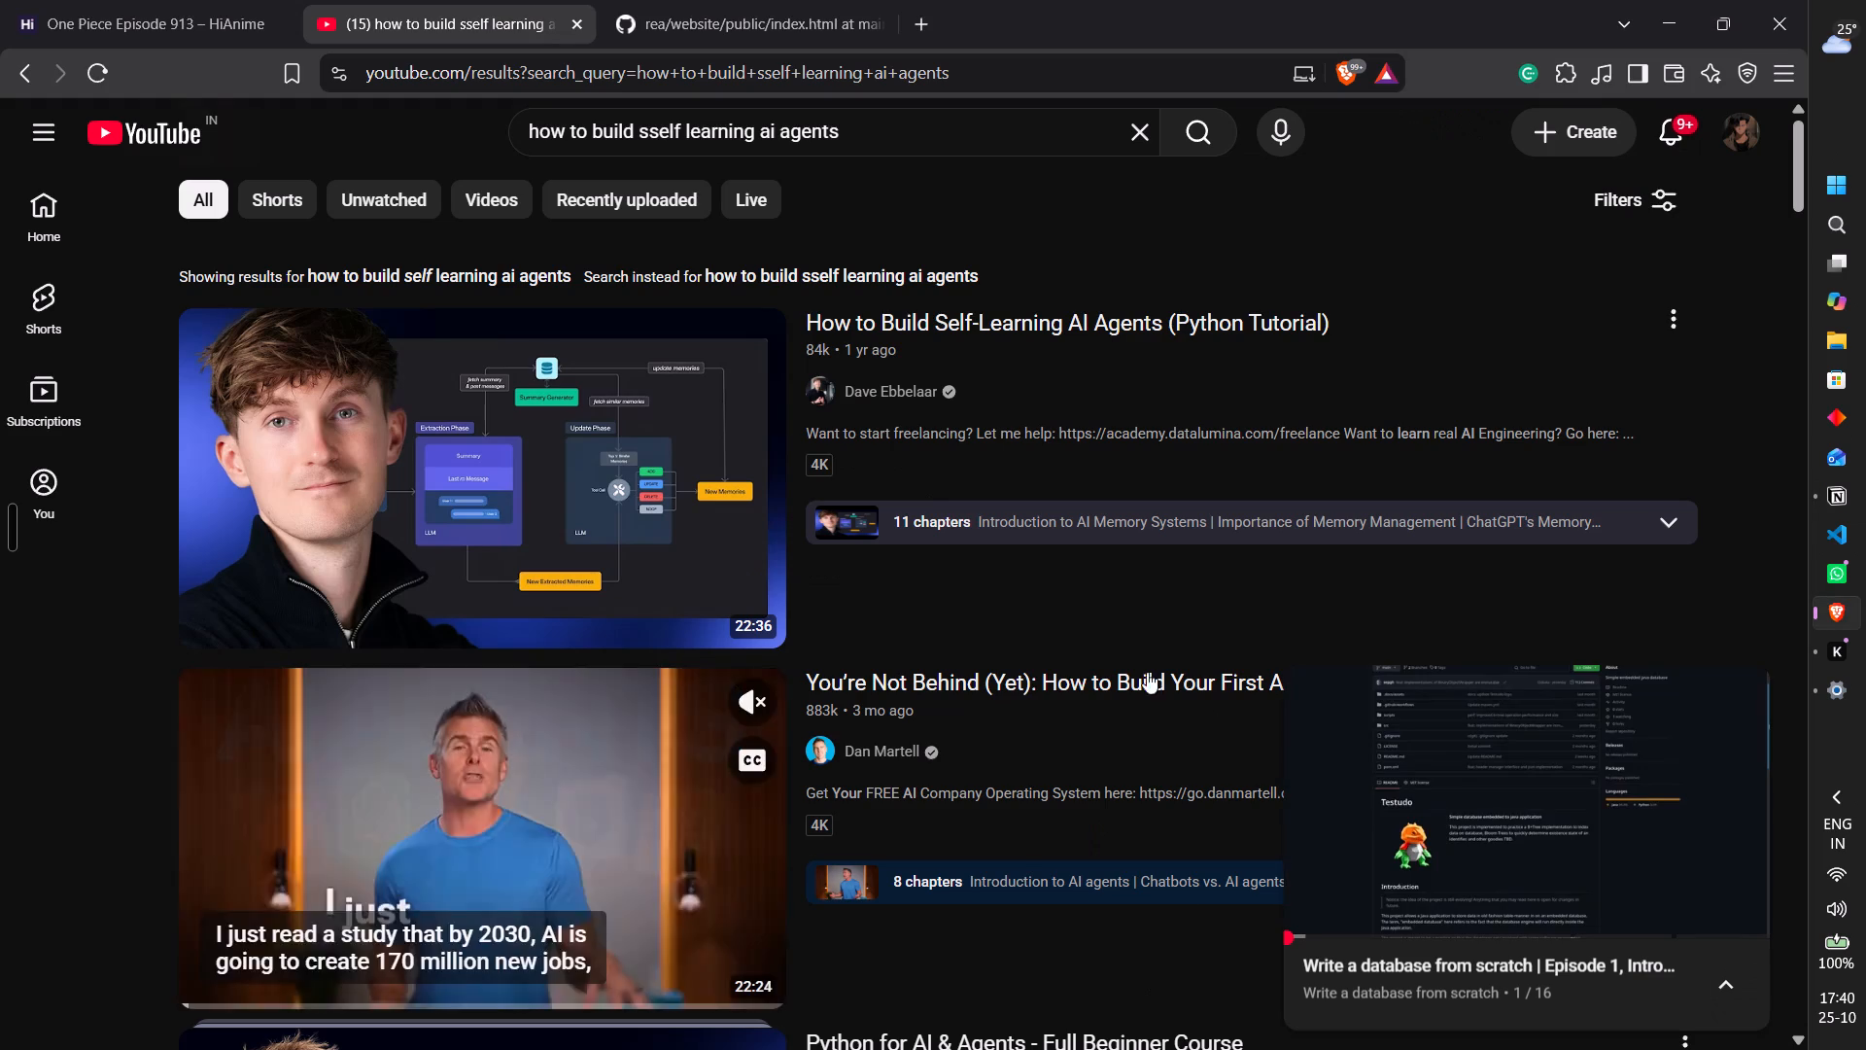
click(1128, 124)
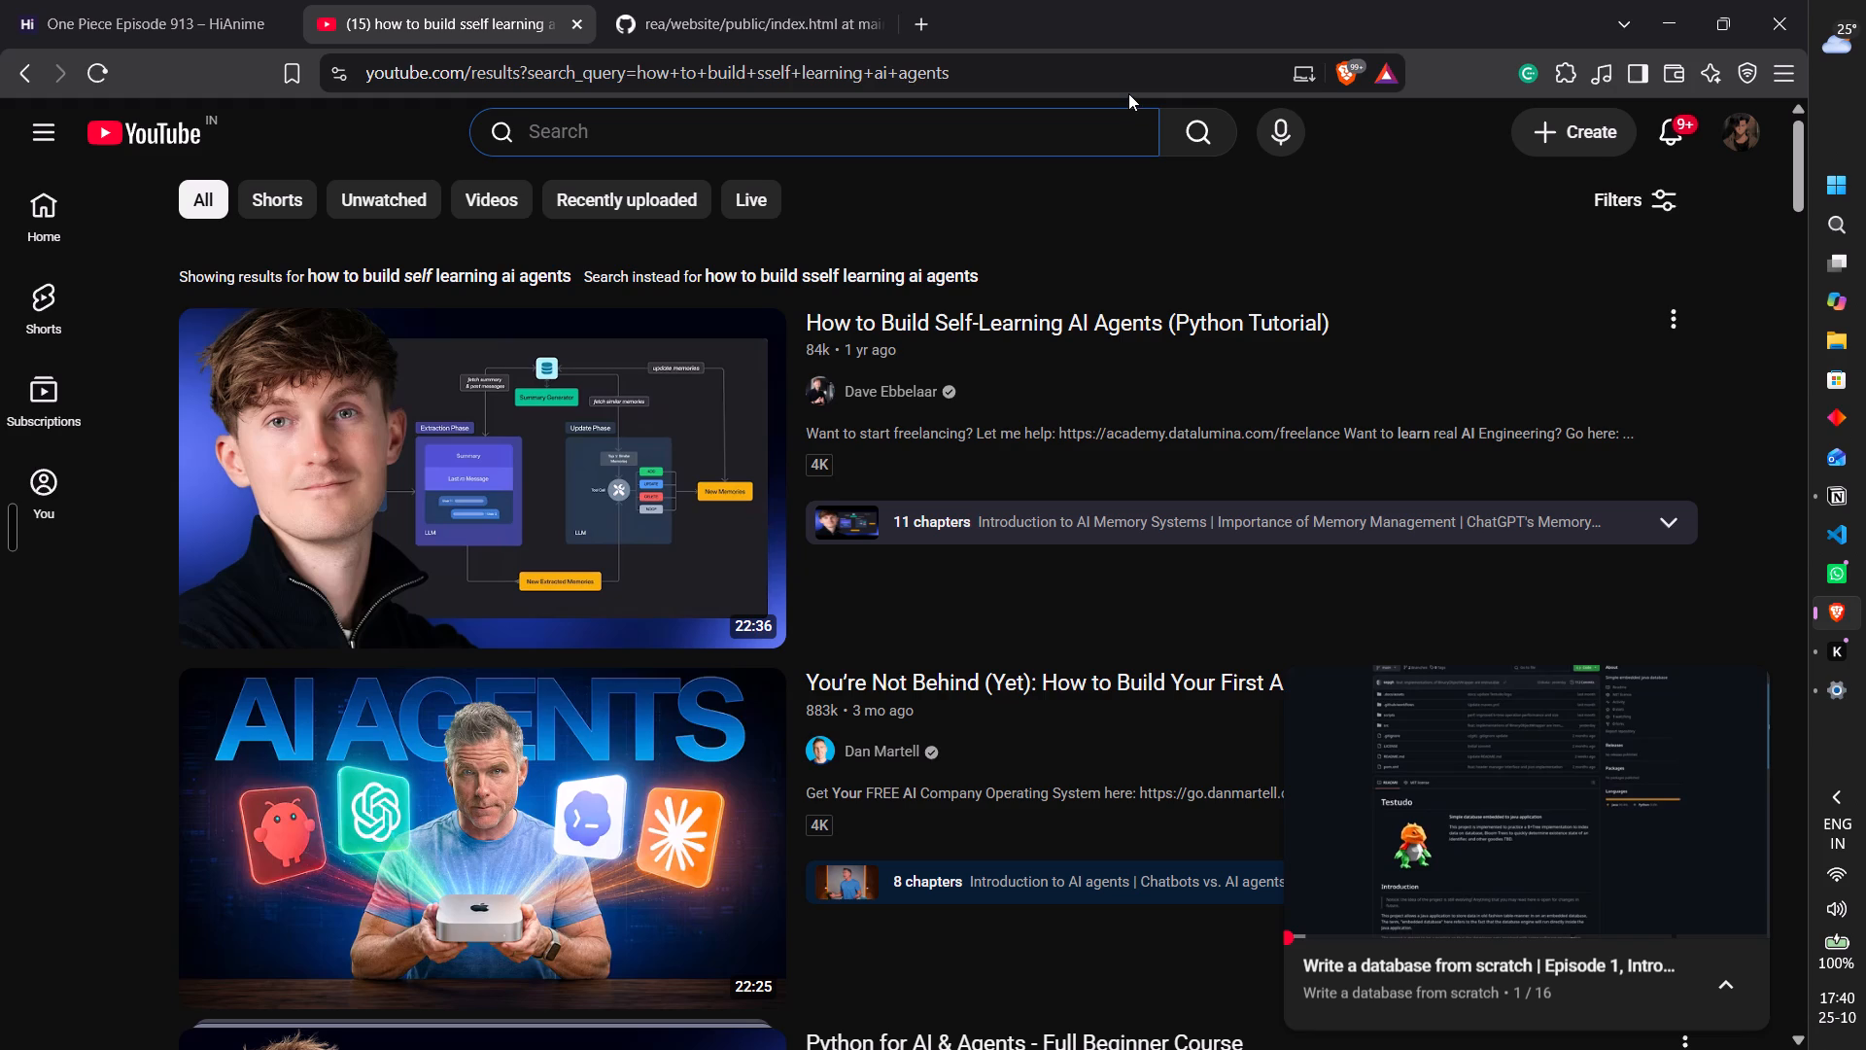
text(made c)
key(BackSpace)
text(a c)
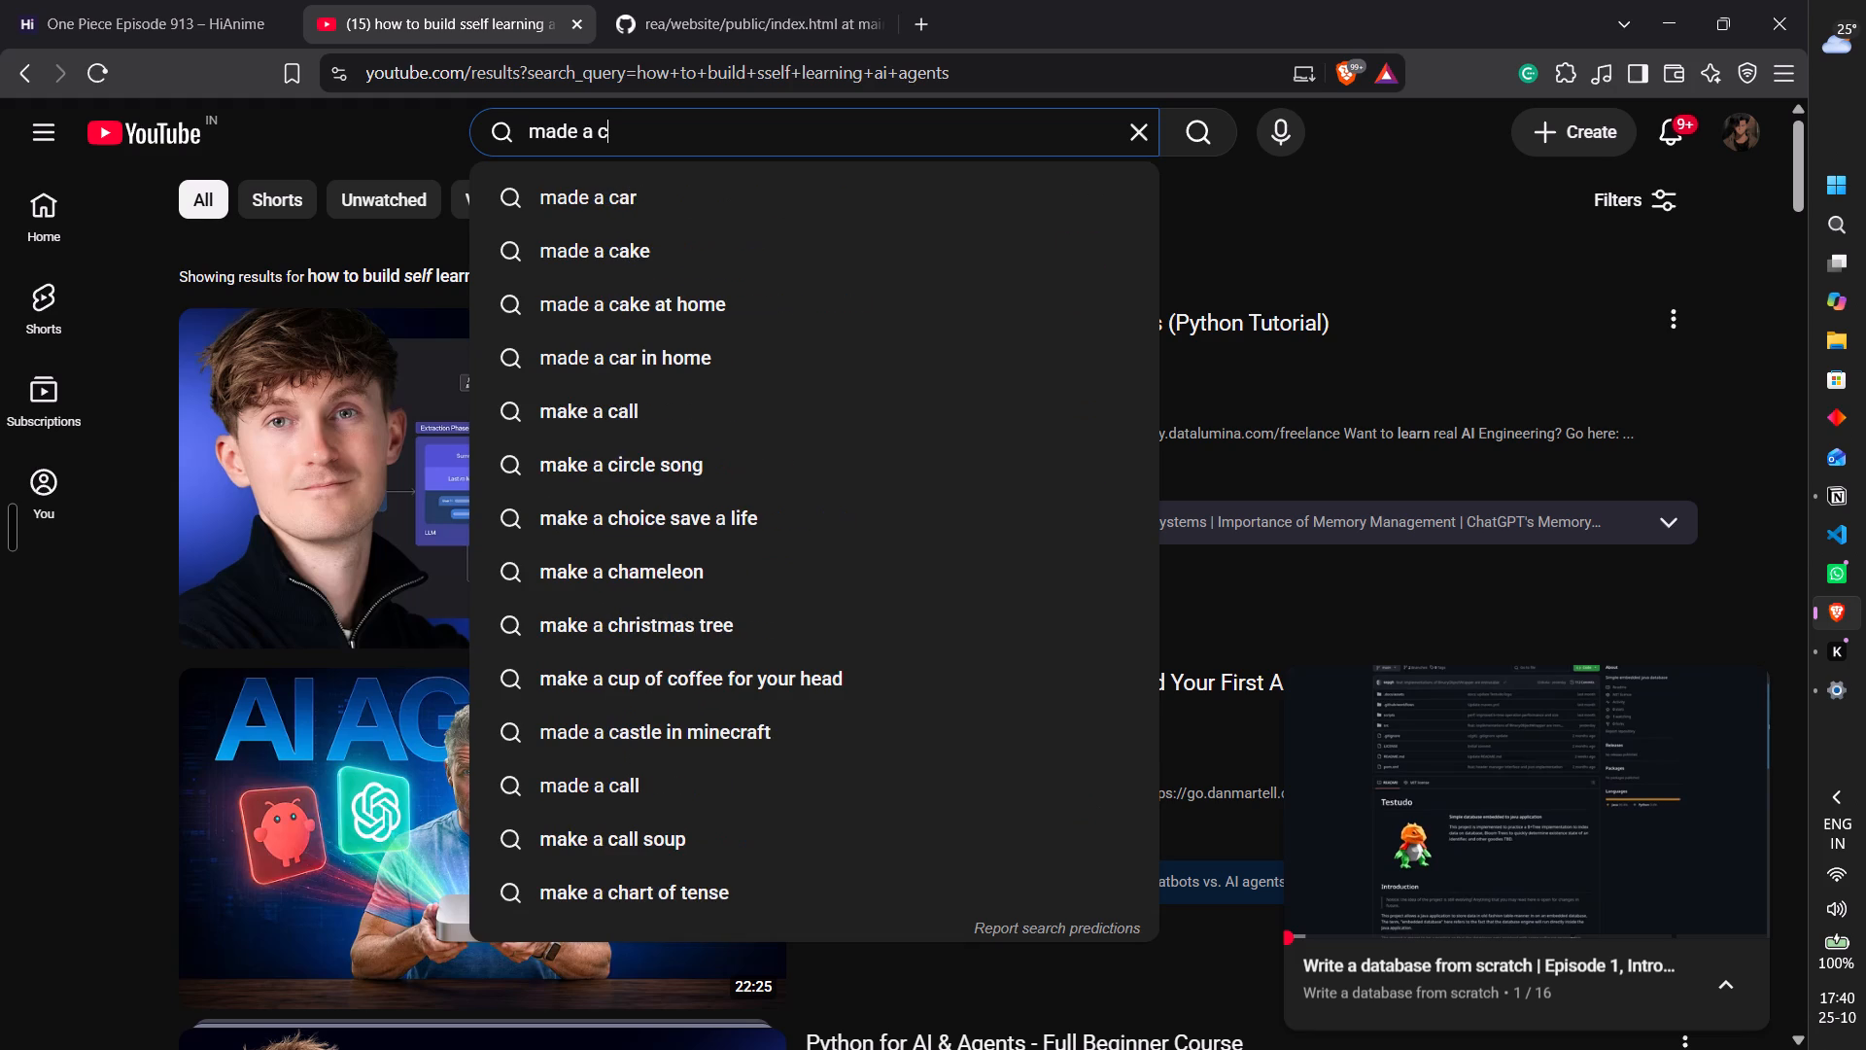
key(space)
text(compl)
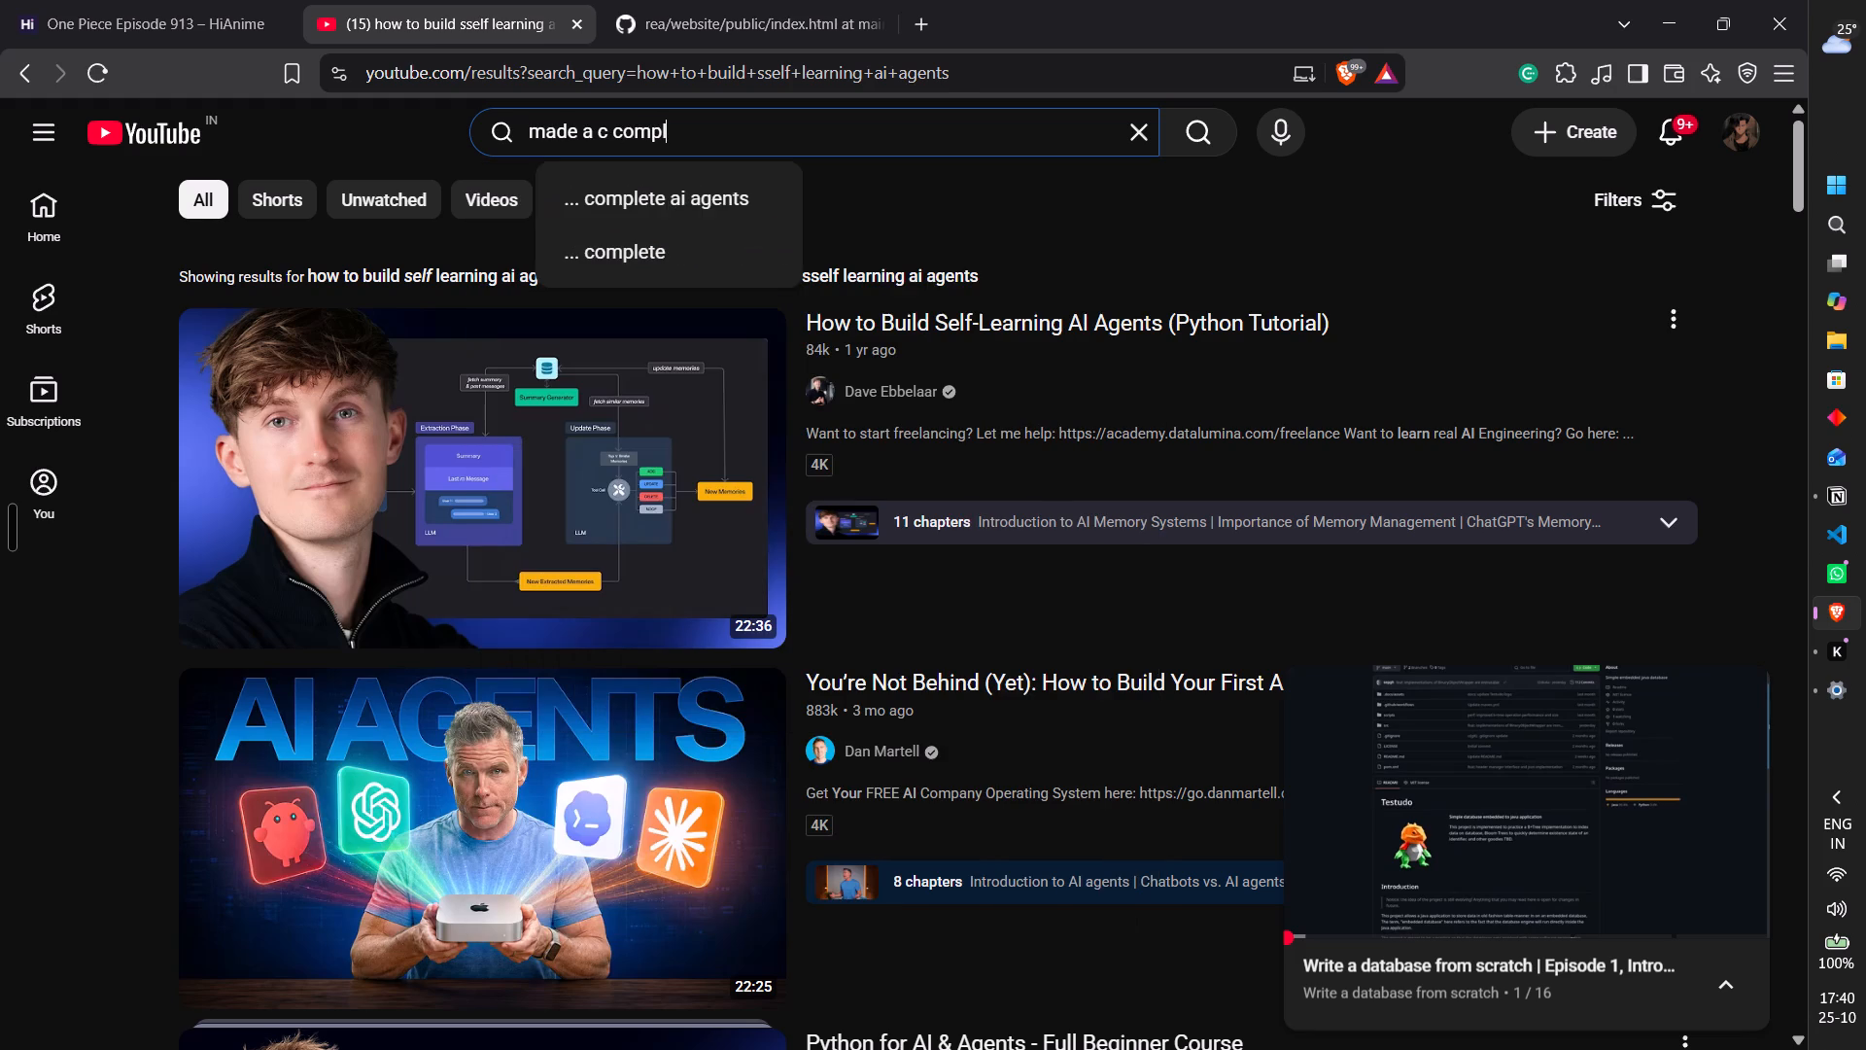
key(BackSpace)
text(iler)
key(space)
text(in c)
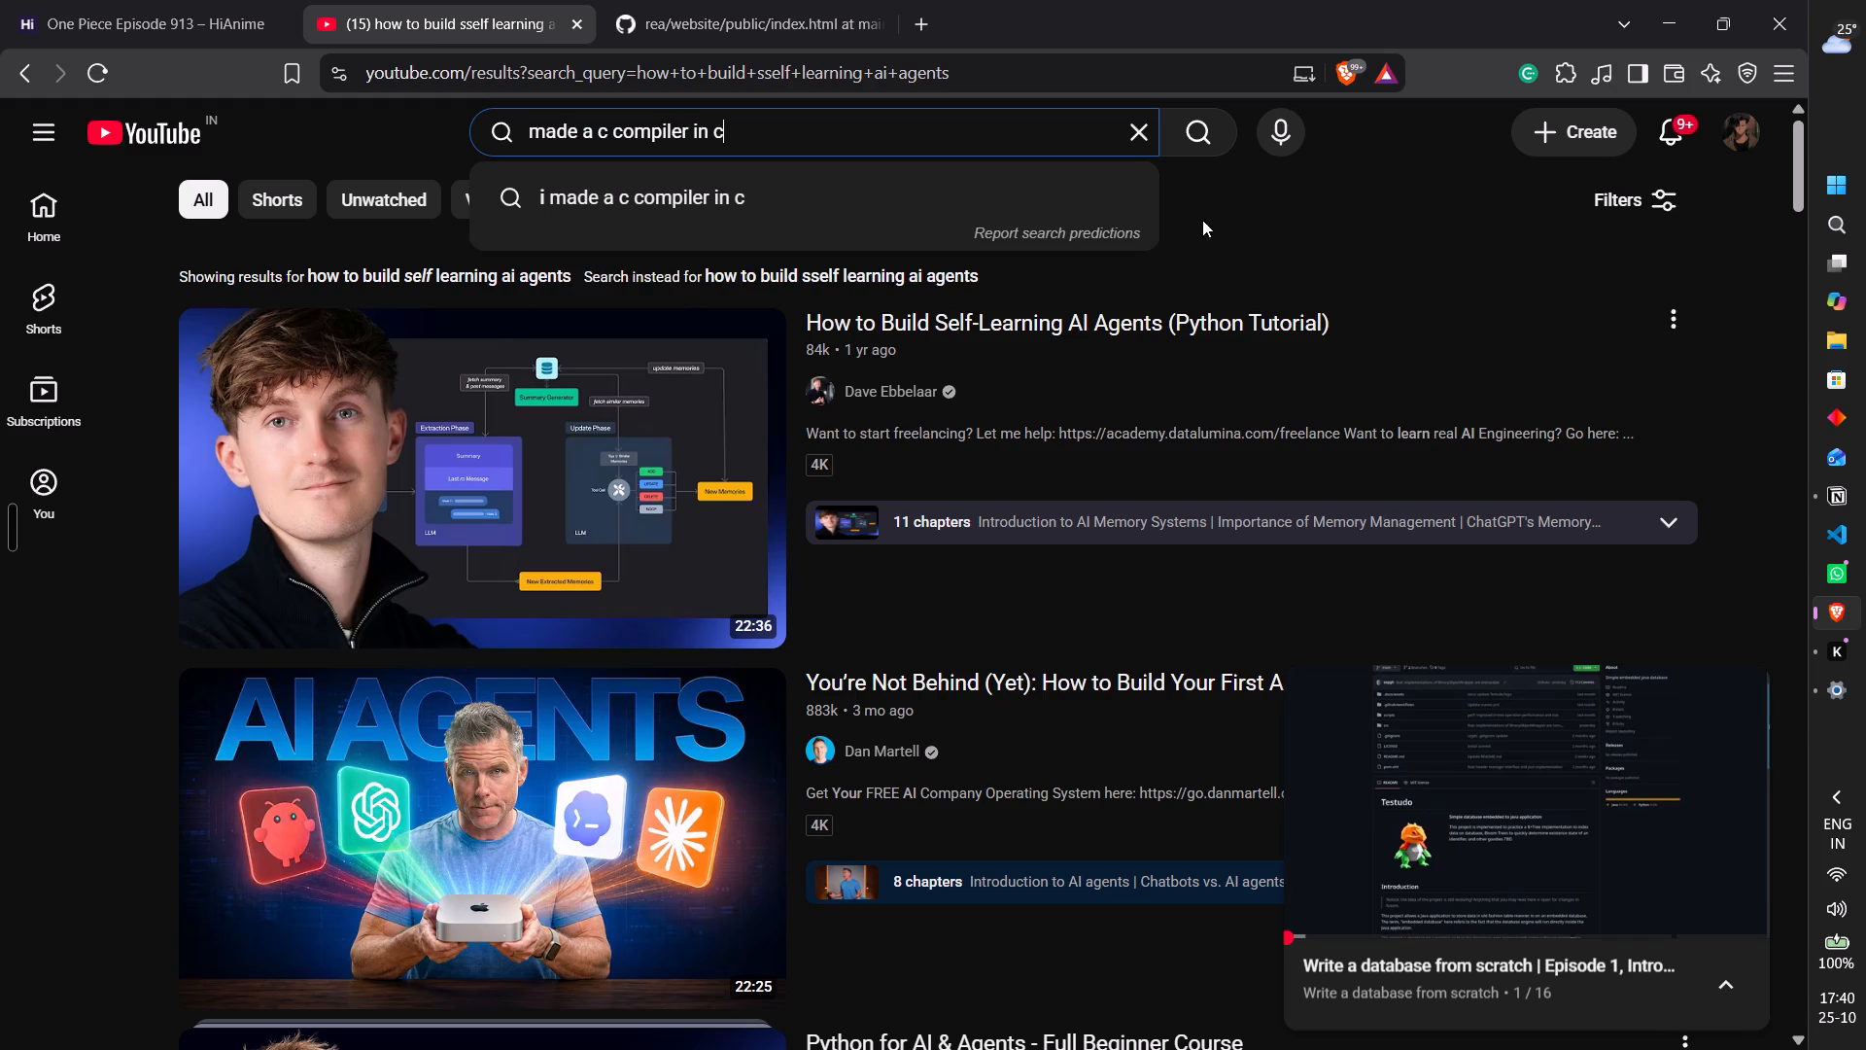
click(893, 200)
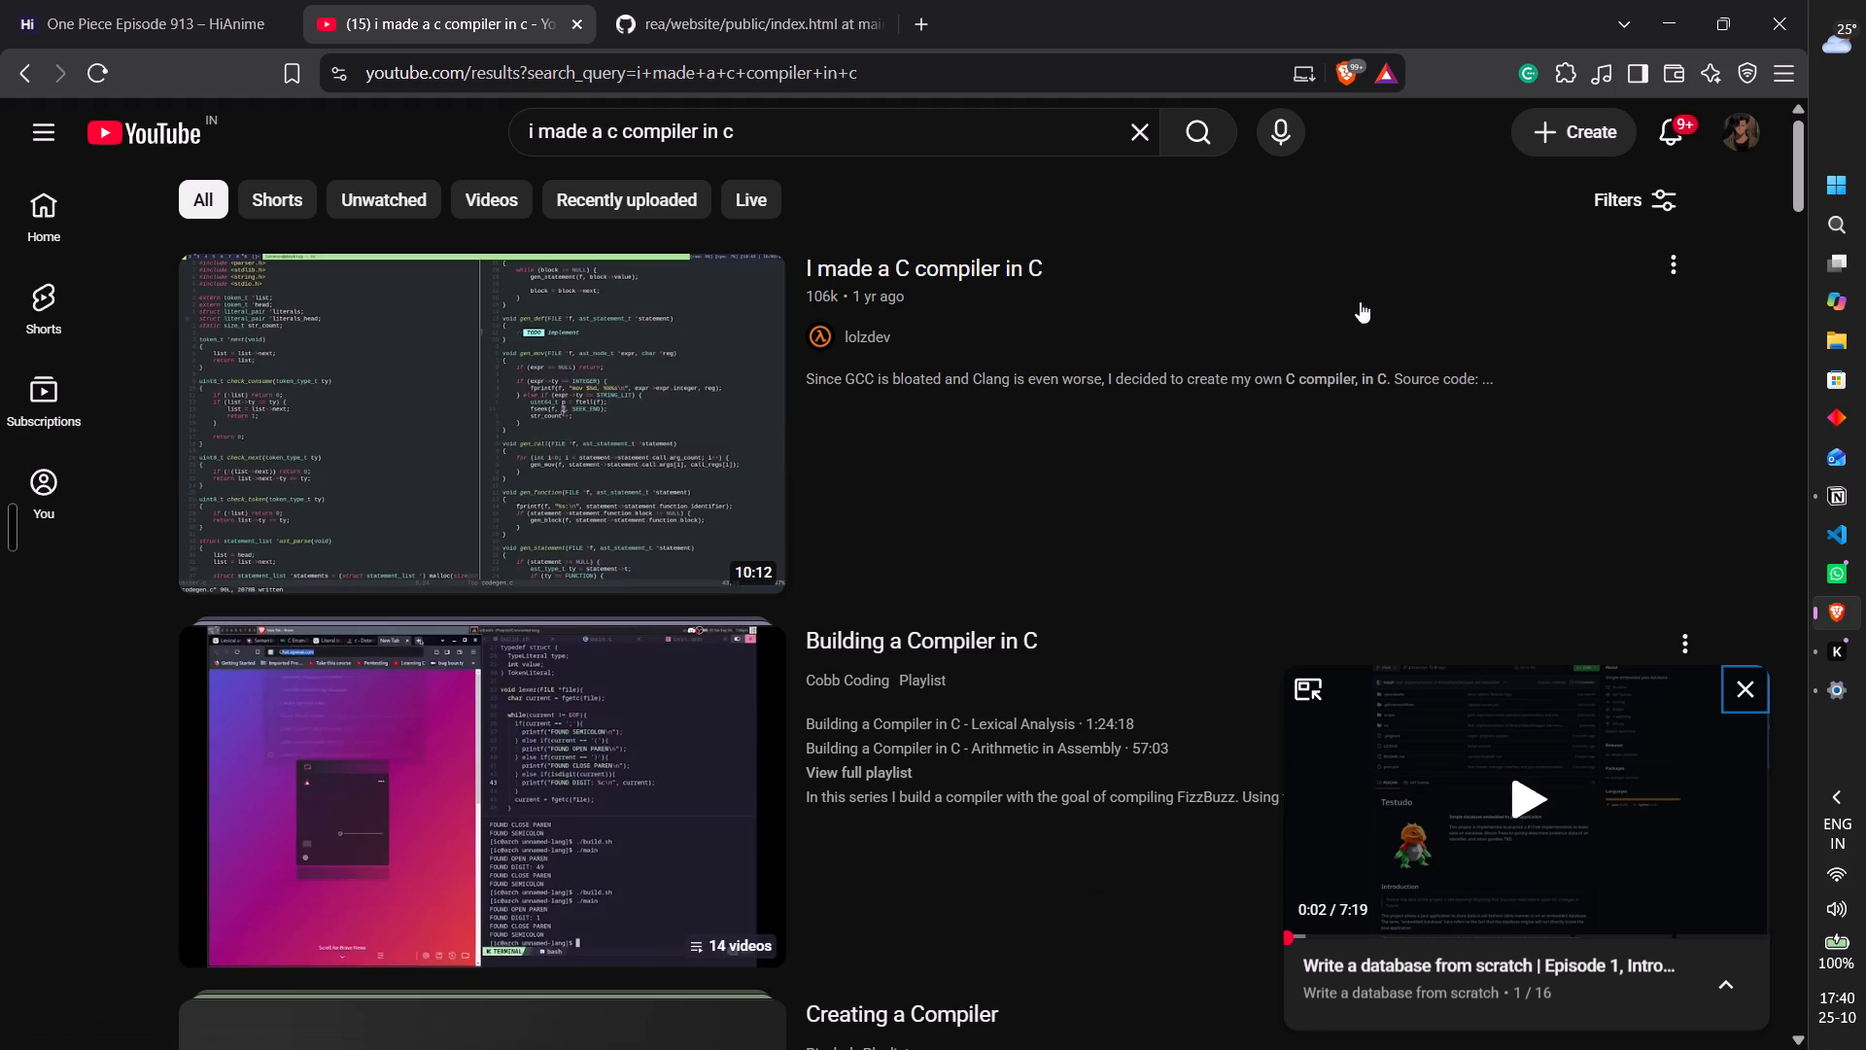
Copy the share link of lolzdev's "I made a C compiler in C" and embed it in the Notion resource below the AI agents video.
click(1678, 256)
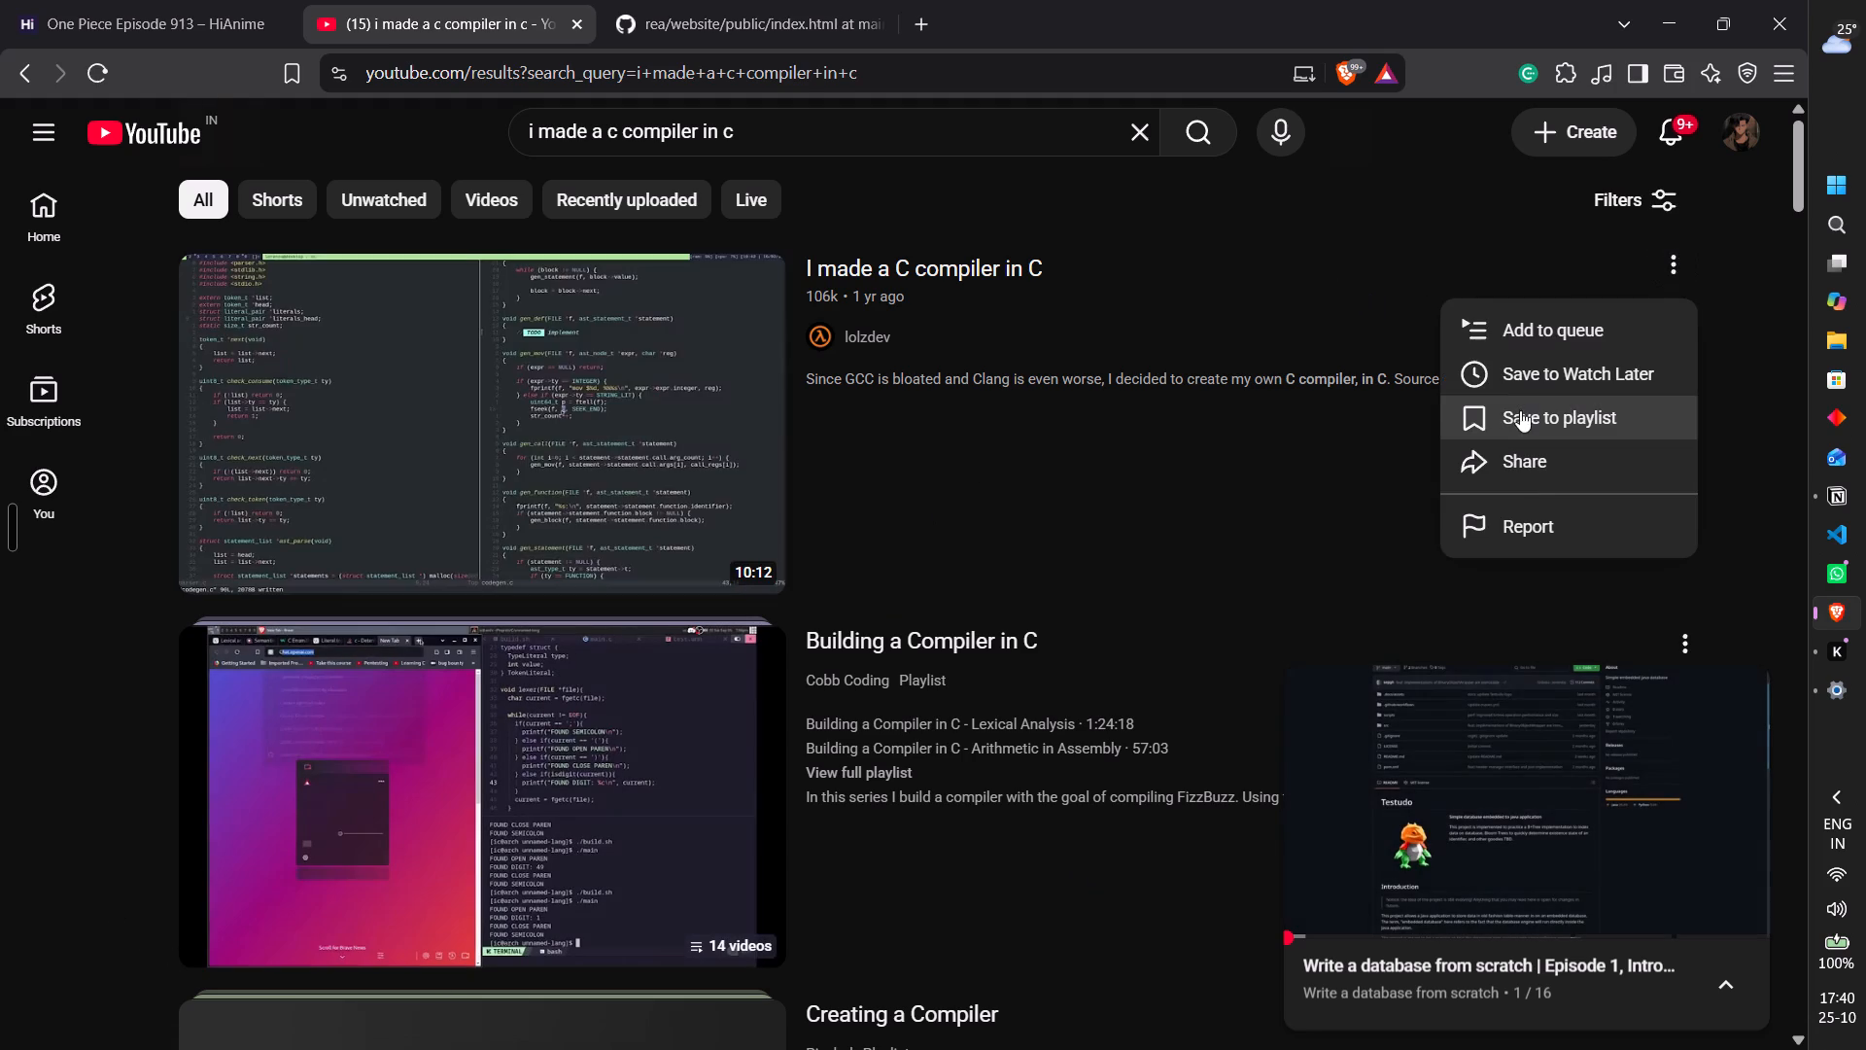
click(1527, 479)
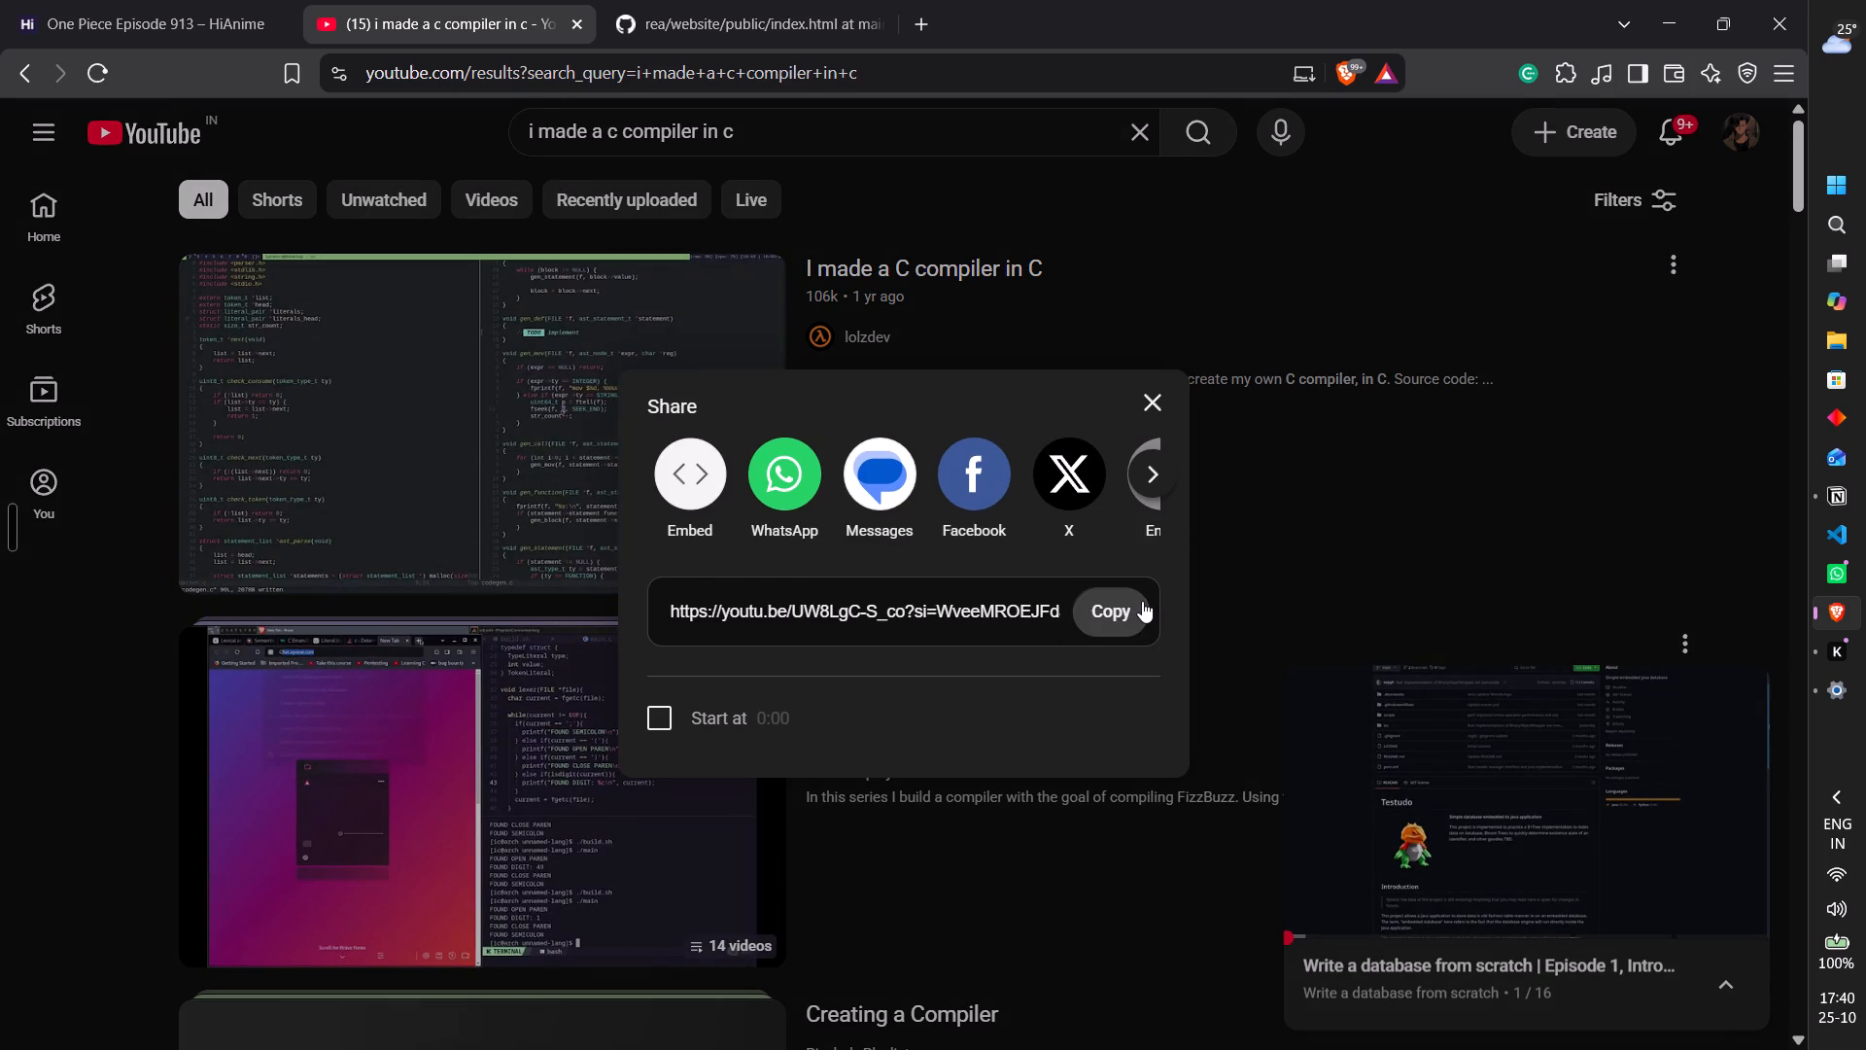
click(1142, 601)
click(809, 0)
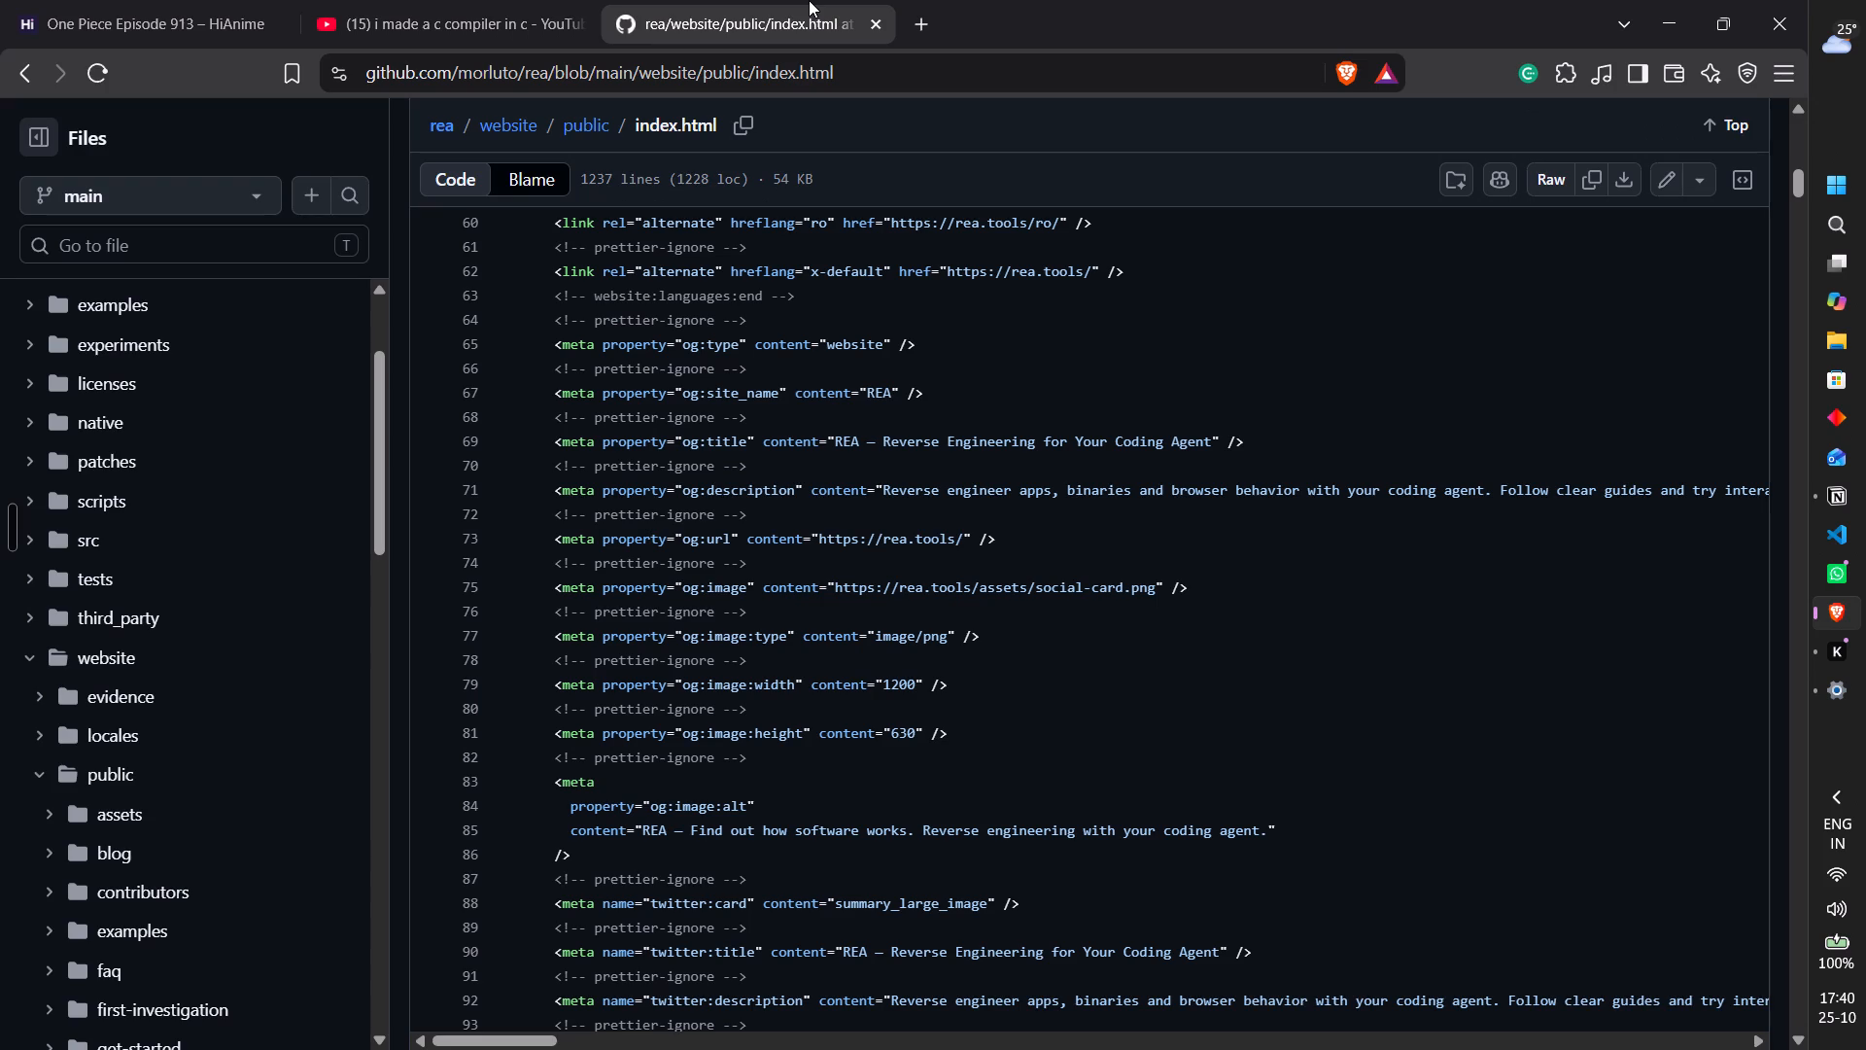
key(ctrl+Tab)
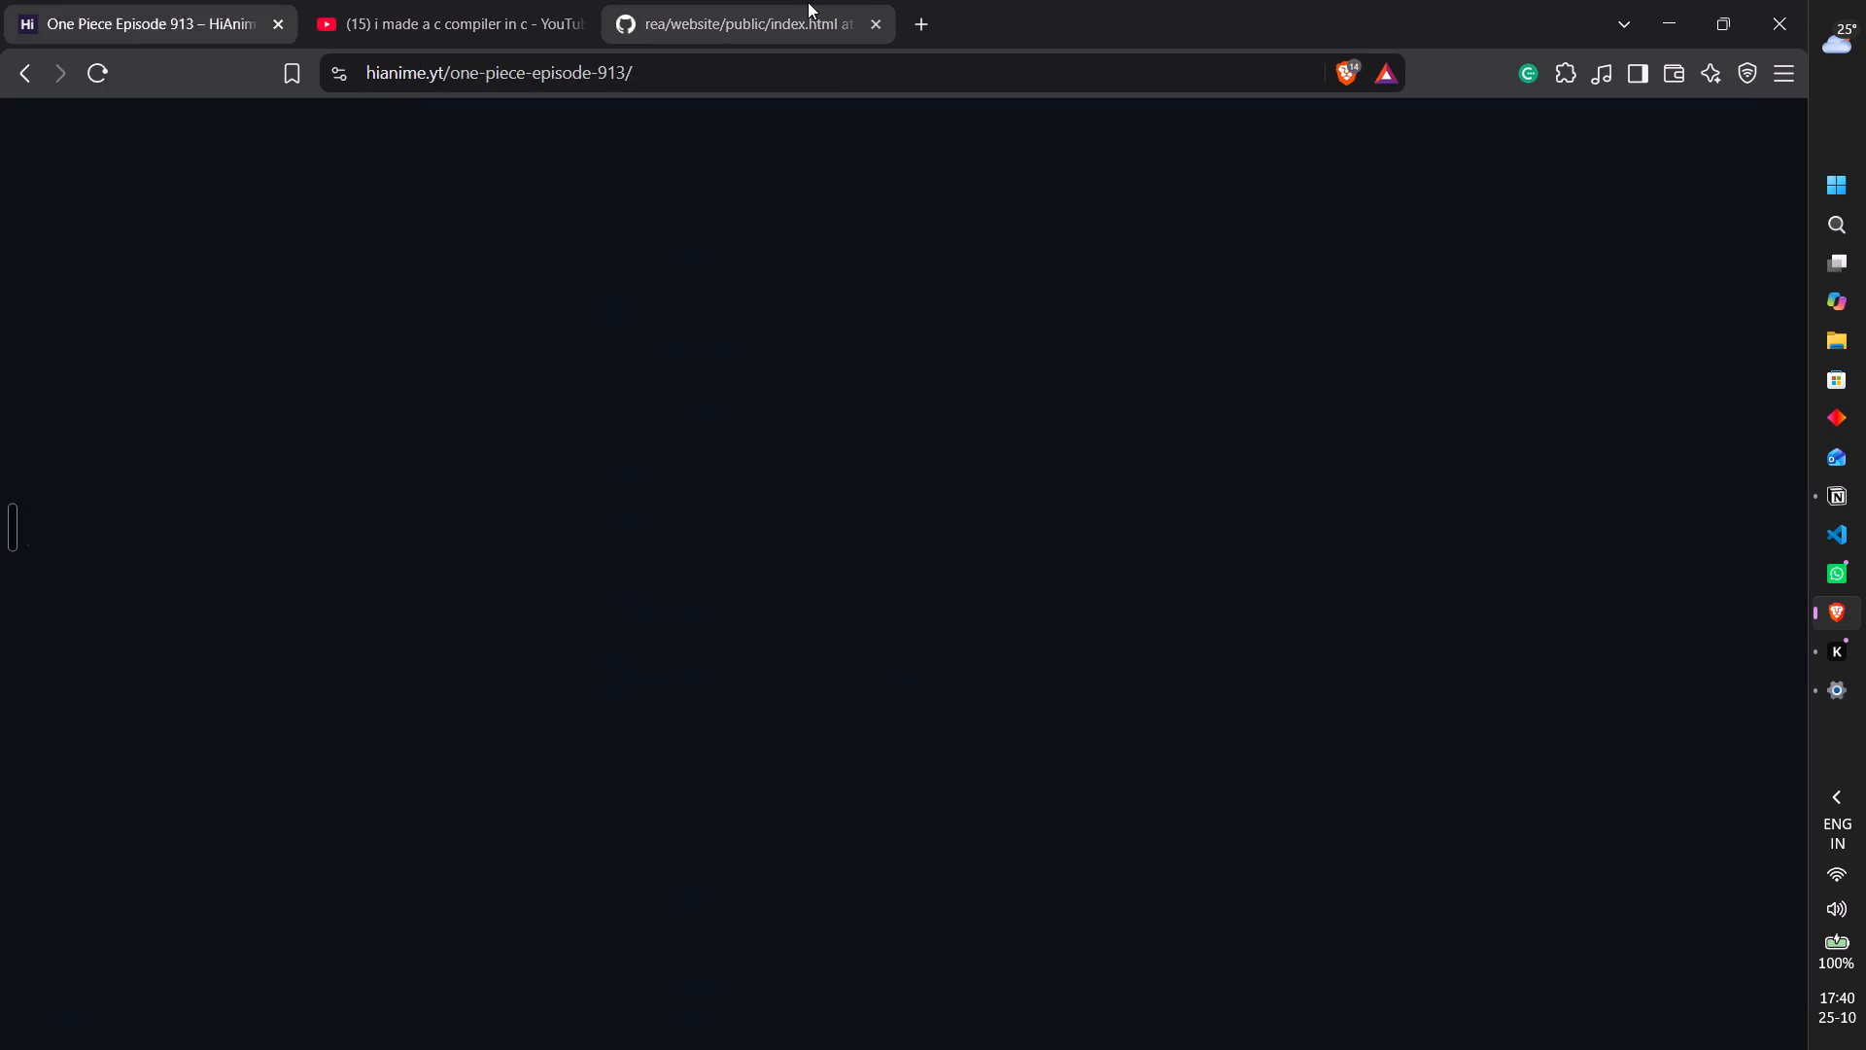
key(ctrl+Tab)
key(alt+Tab)
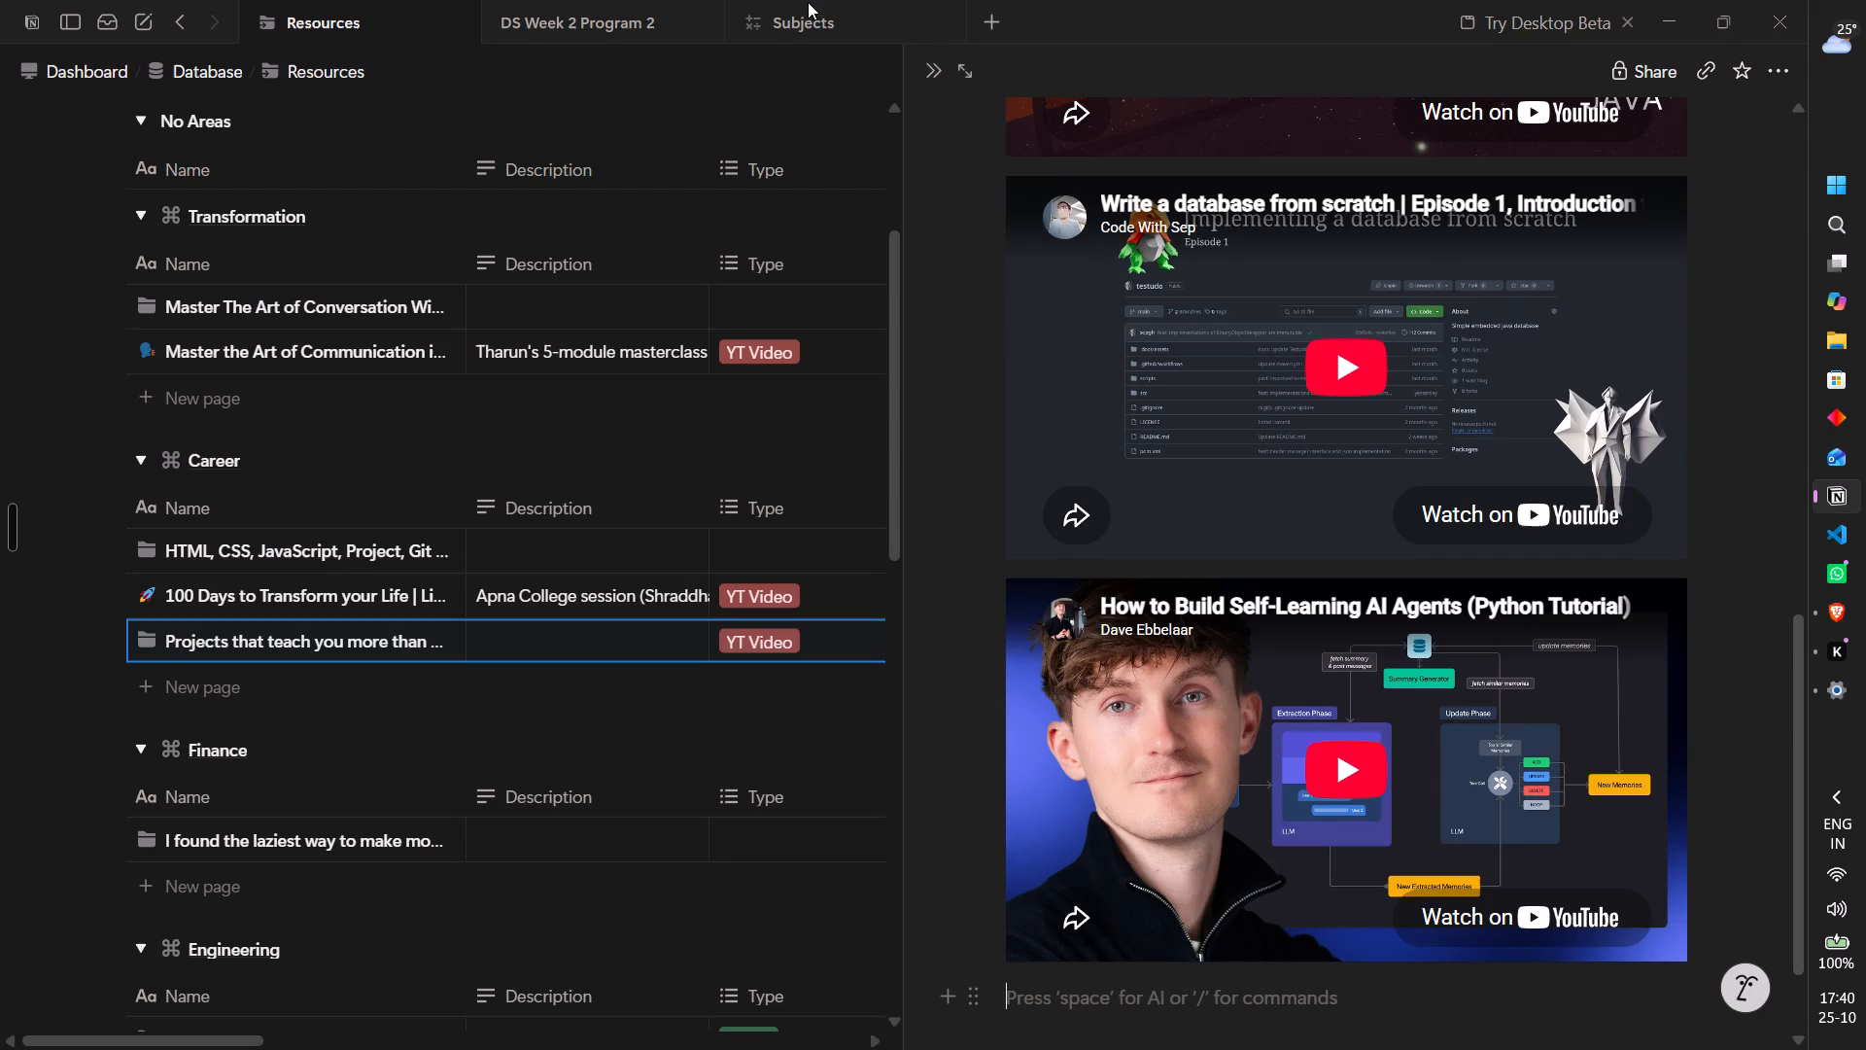
key(ctrl+v)
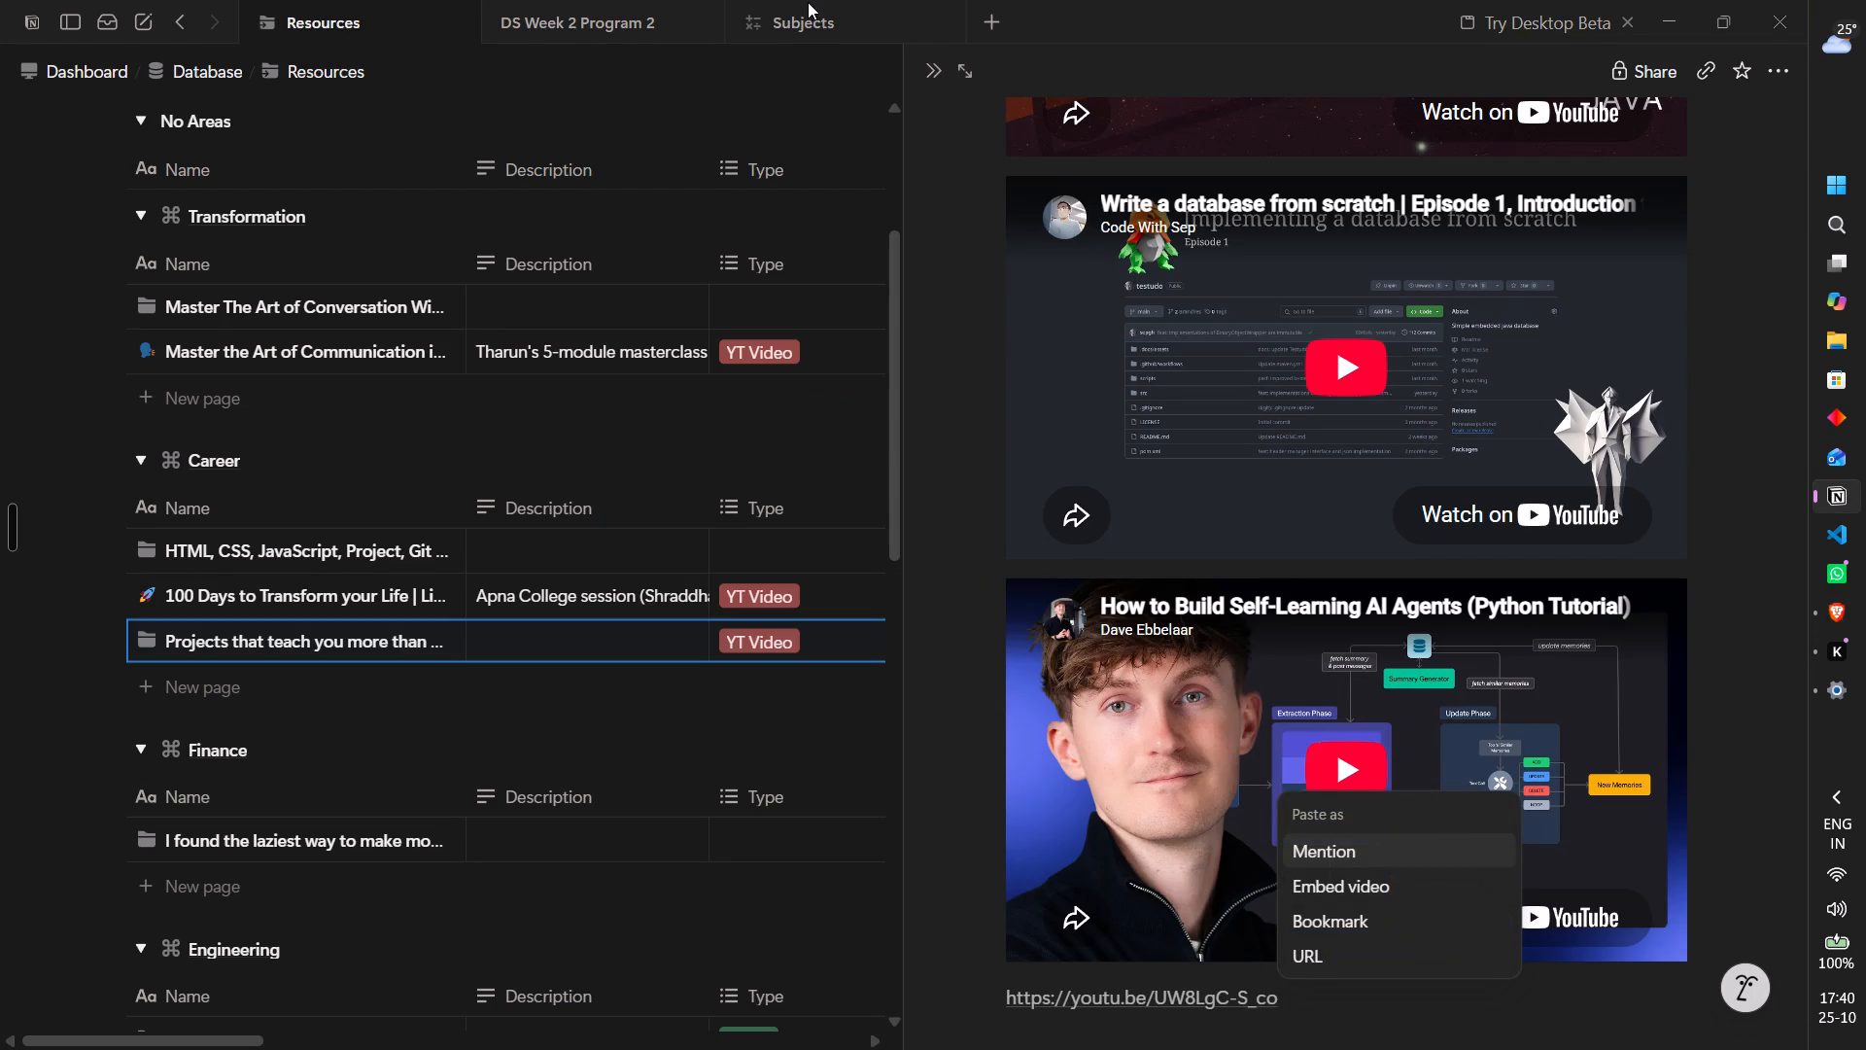
key(Down)
key(Return)
scroll(808, 2, down, 5)
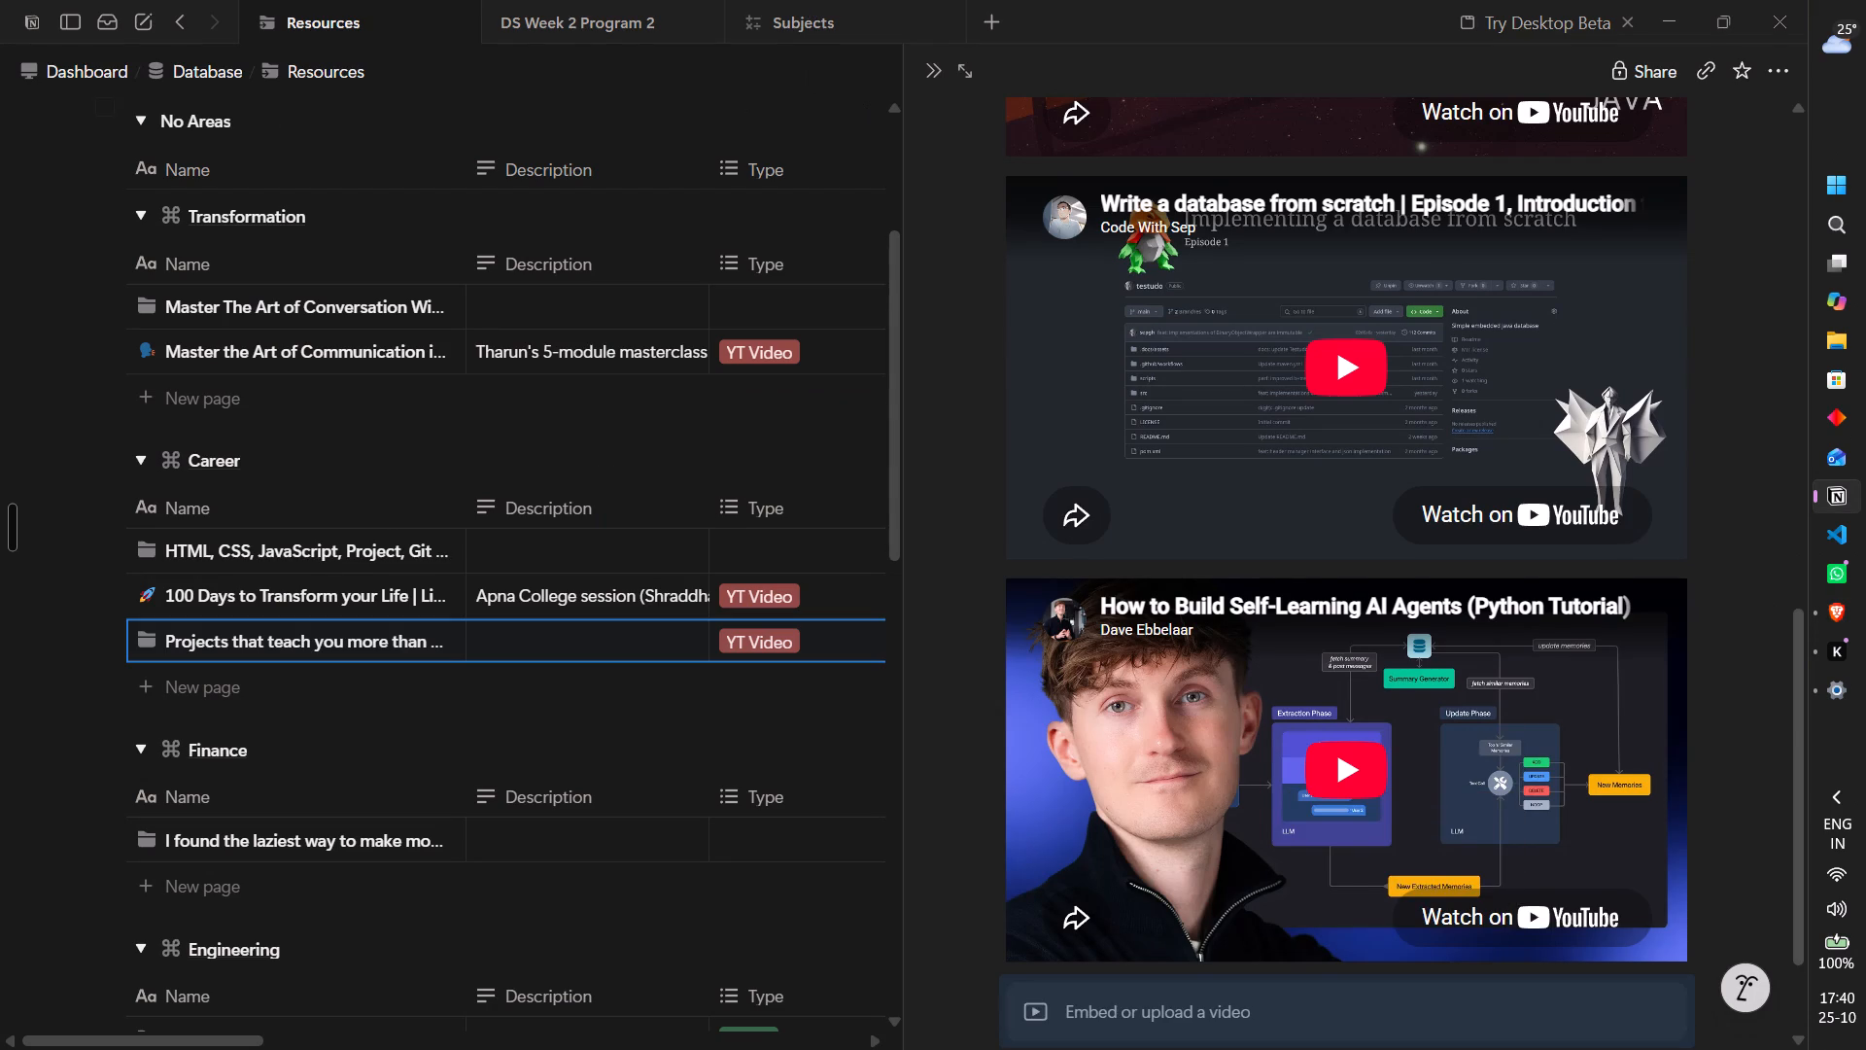
scroll(997, 217, down, 3)
scroll(1164, 698, down, 2)
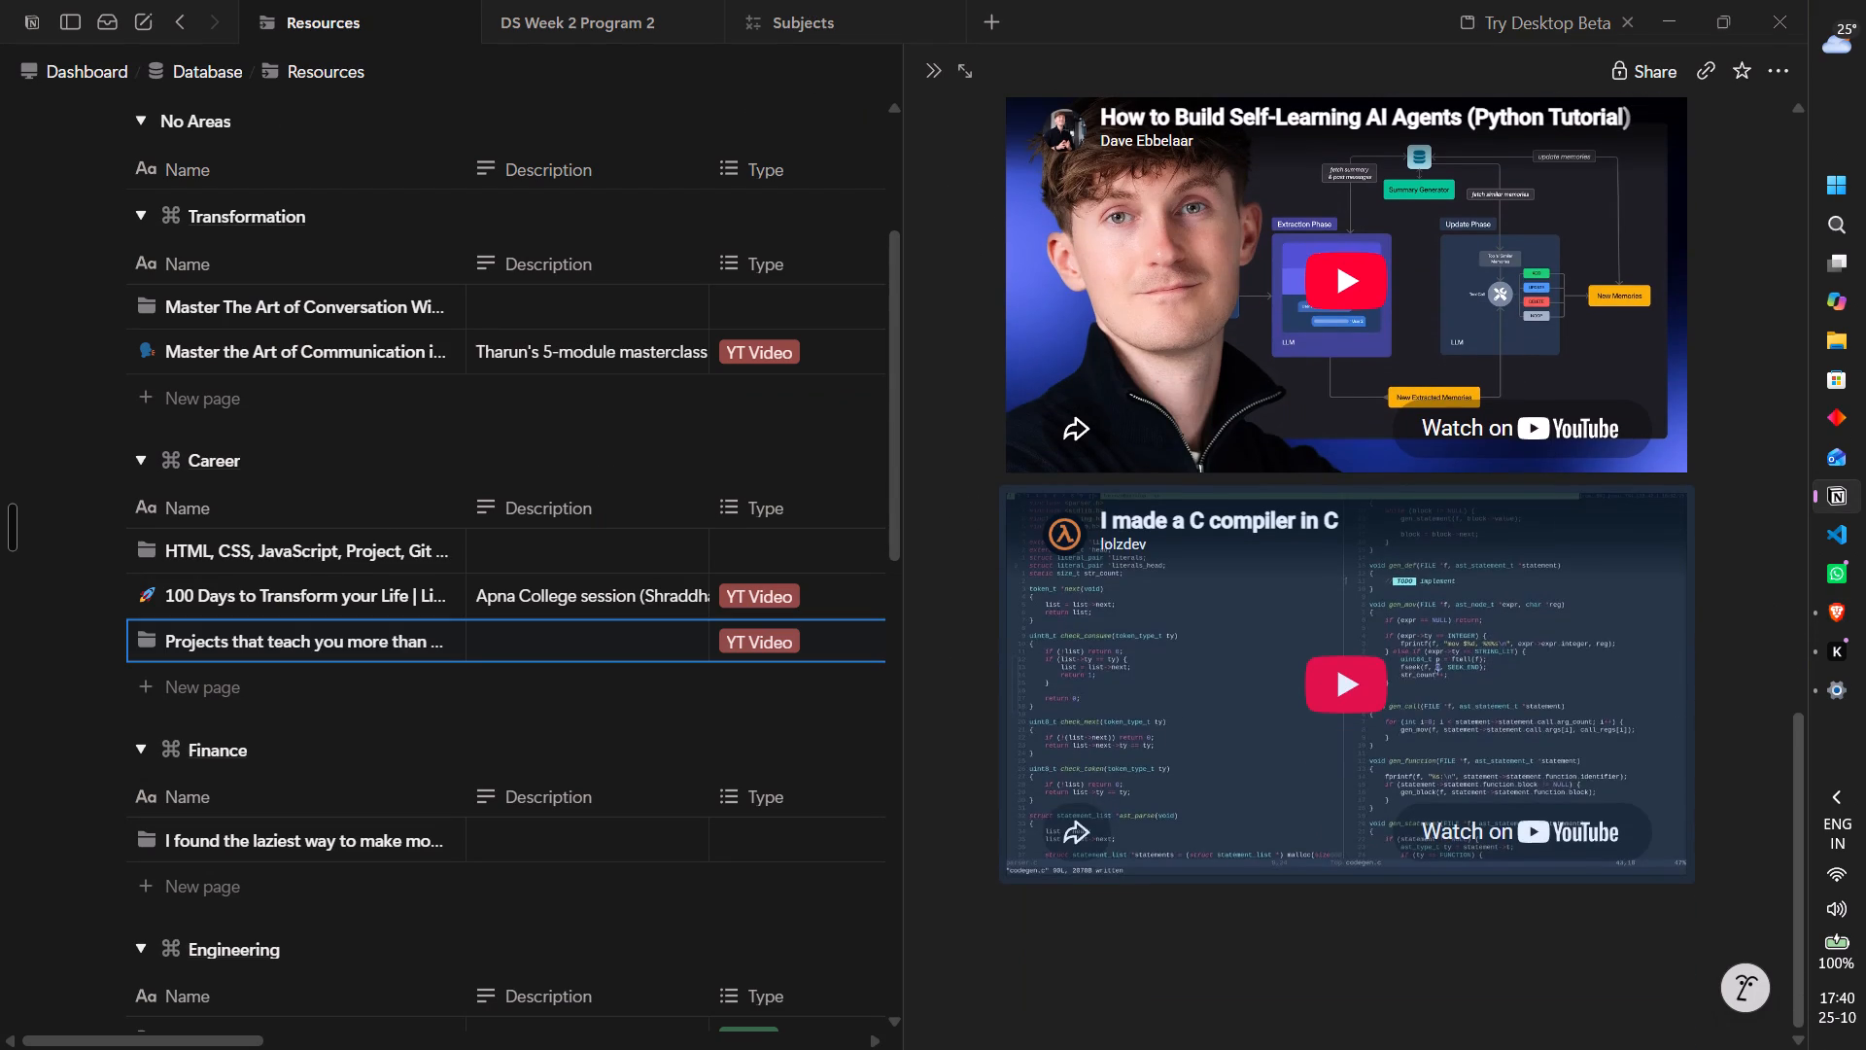
click(1111, 944)
Return to YouTube in the browser, close the share dialog and clear the search query for a new search.
key(alt+Tab)
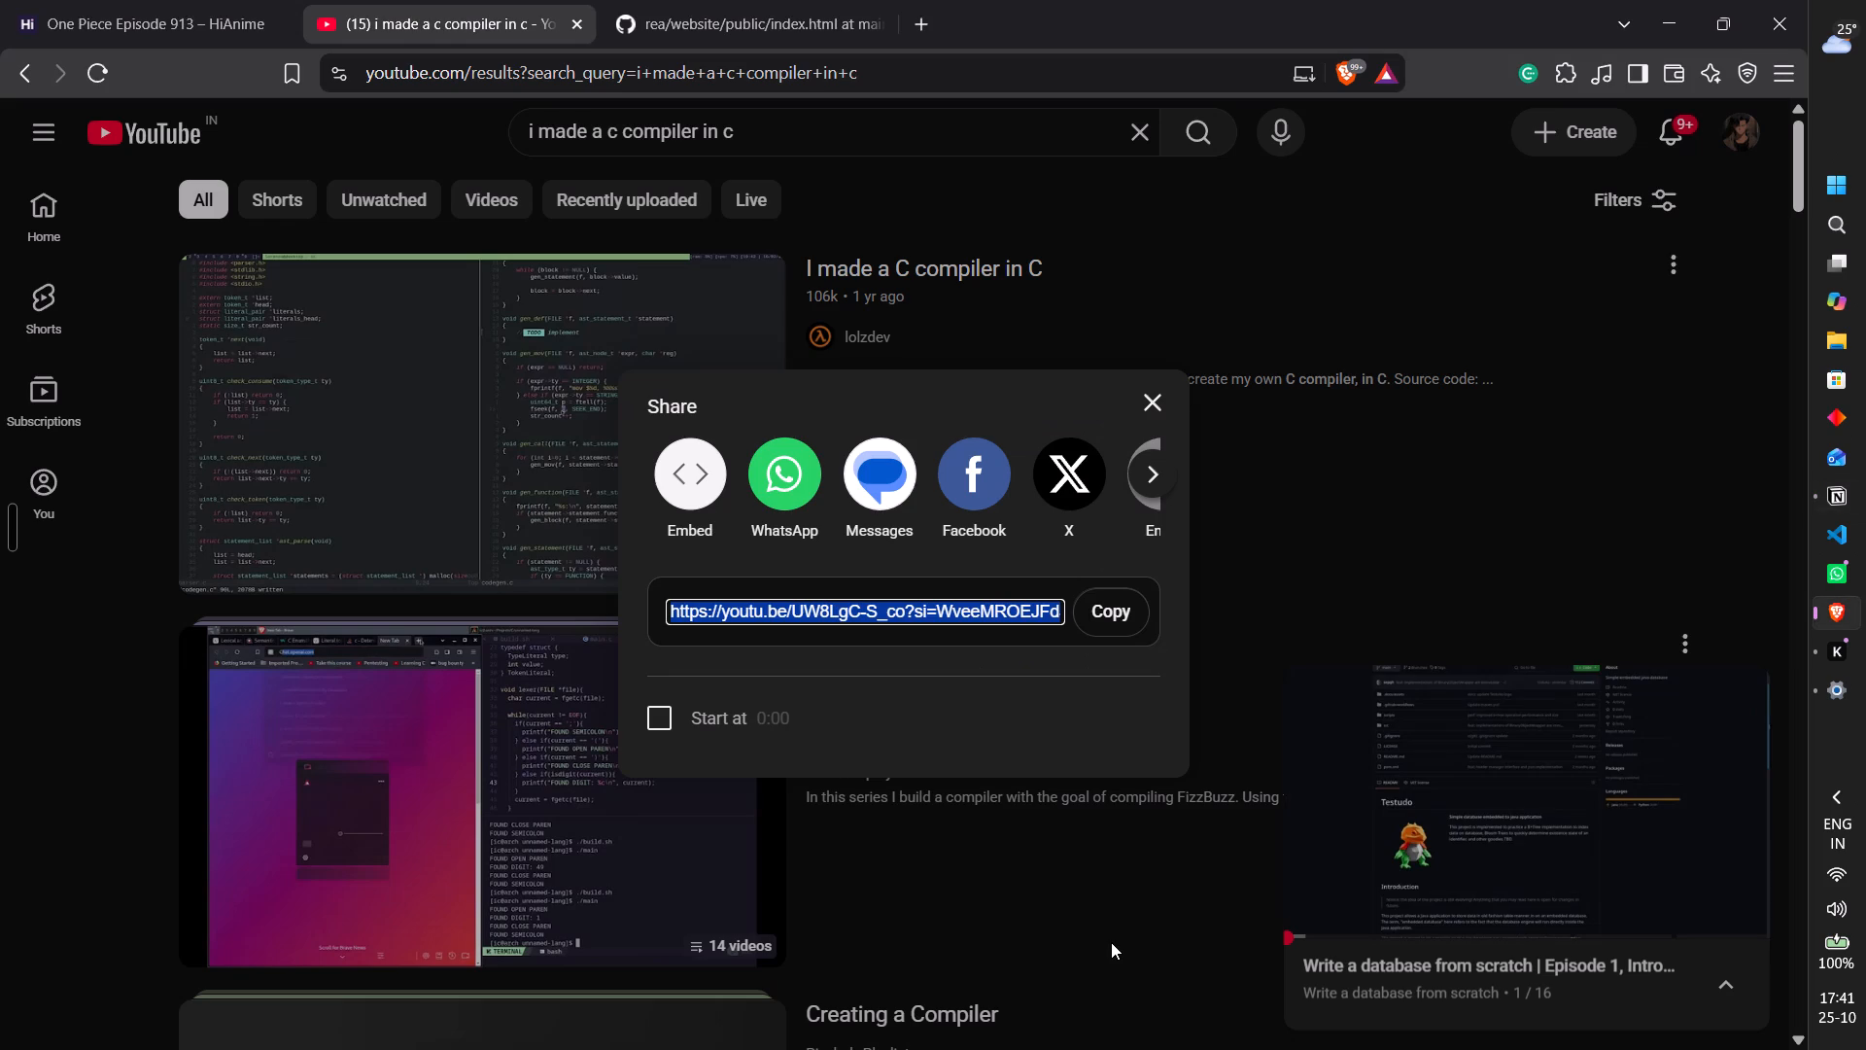
click(1149, 412)
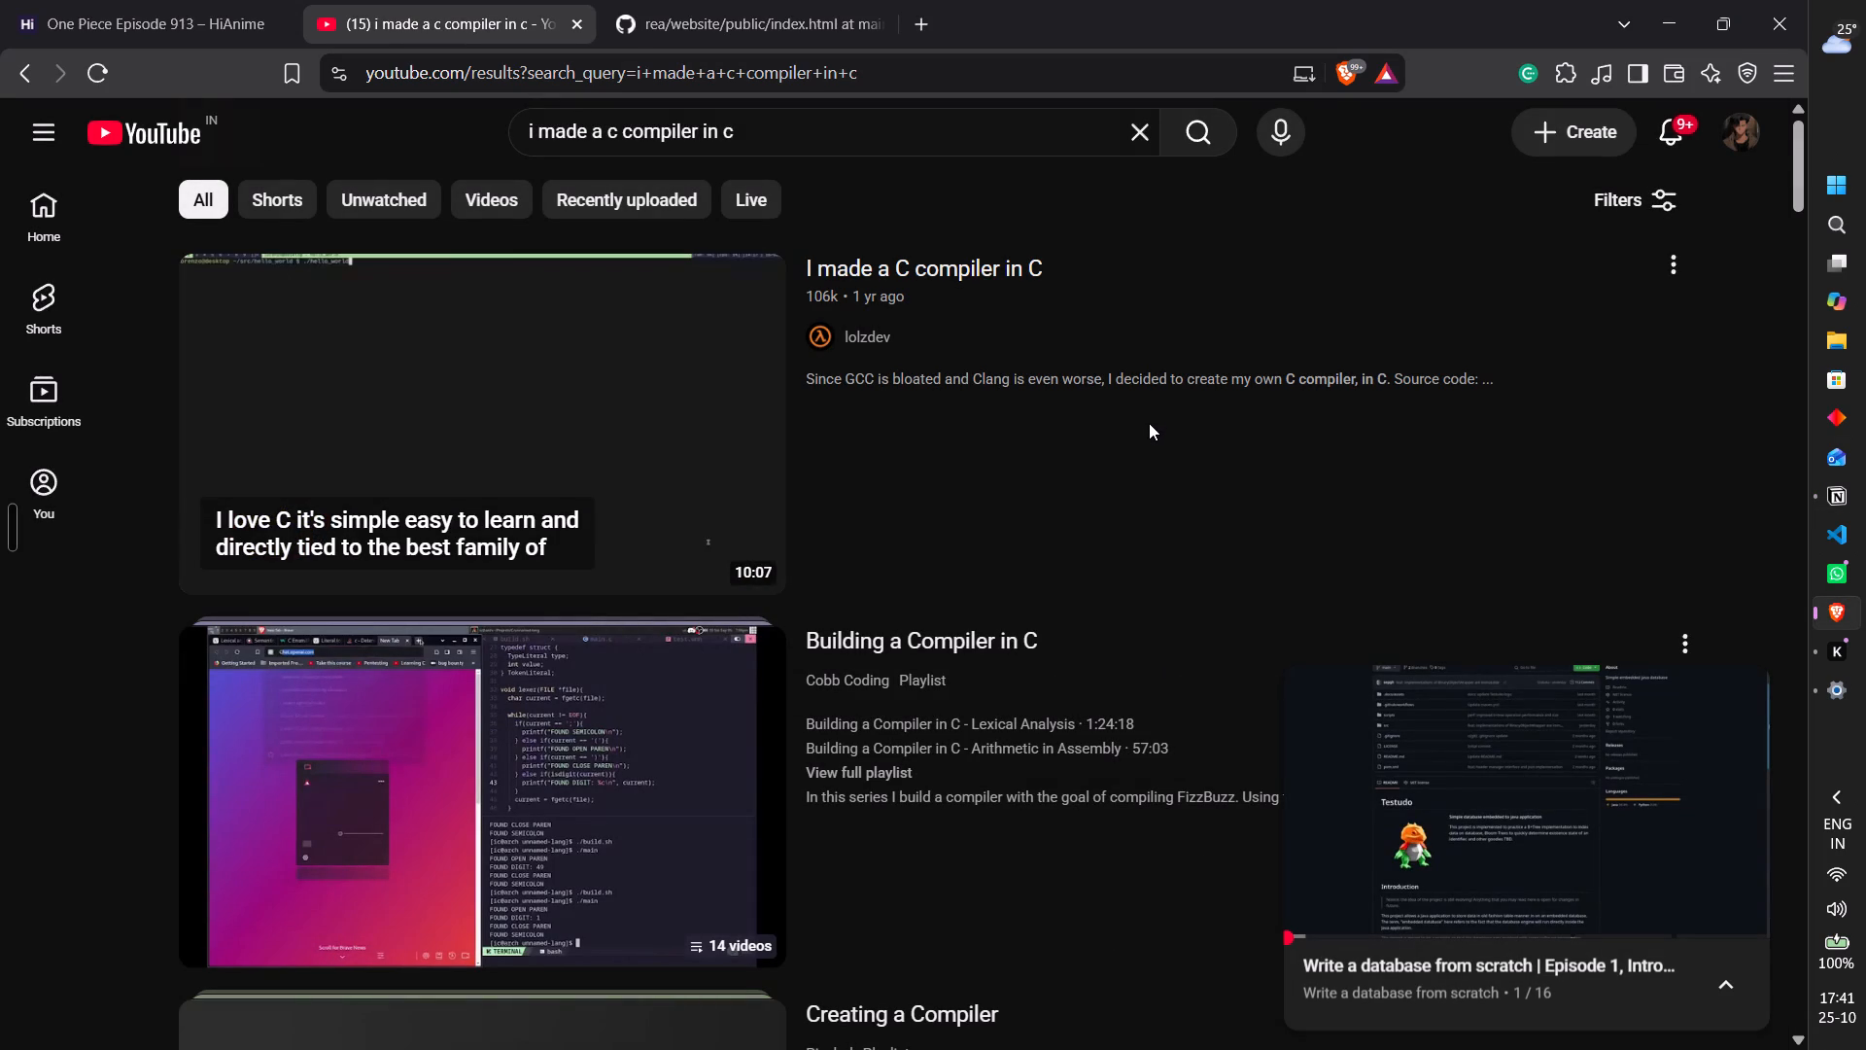
click(1140, 127)
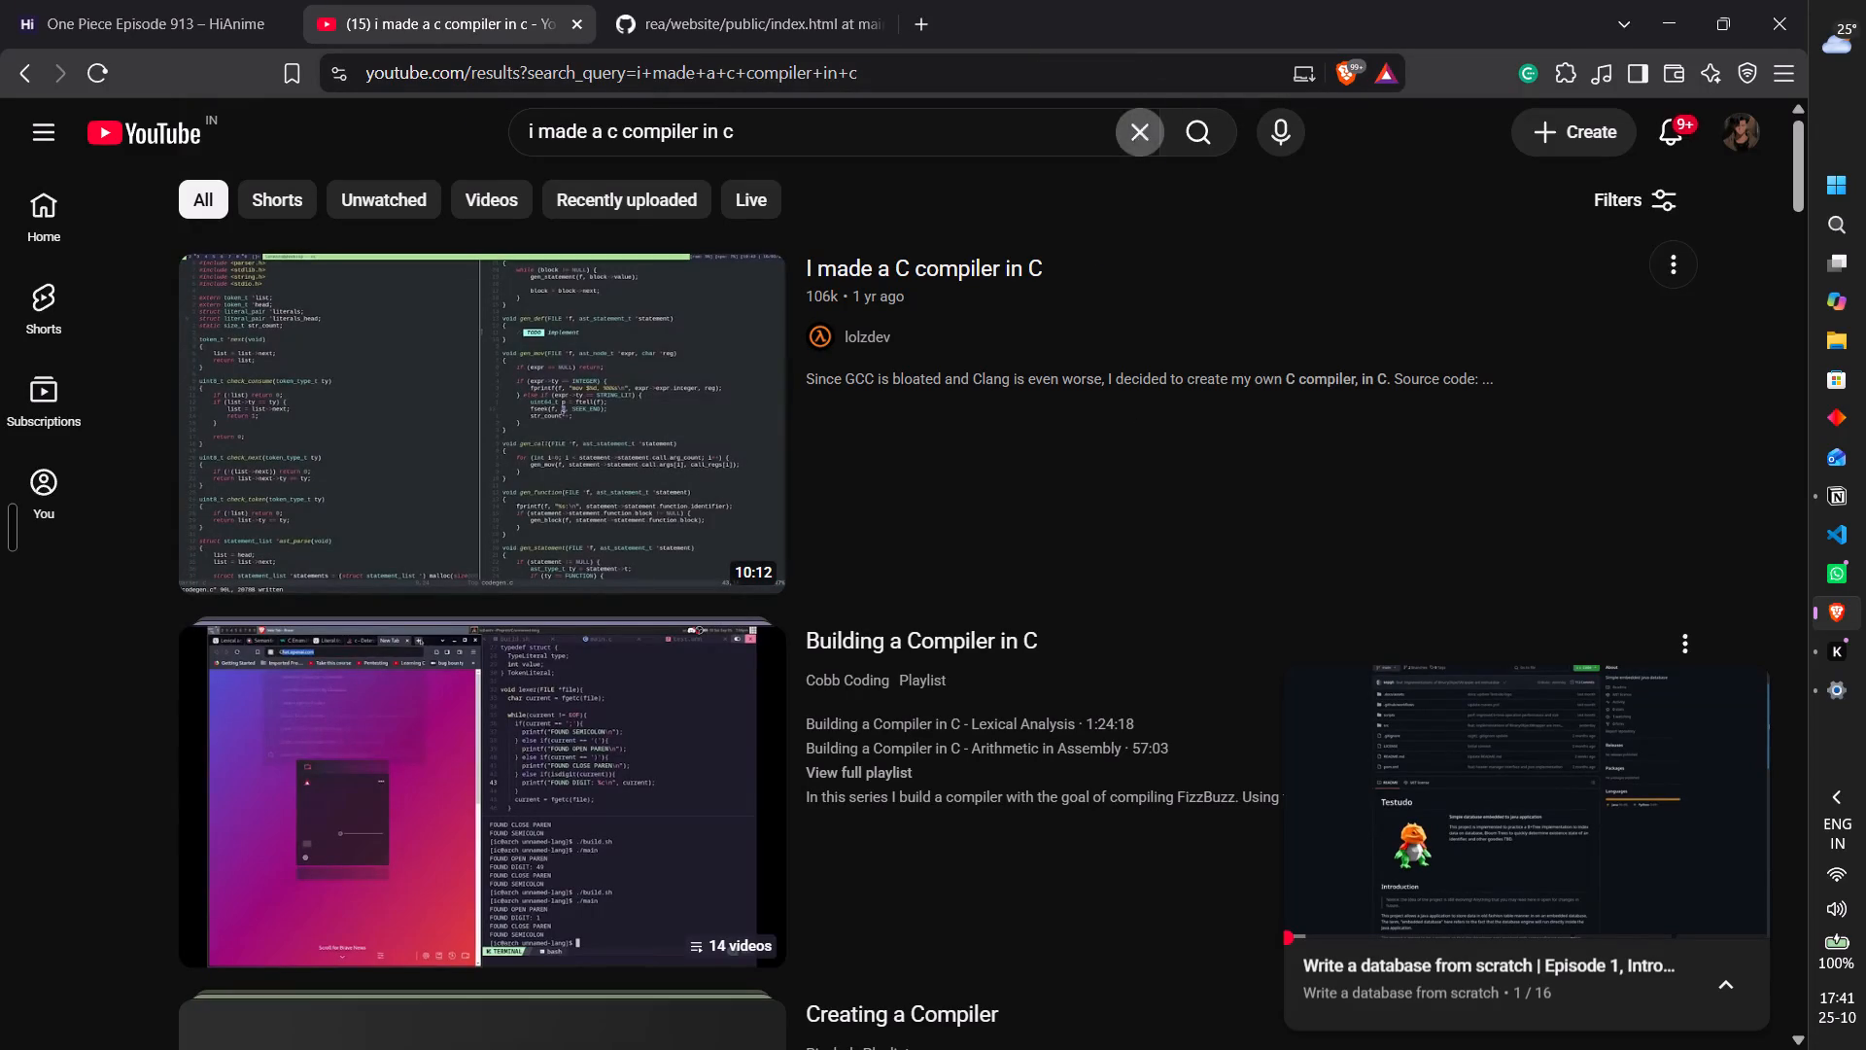
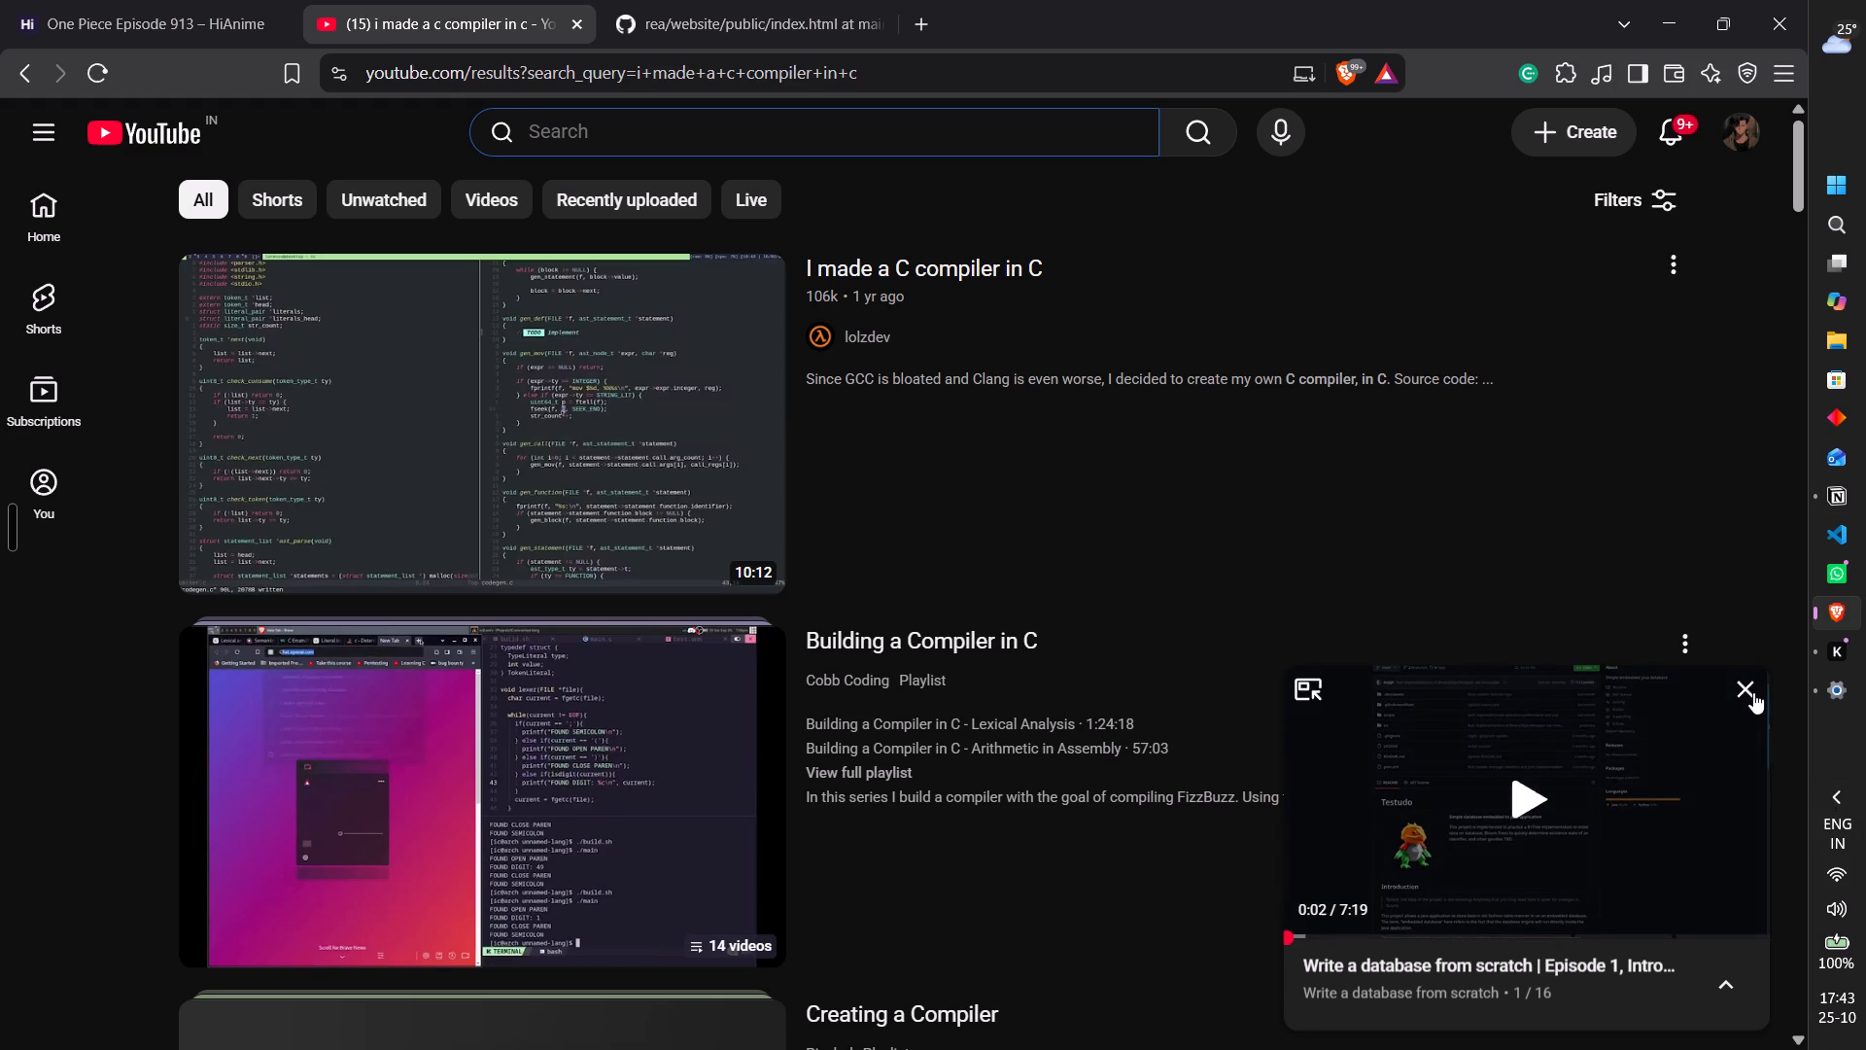
Close the mini player showing "Write a database from scratch" and activate the empty YouTube search field for a new query.
click(1753, 692)
click(899, 146)
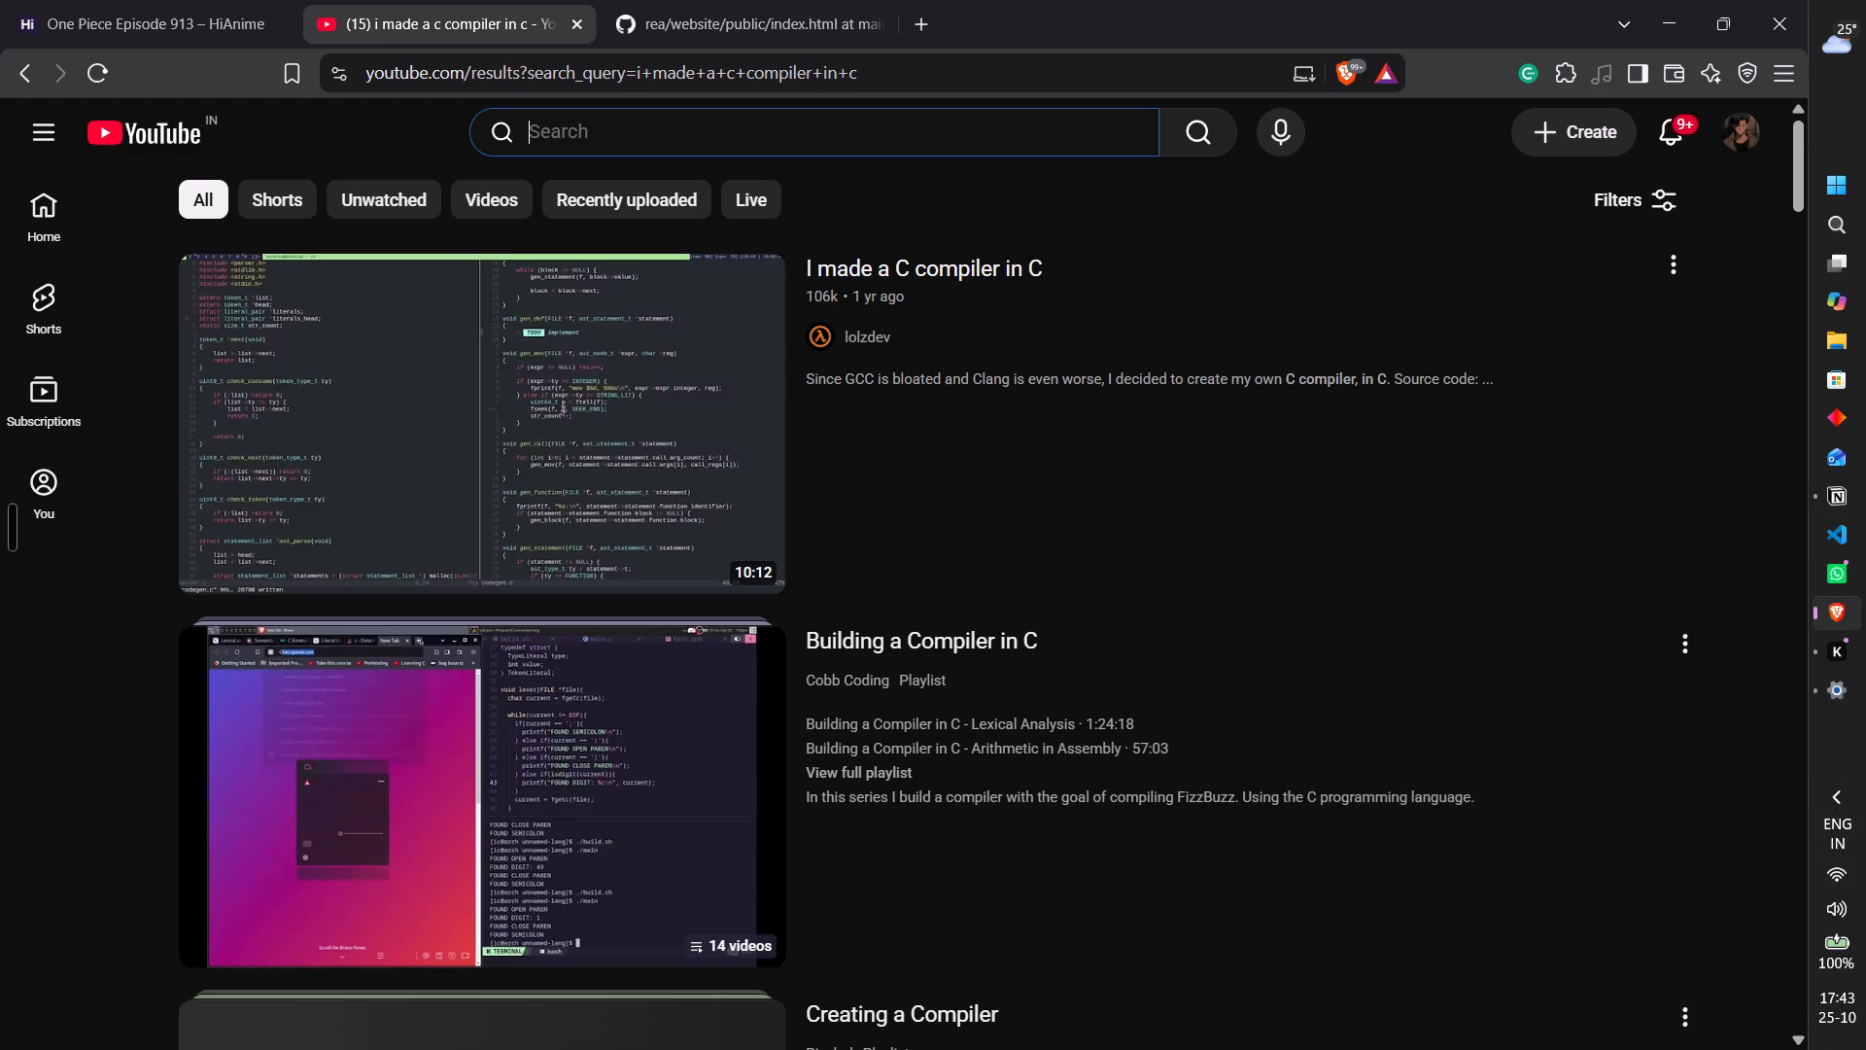
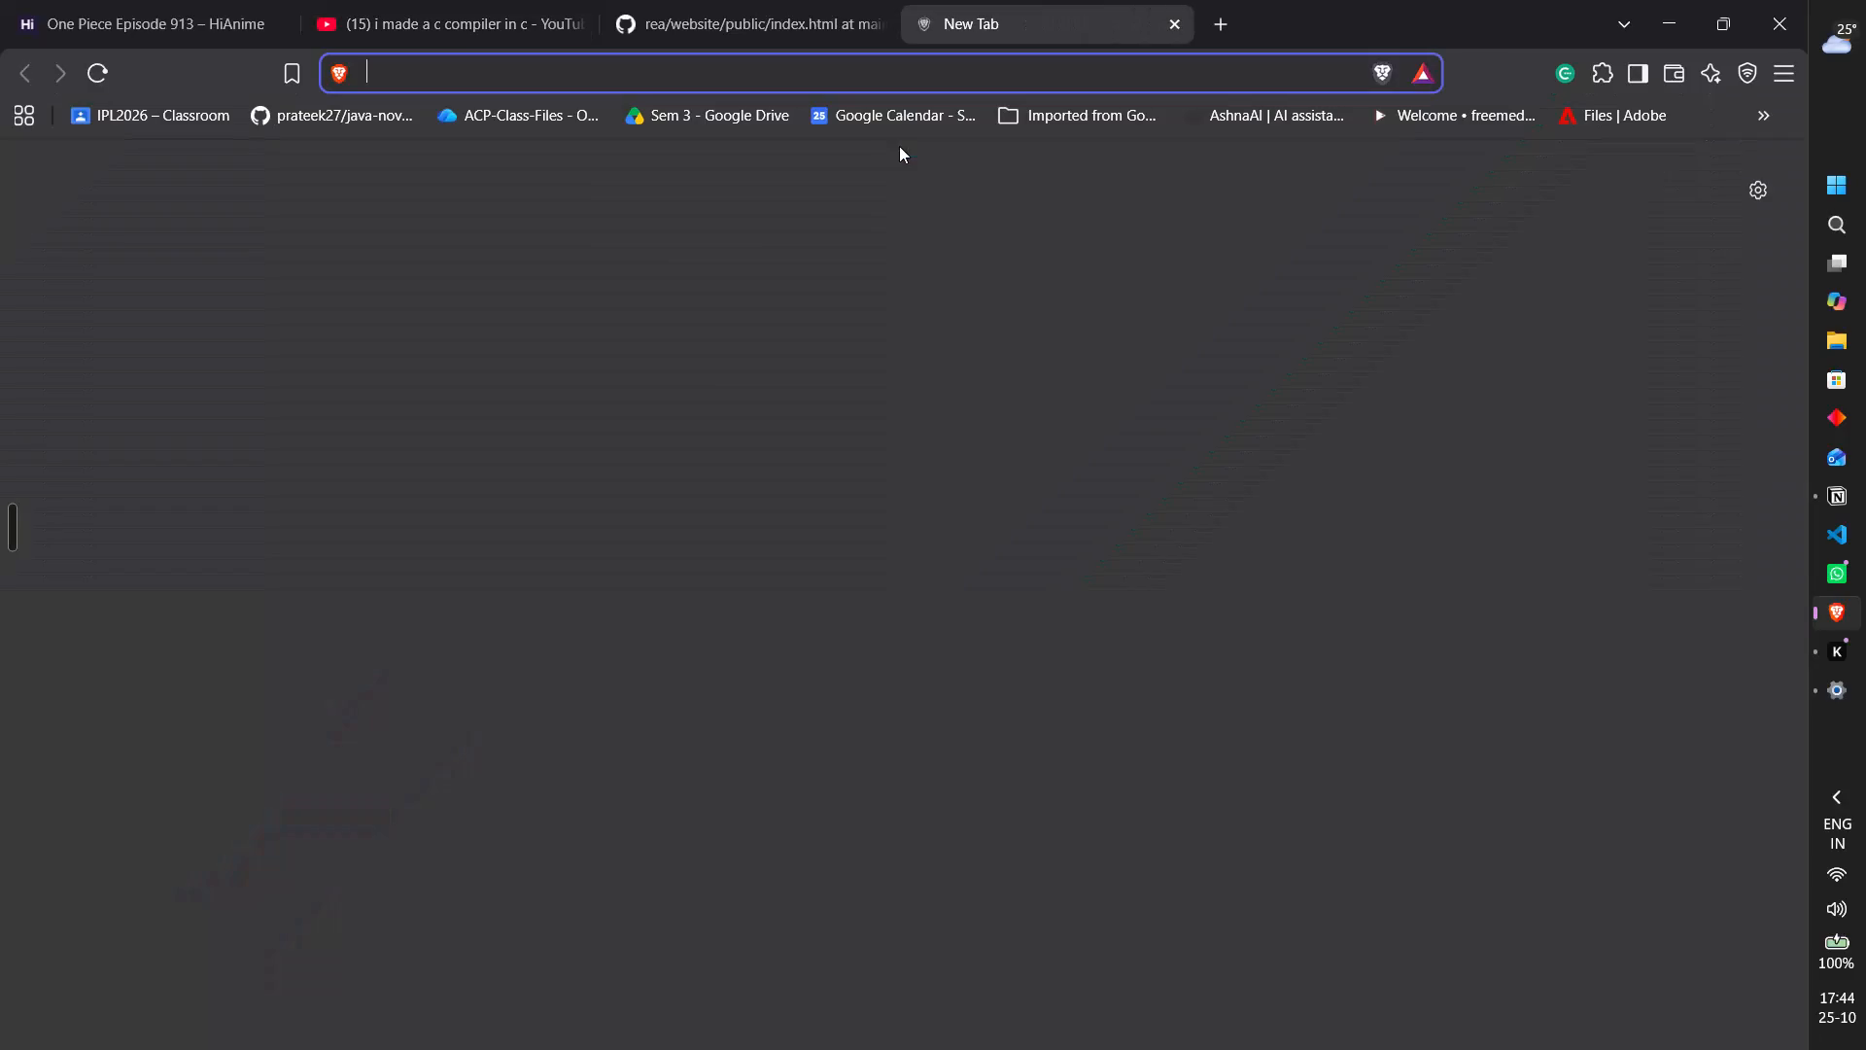
Open Google Calendar in the empty new tab.
text(cl)
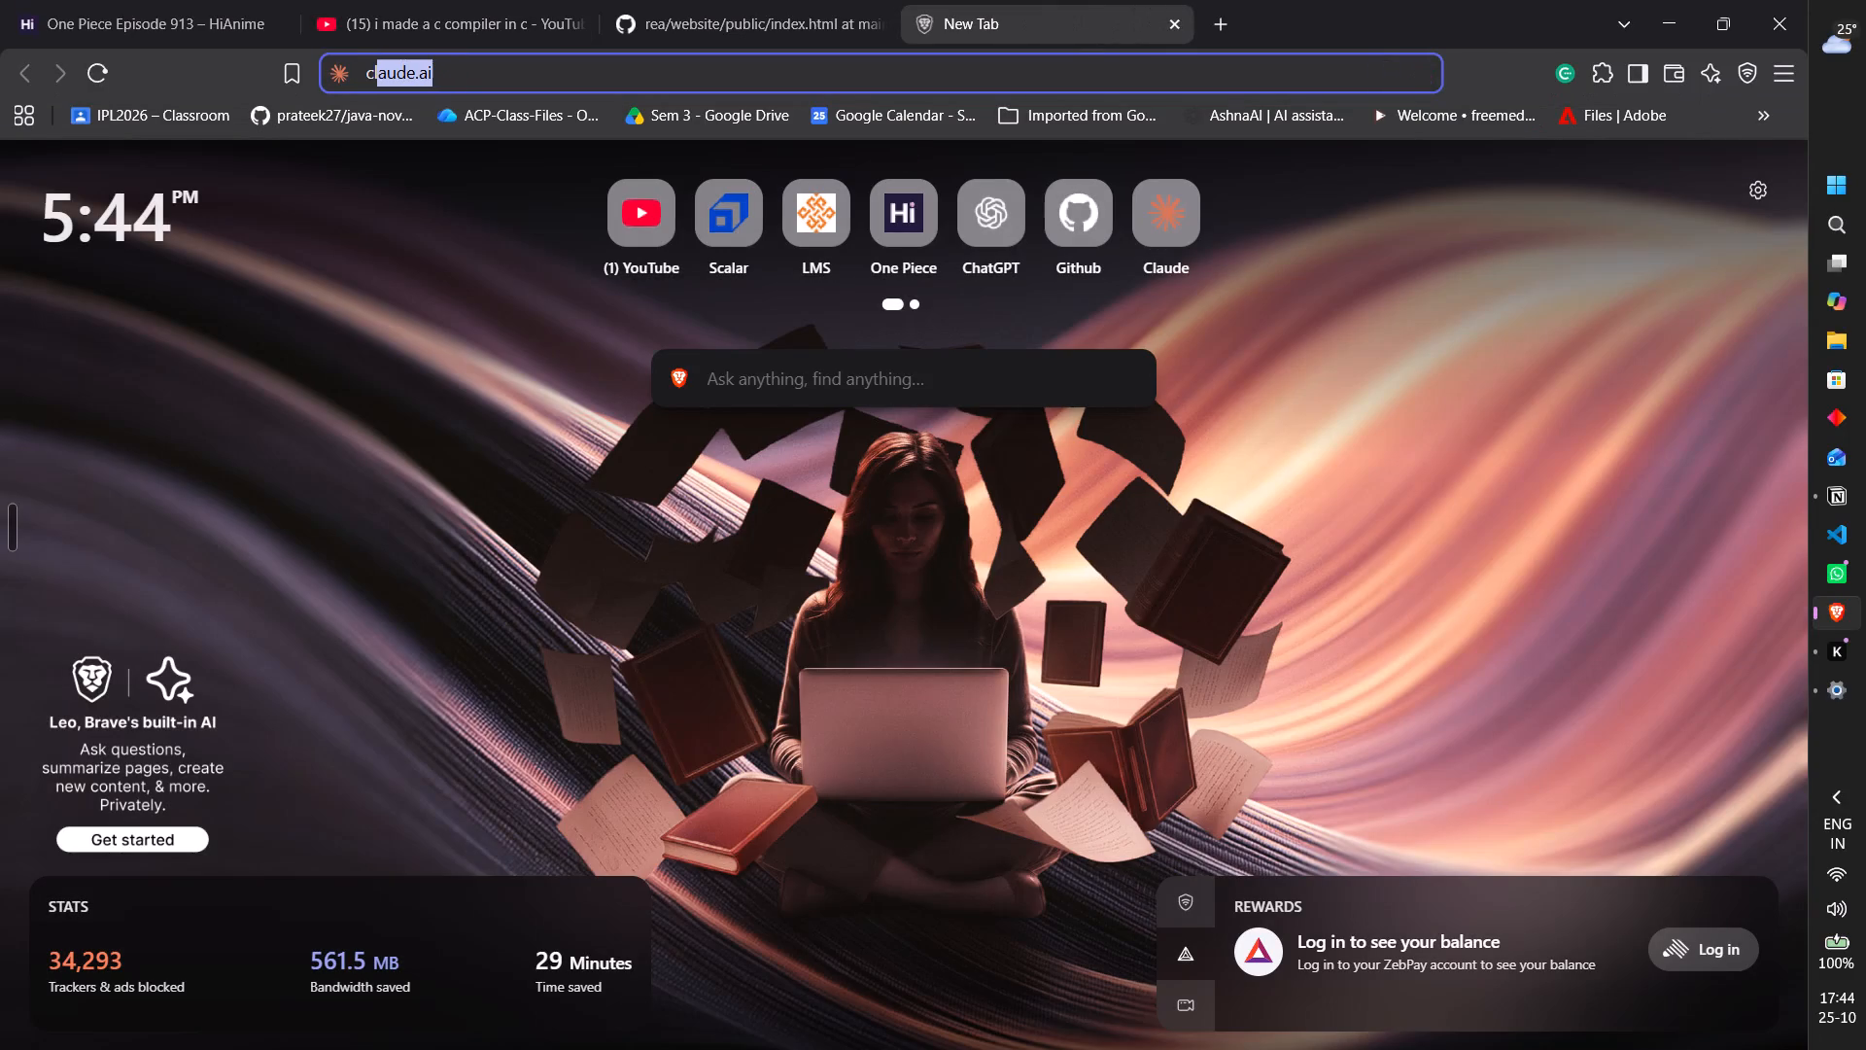
key(BackSpace)
text(al)
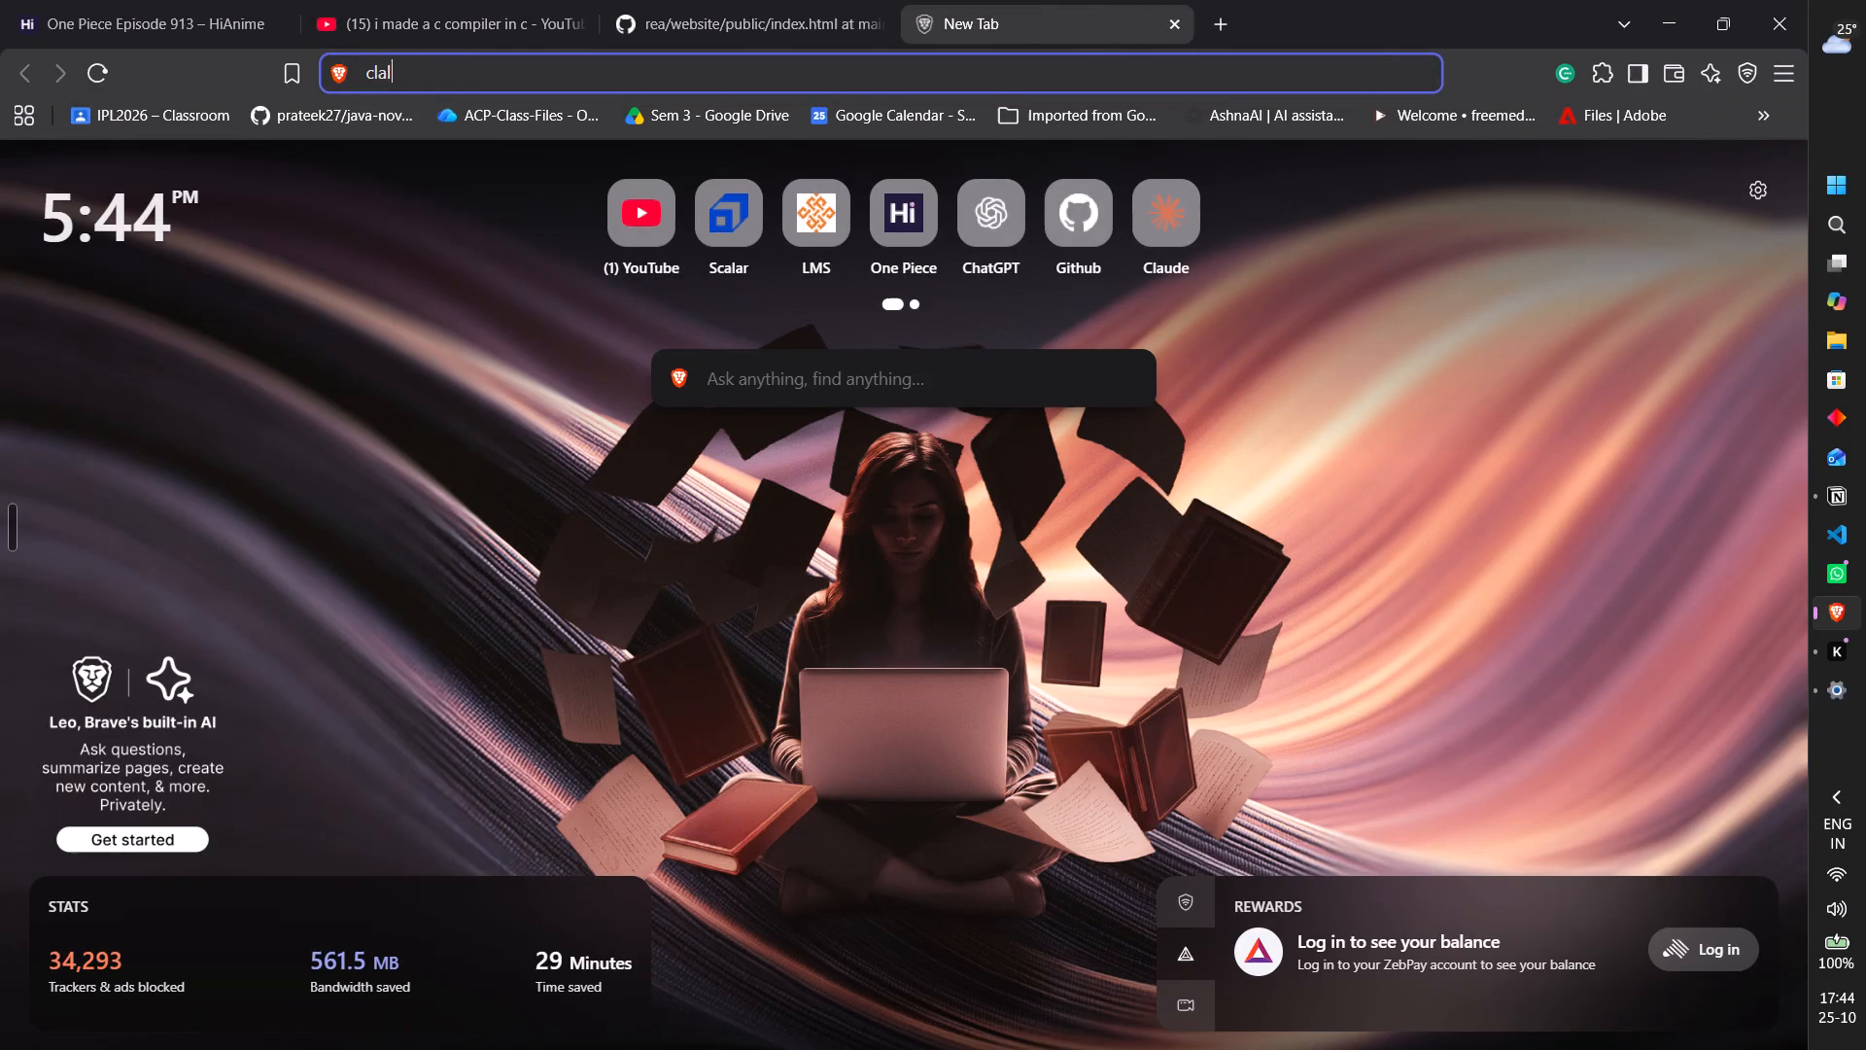
key(BackSpace)
key(BackSpace)
key(BackSpace)
text(al)
key(Return)
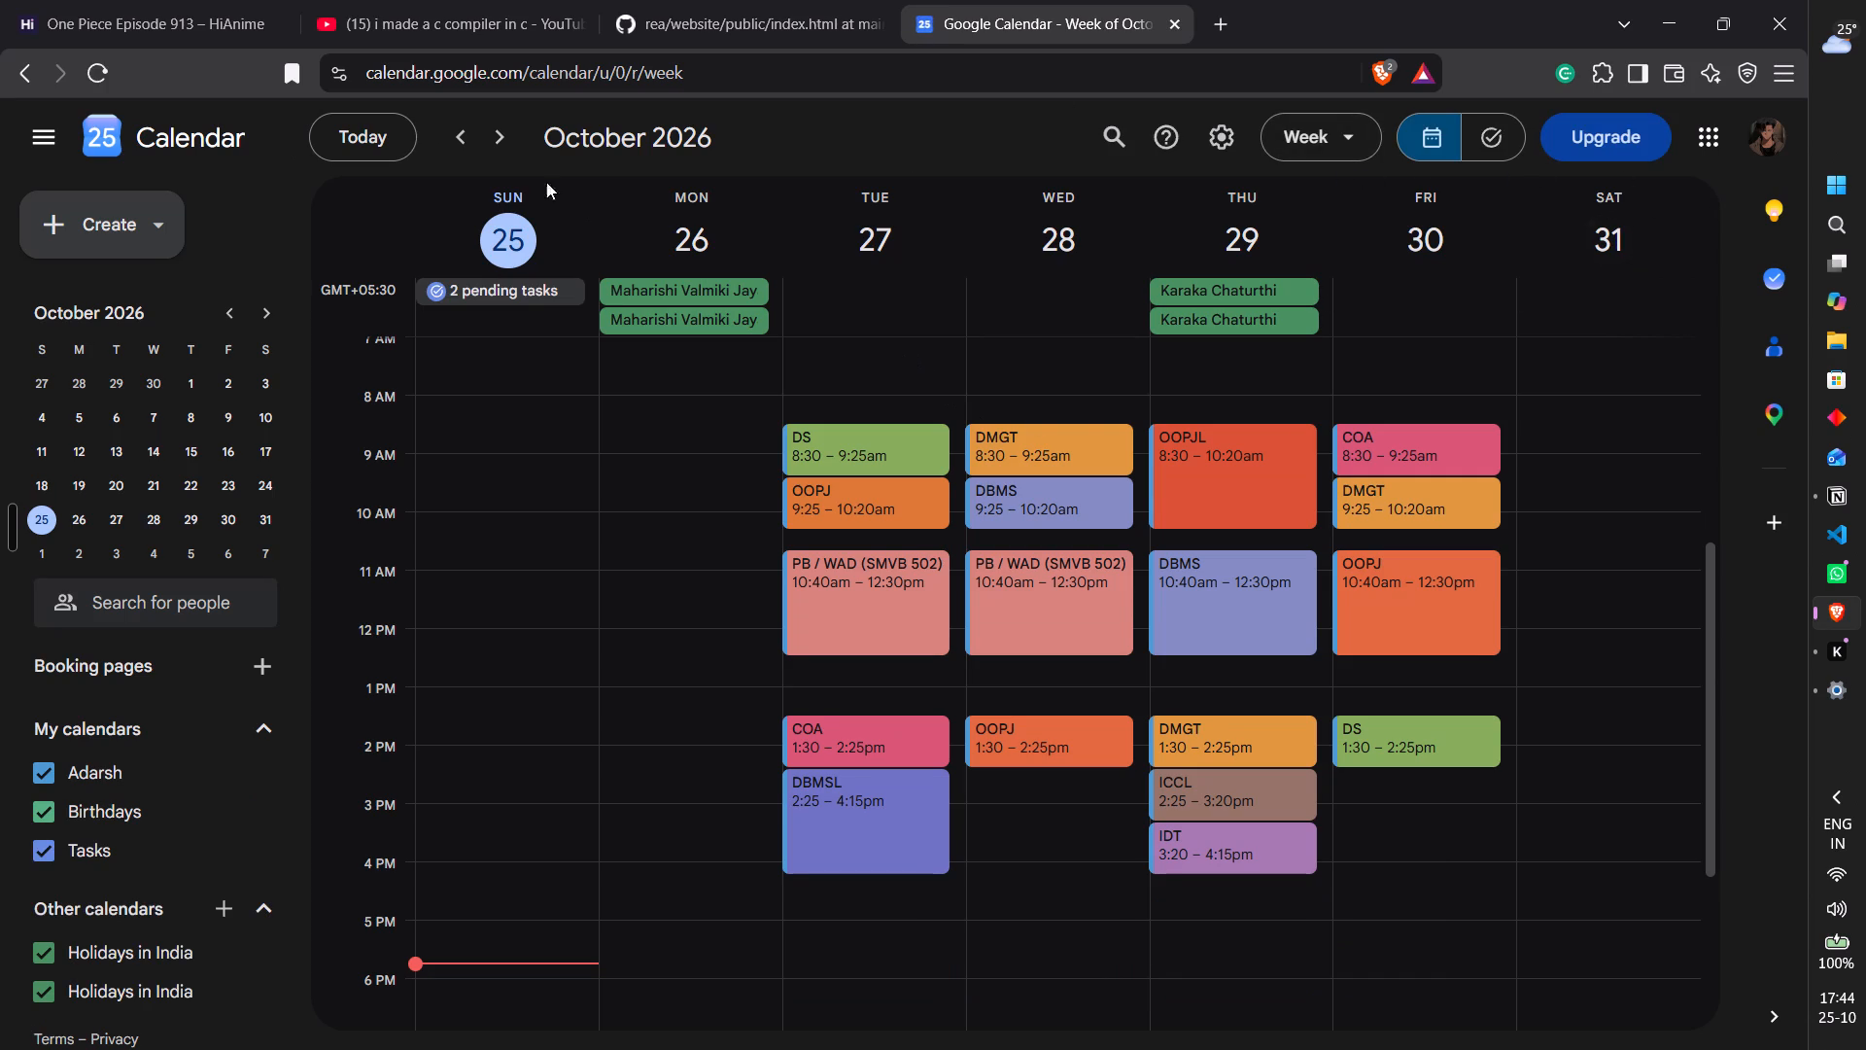
Examine the calendar's class schedule and holidays for the weeks starting 1 and 8 November 2026.
click(493, 142)
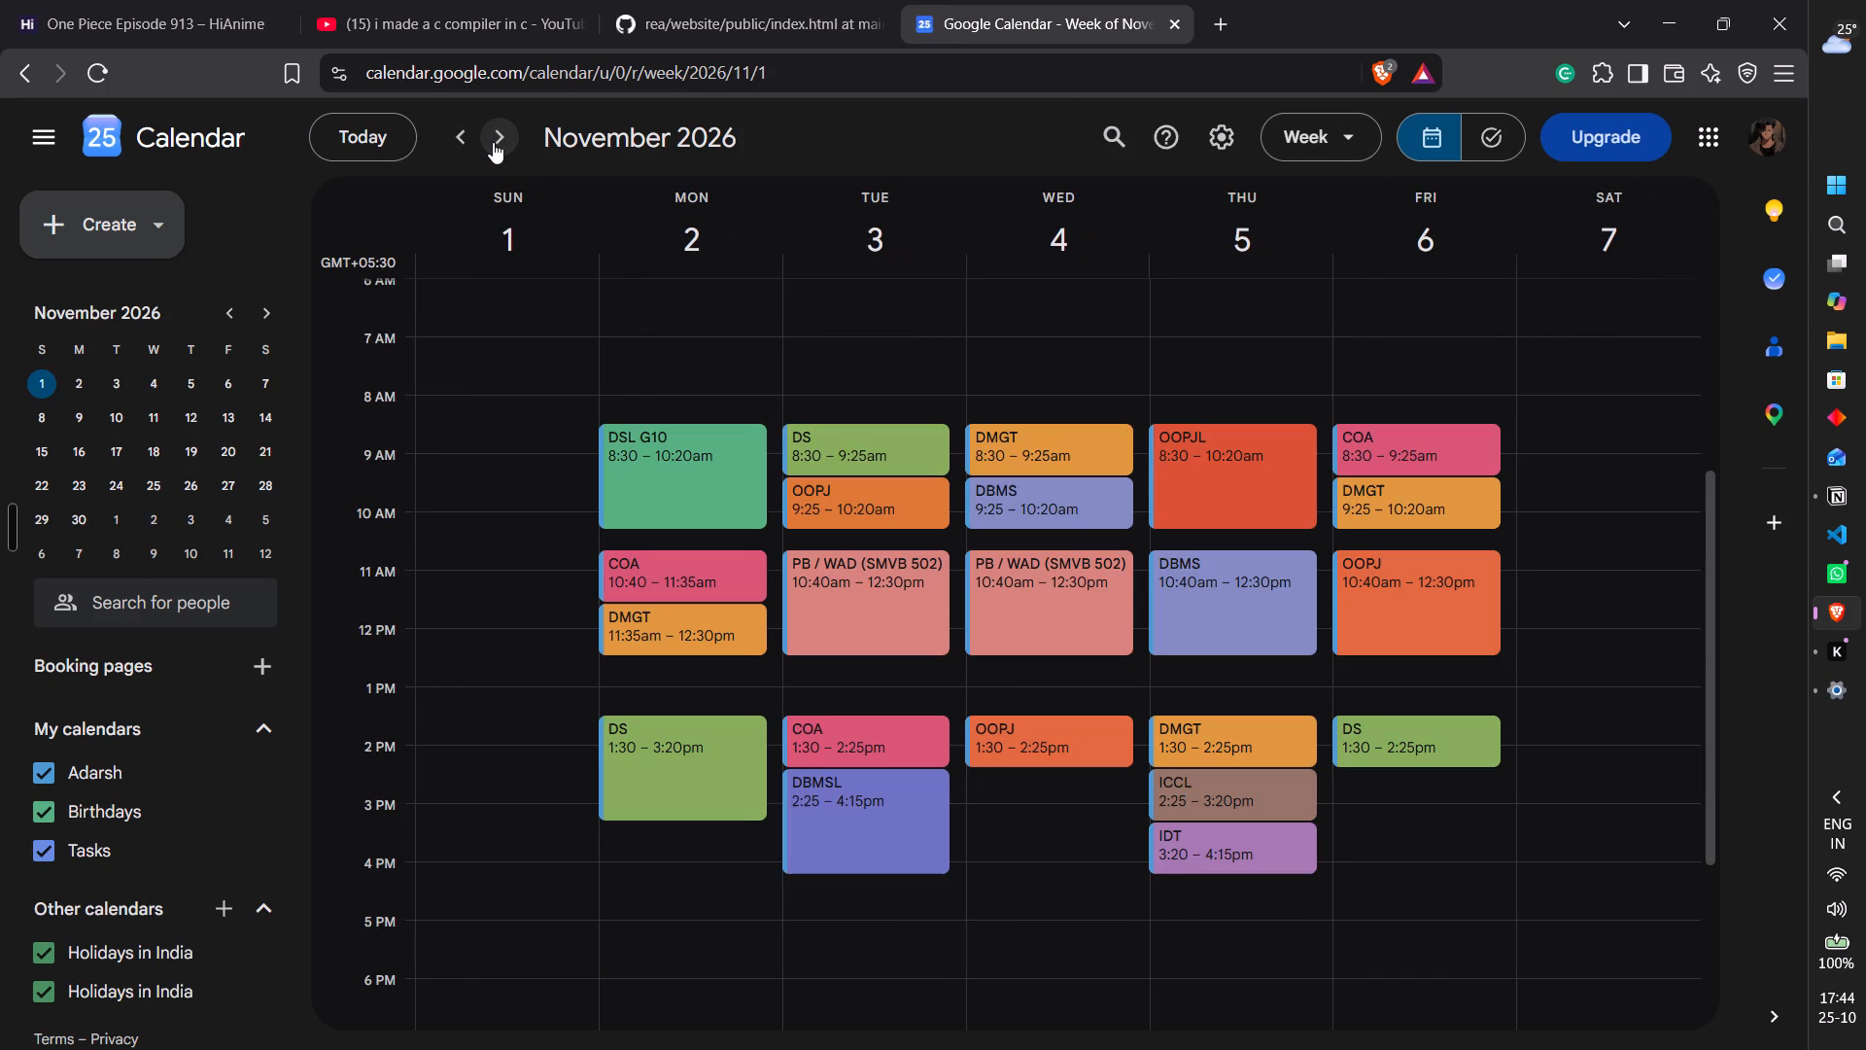
click(493, 142)
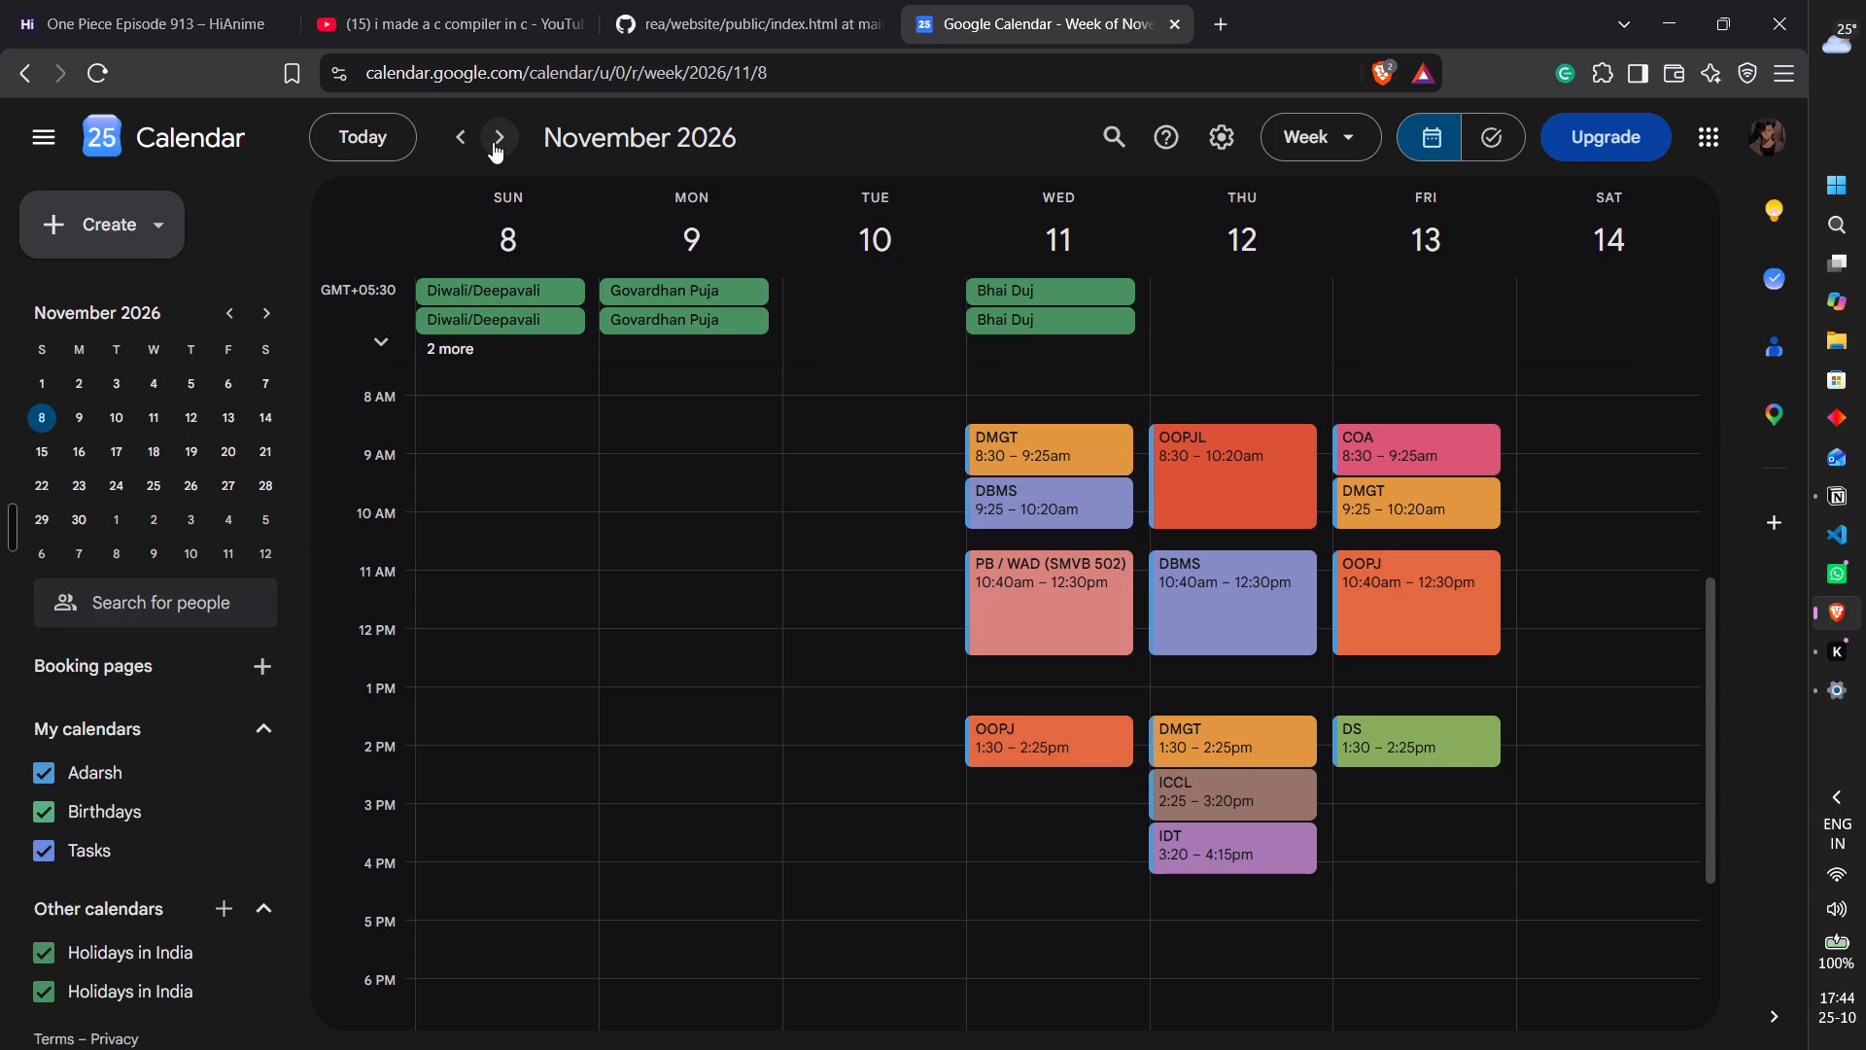
click(456, 138)
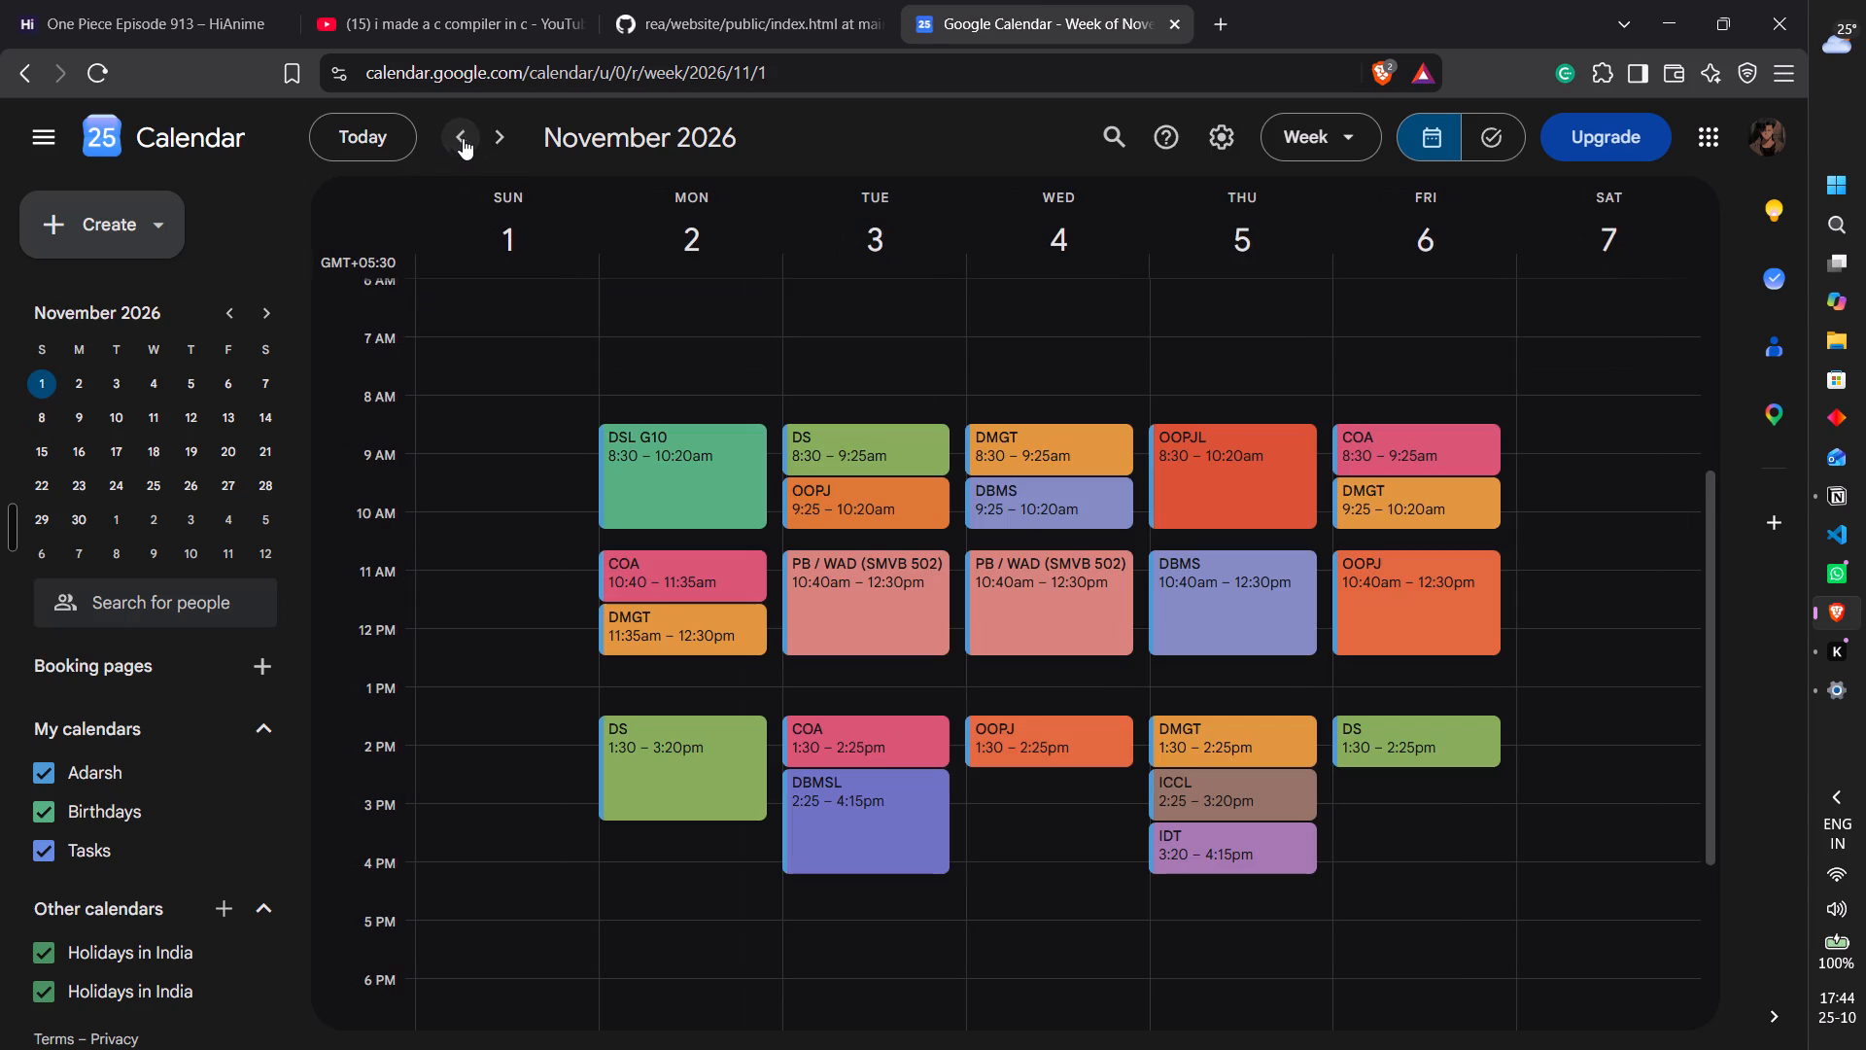
click(487, 137)
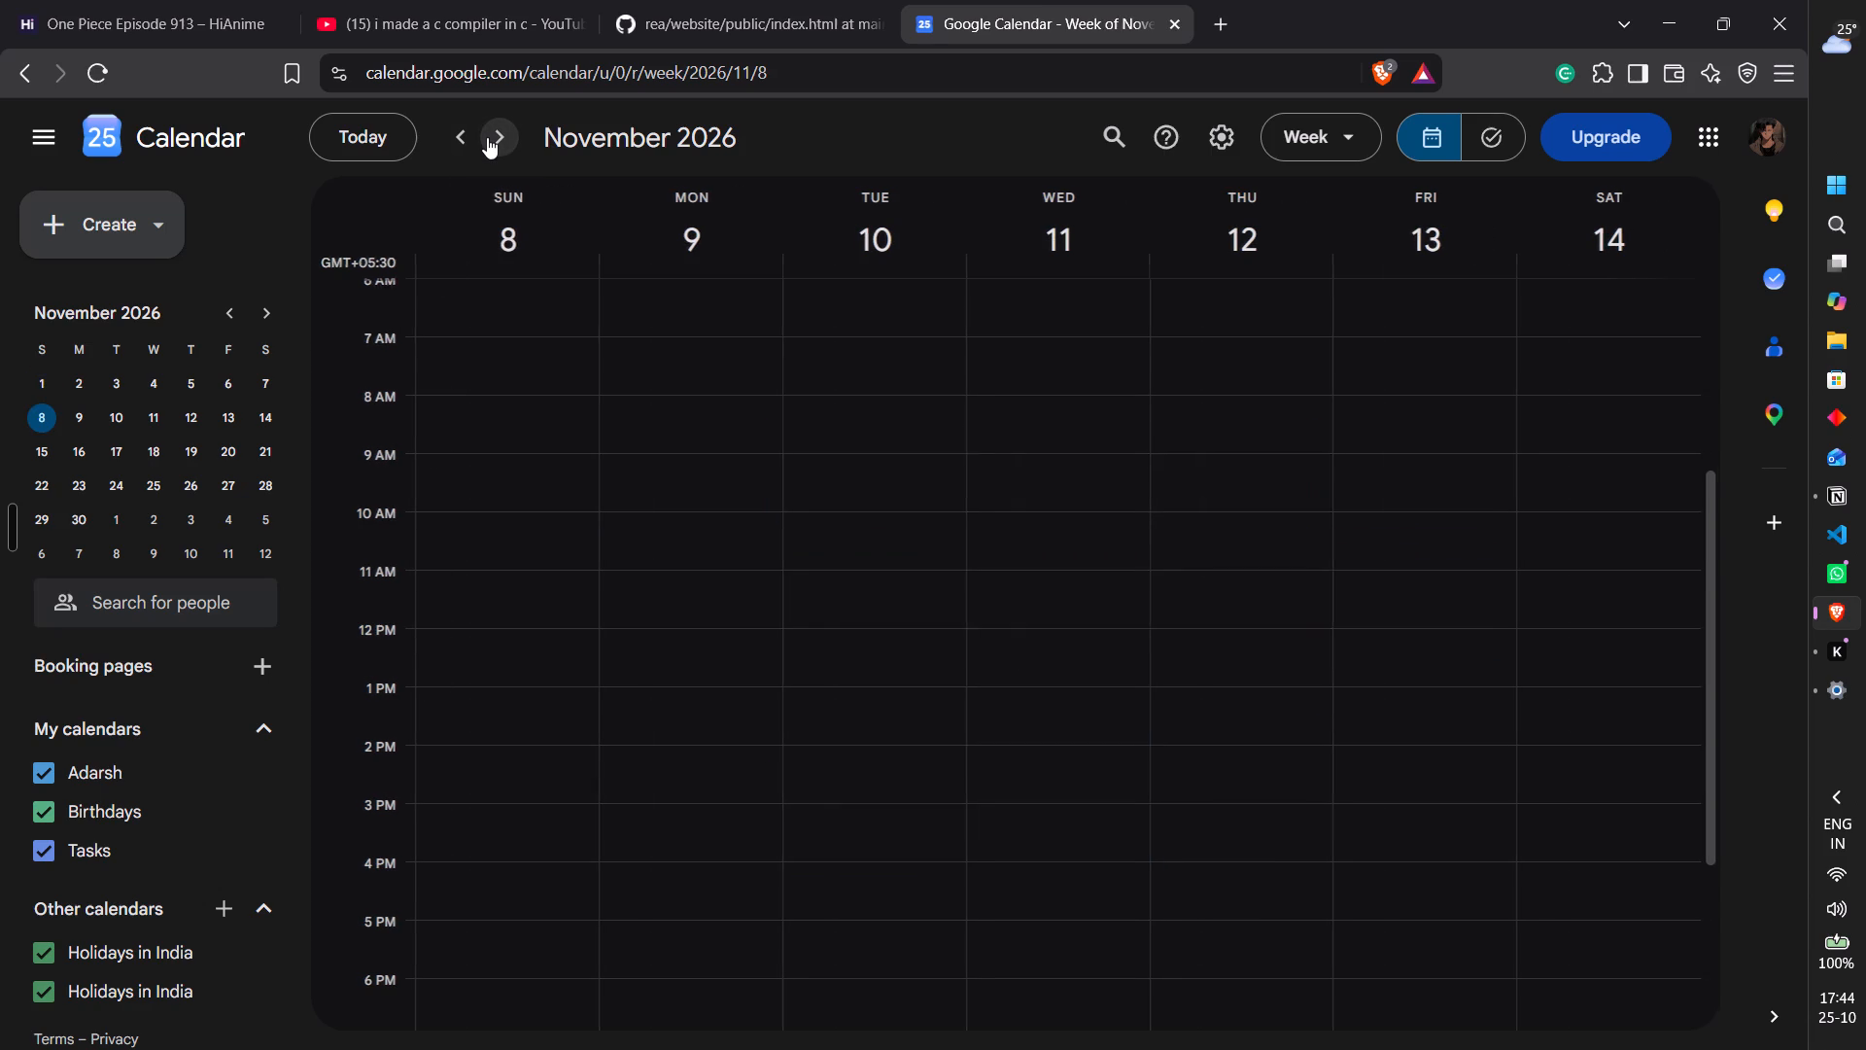
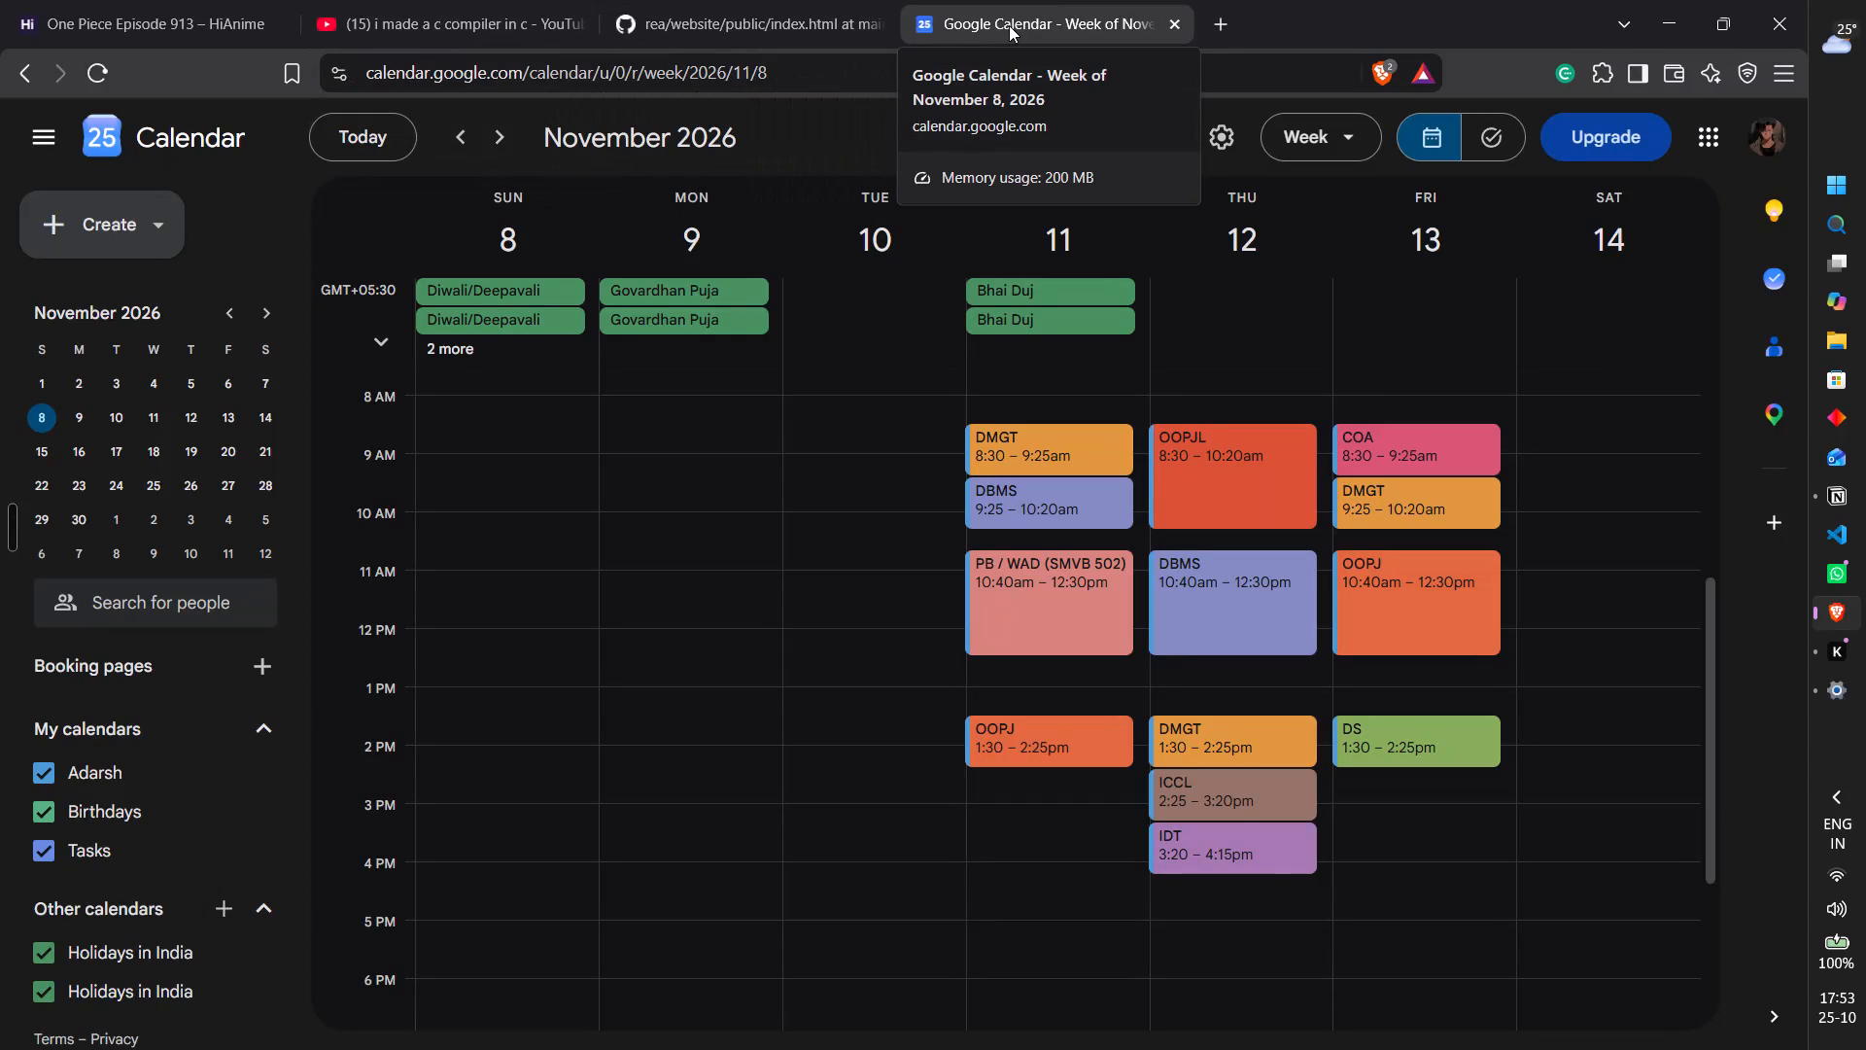
In the browser, search YouTube for "ditch google build your own search engine".
key(alt+Tab)
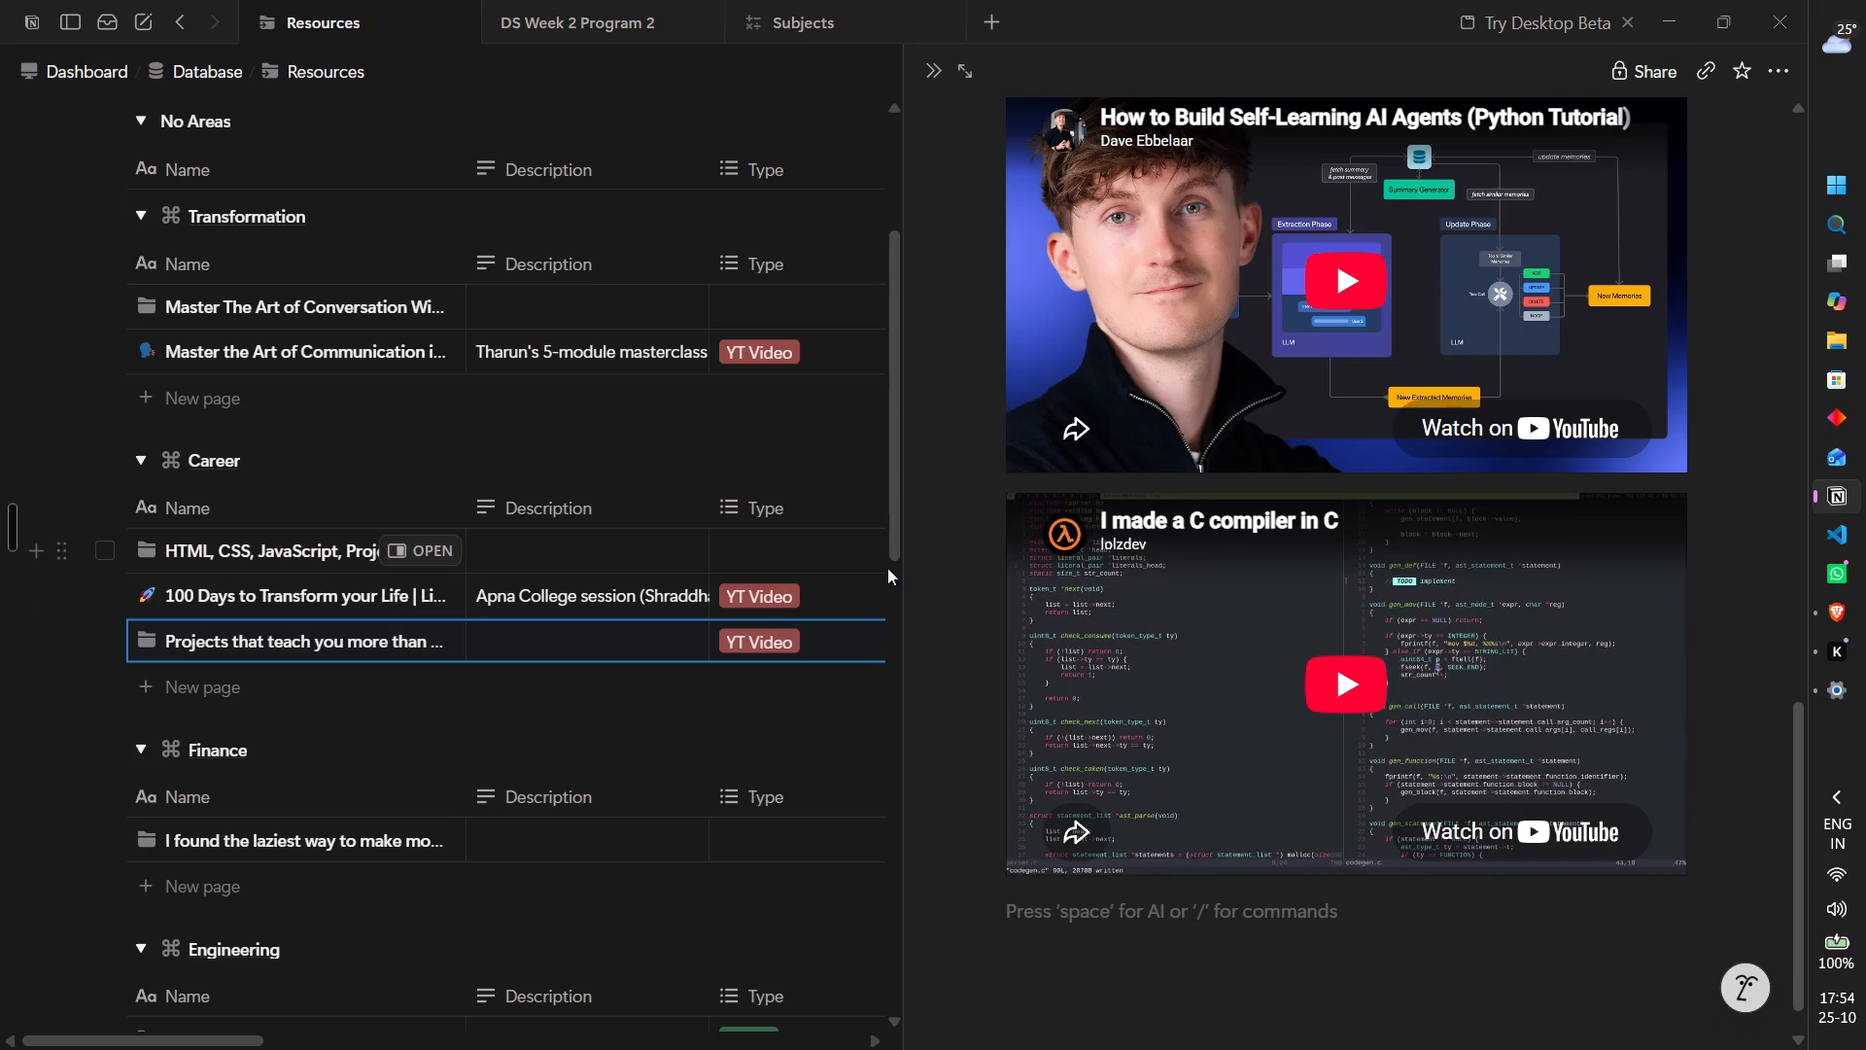
key(alt+Tab)
click(503, 0)
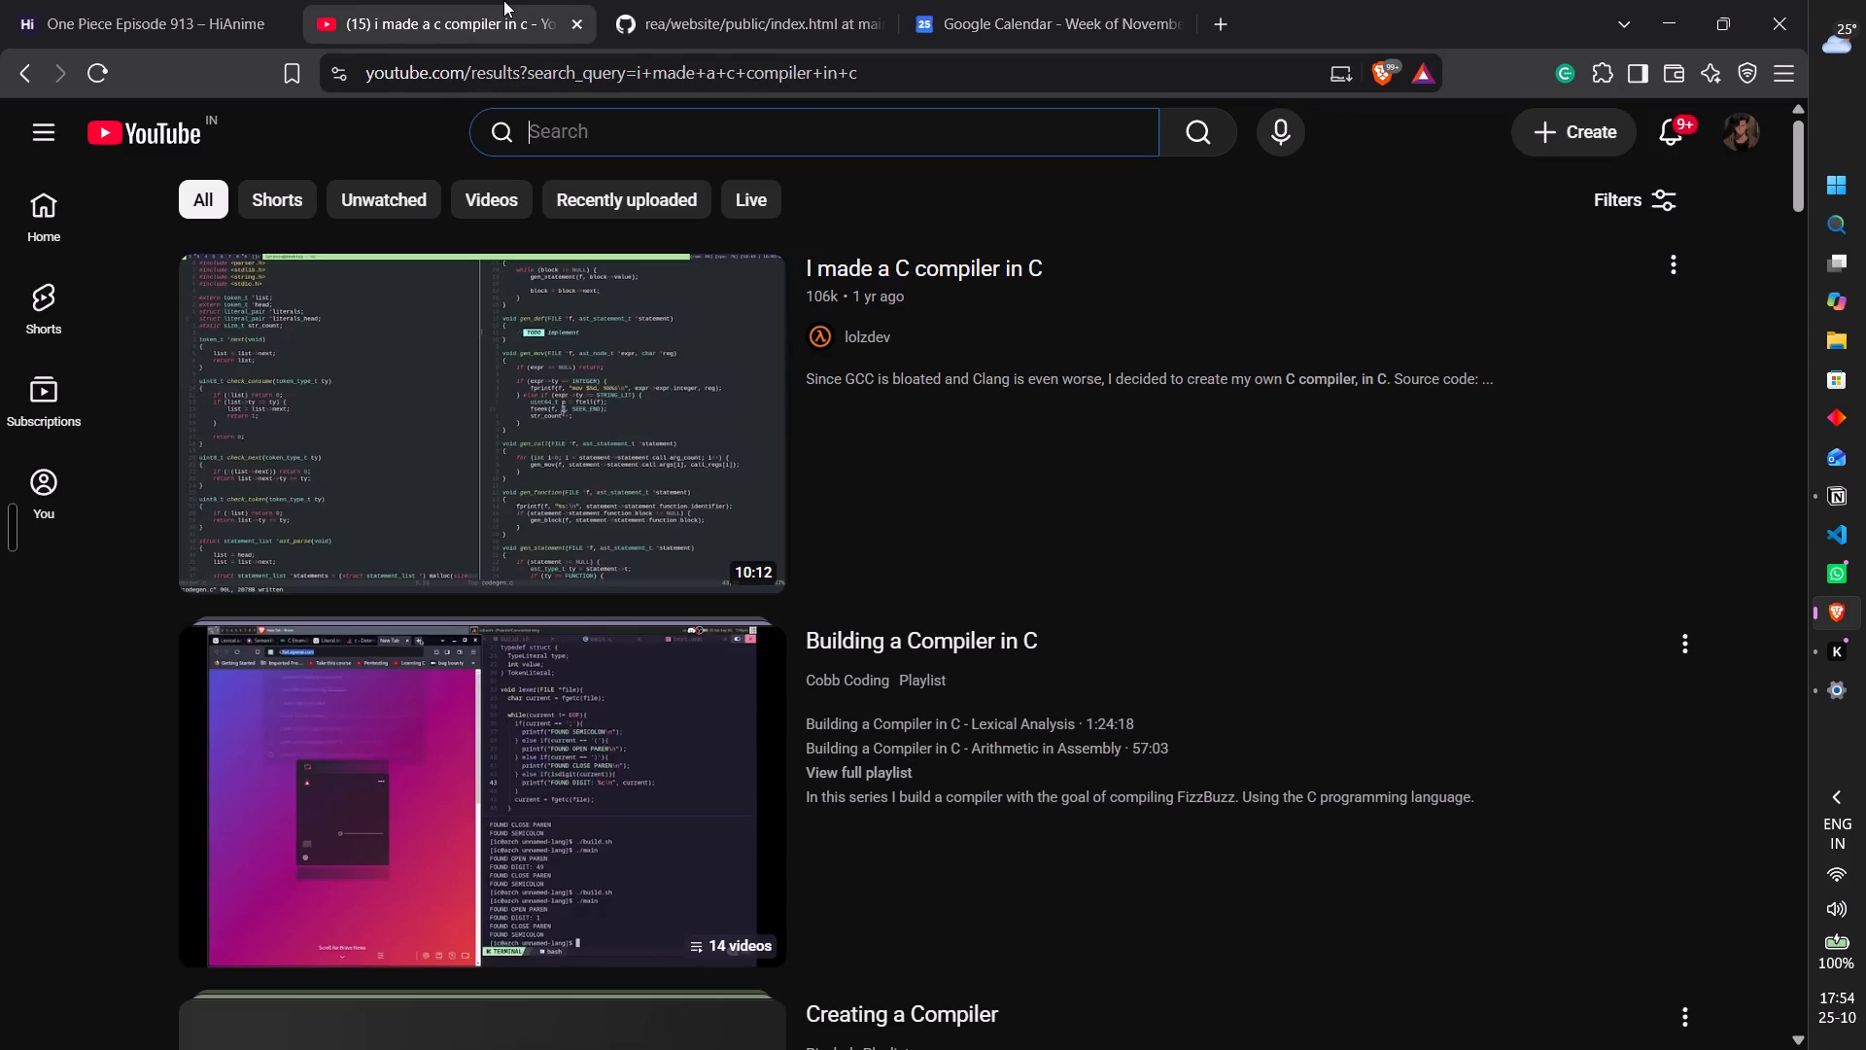
text(ditchd)
key(BackSpace)
text(goo)
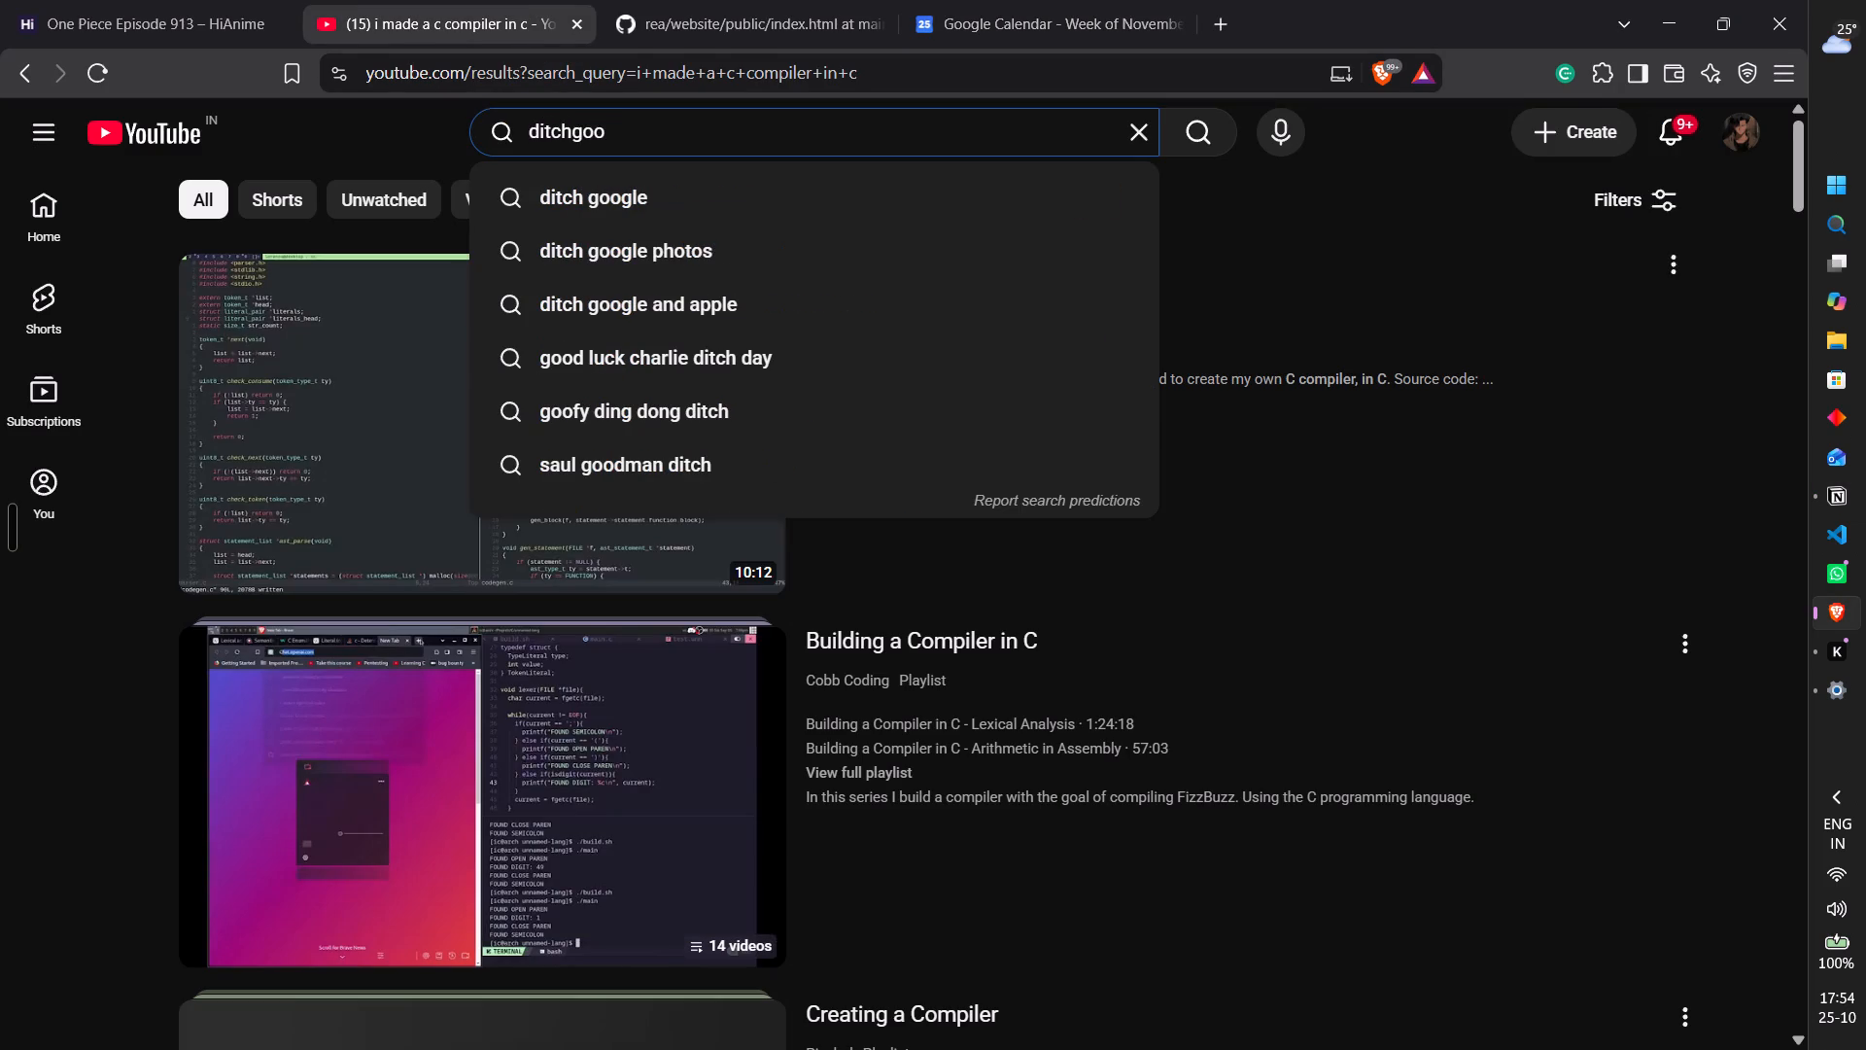
key(Left)
key(Left)
key(Left)
key(space)
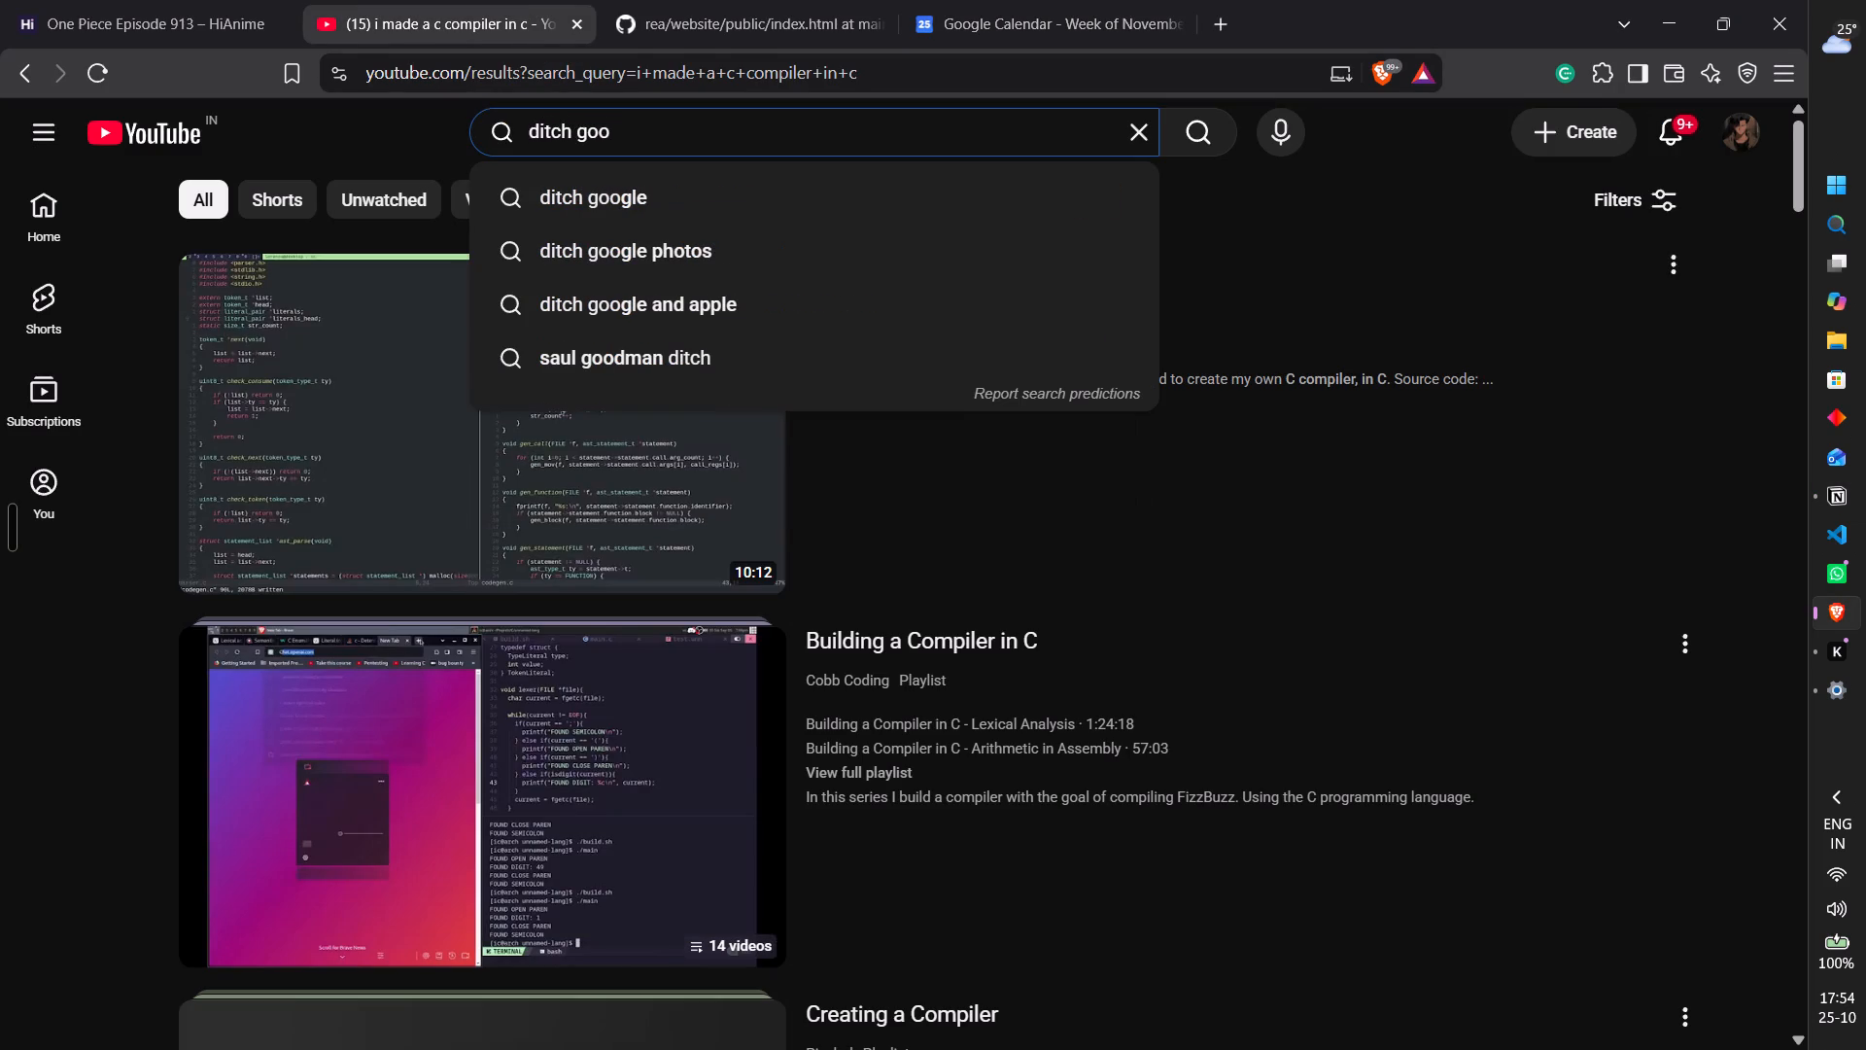
key(ctrl+Right)
text(gle build)
key(space)
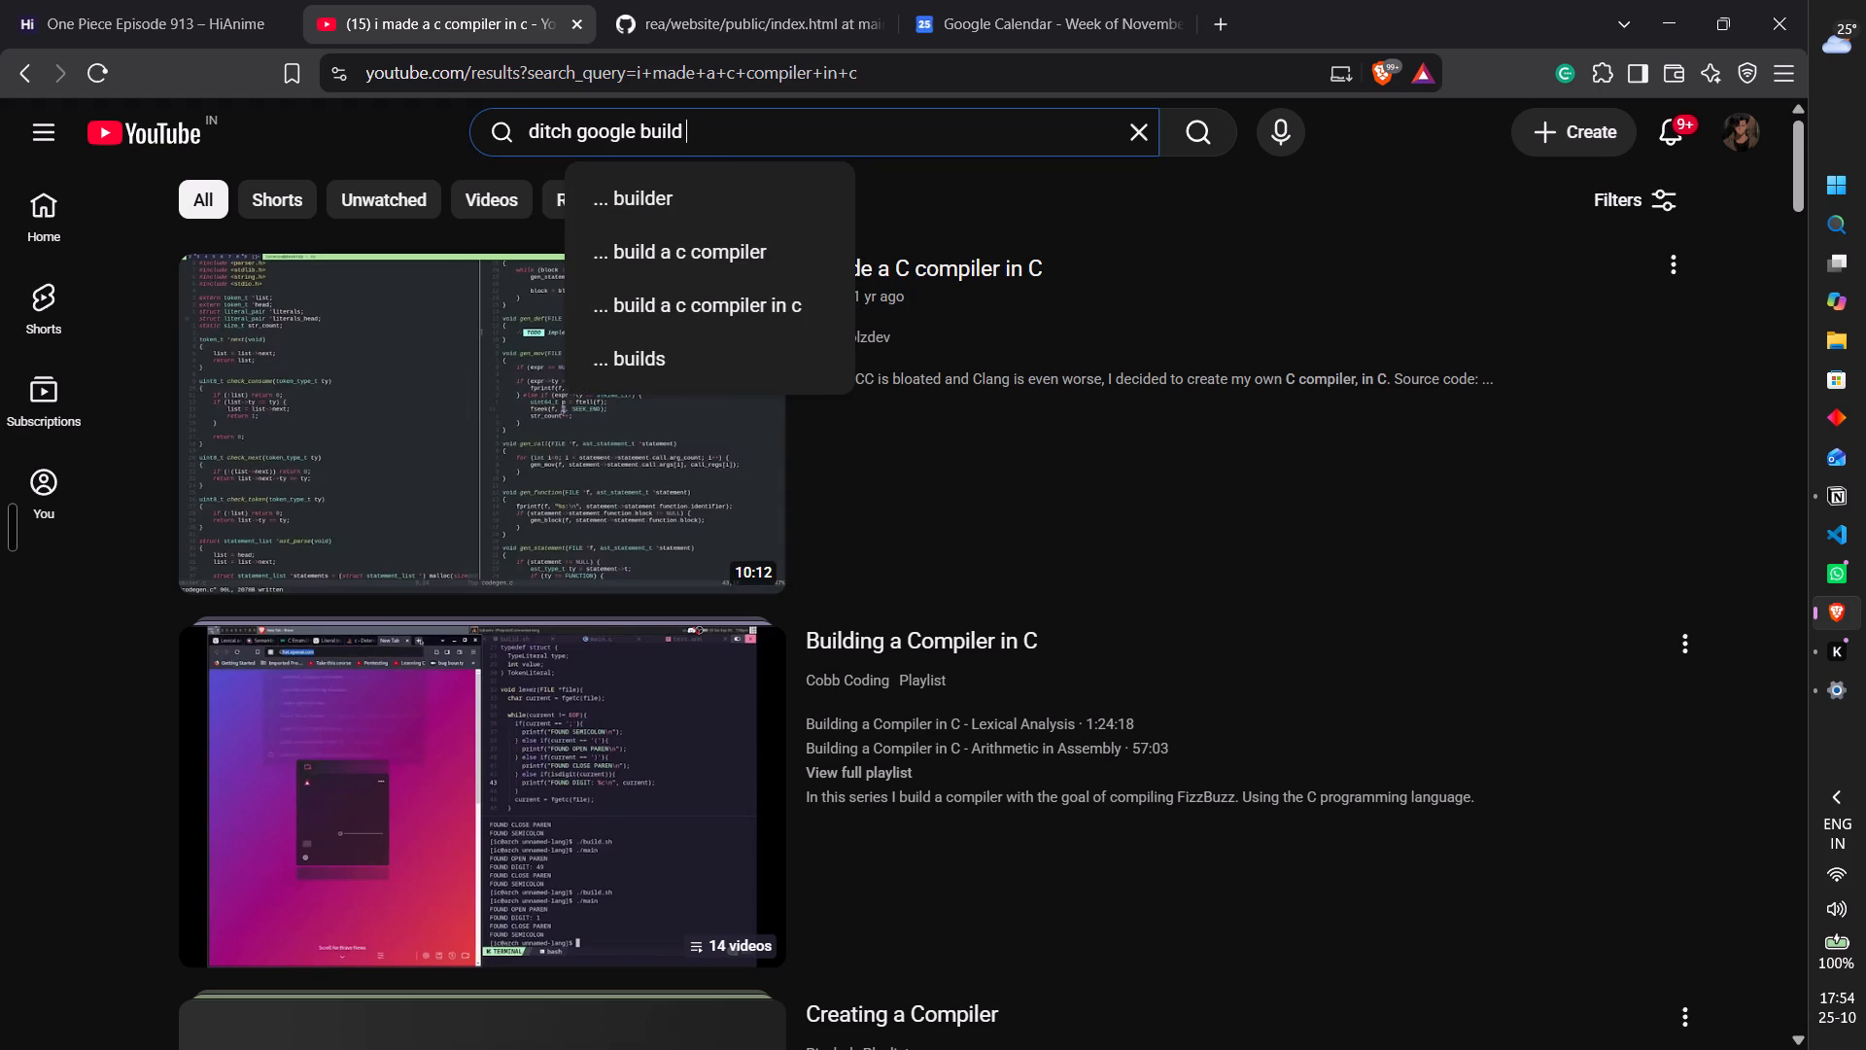
text(your)
key(space)
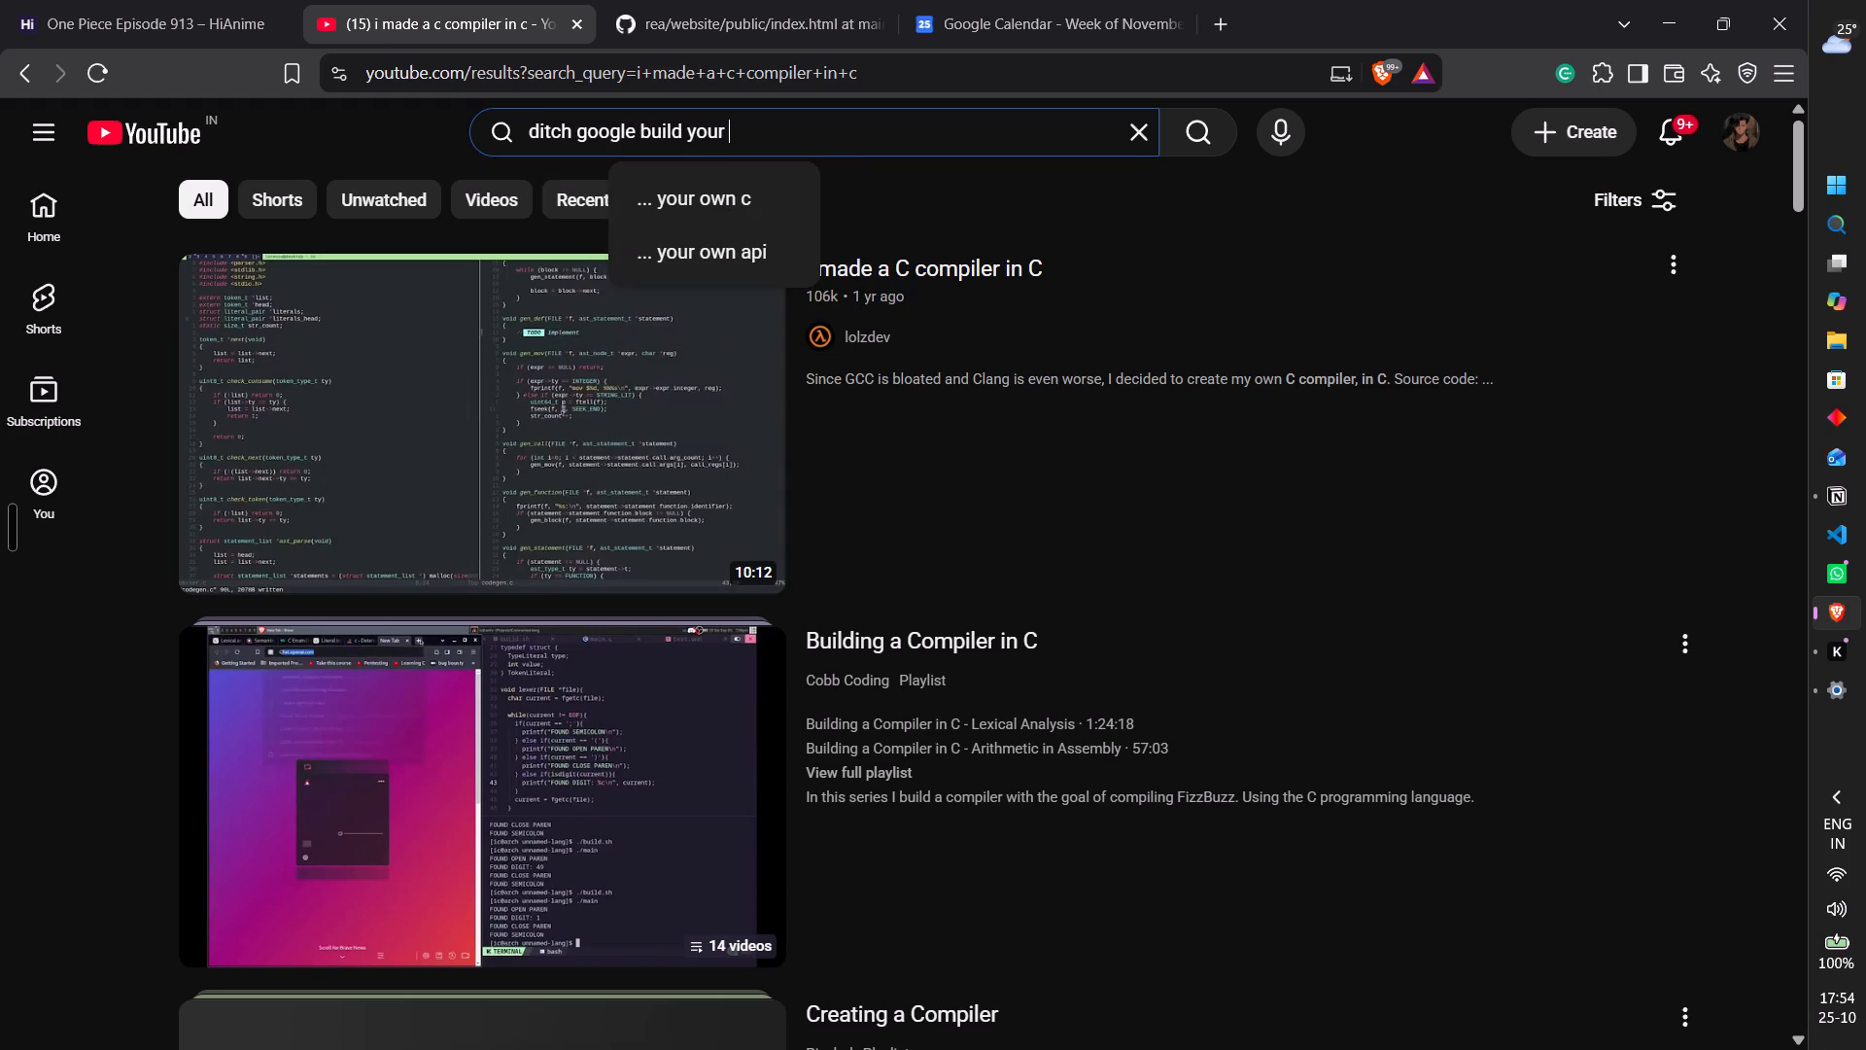
text(own search)
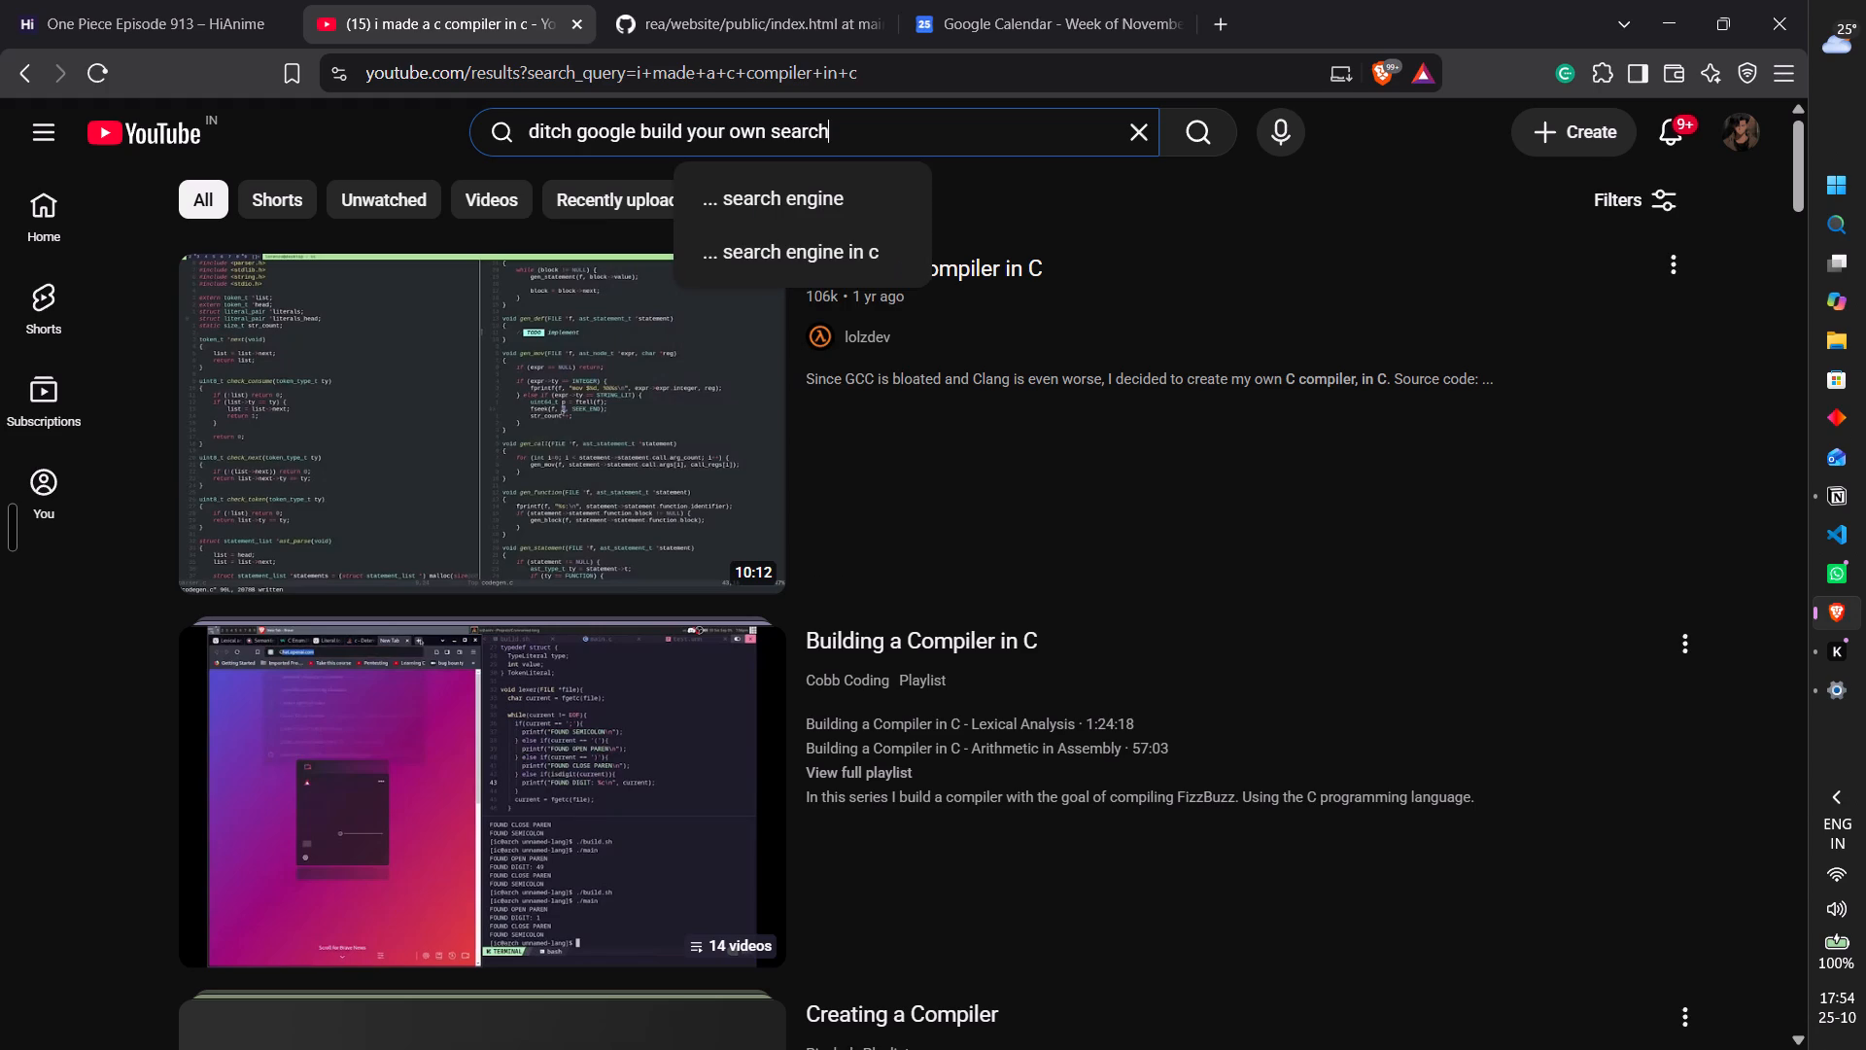
key(space)
key(Down)
key(Return)
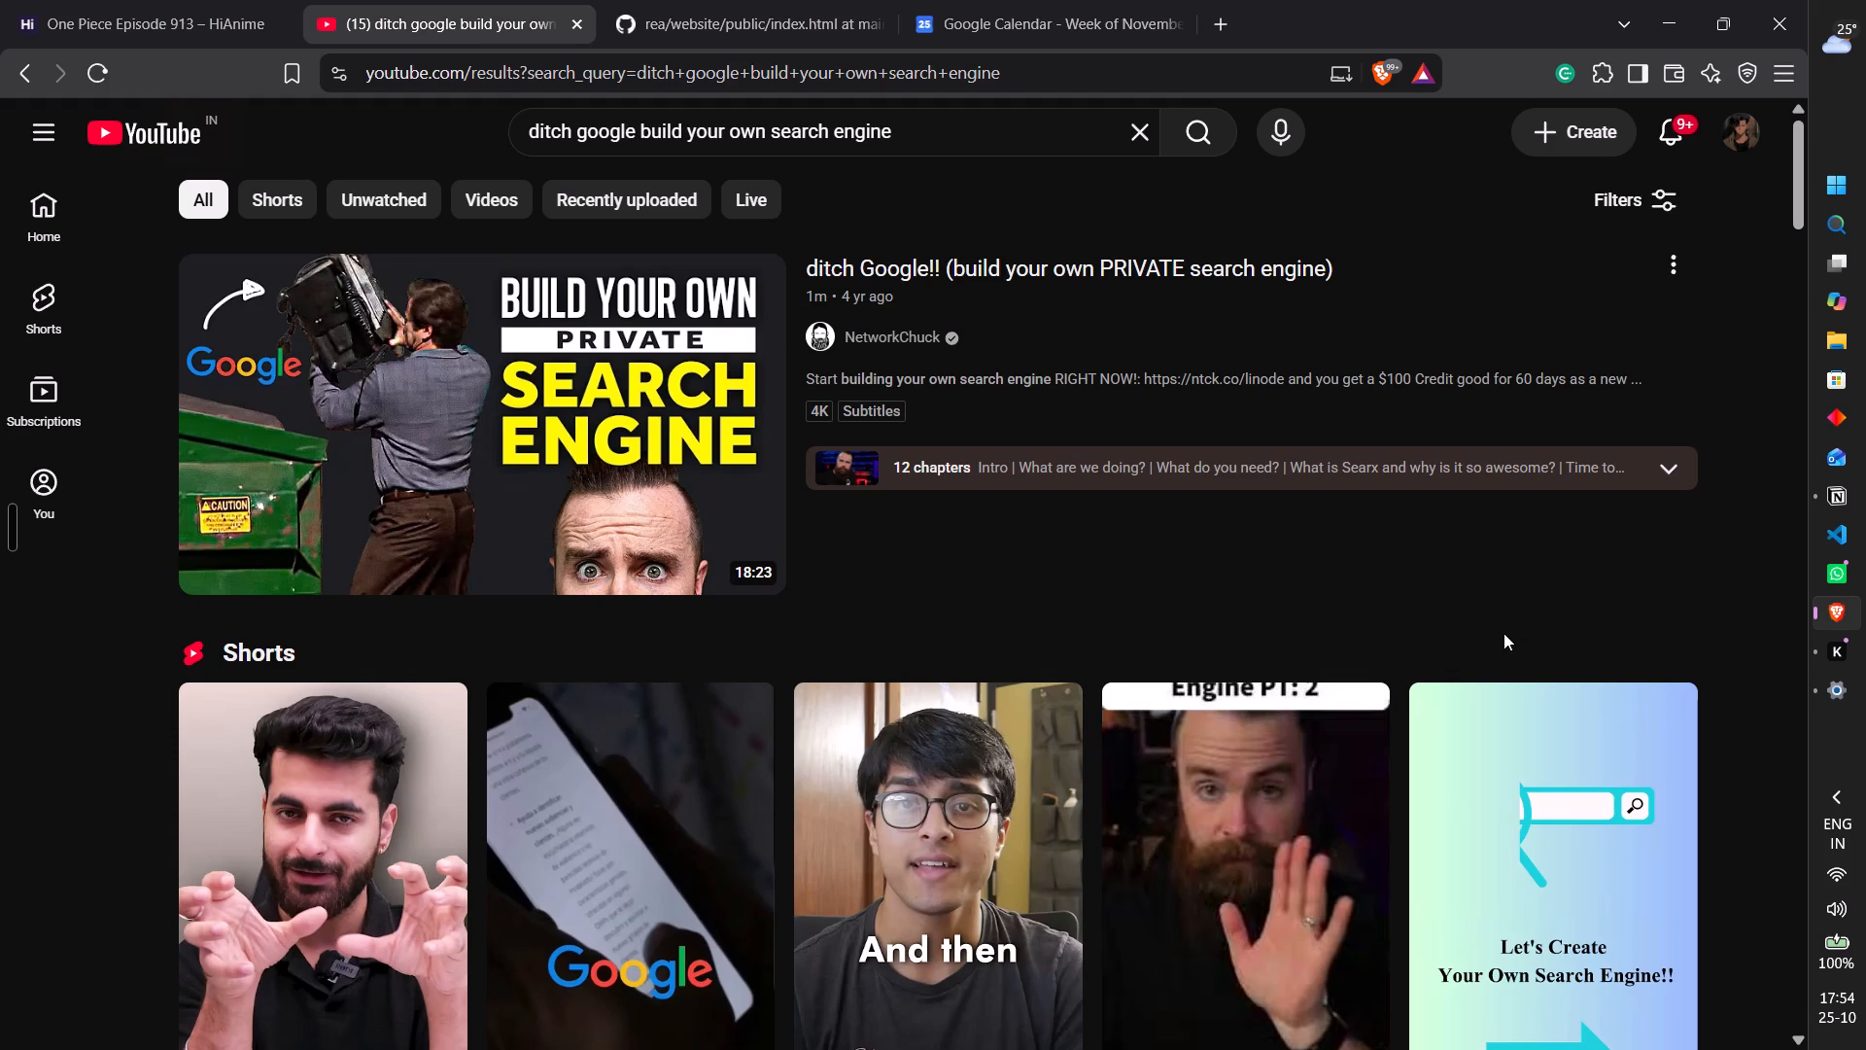
Copy the share link of NetworkChuck's video "ditch Google!! (build your own PRIVATE search engine)".
click(1675, 262)
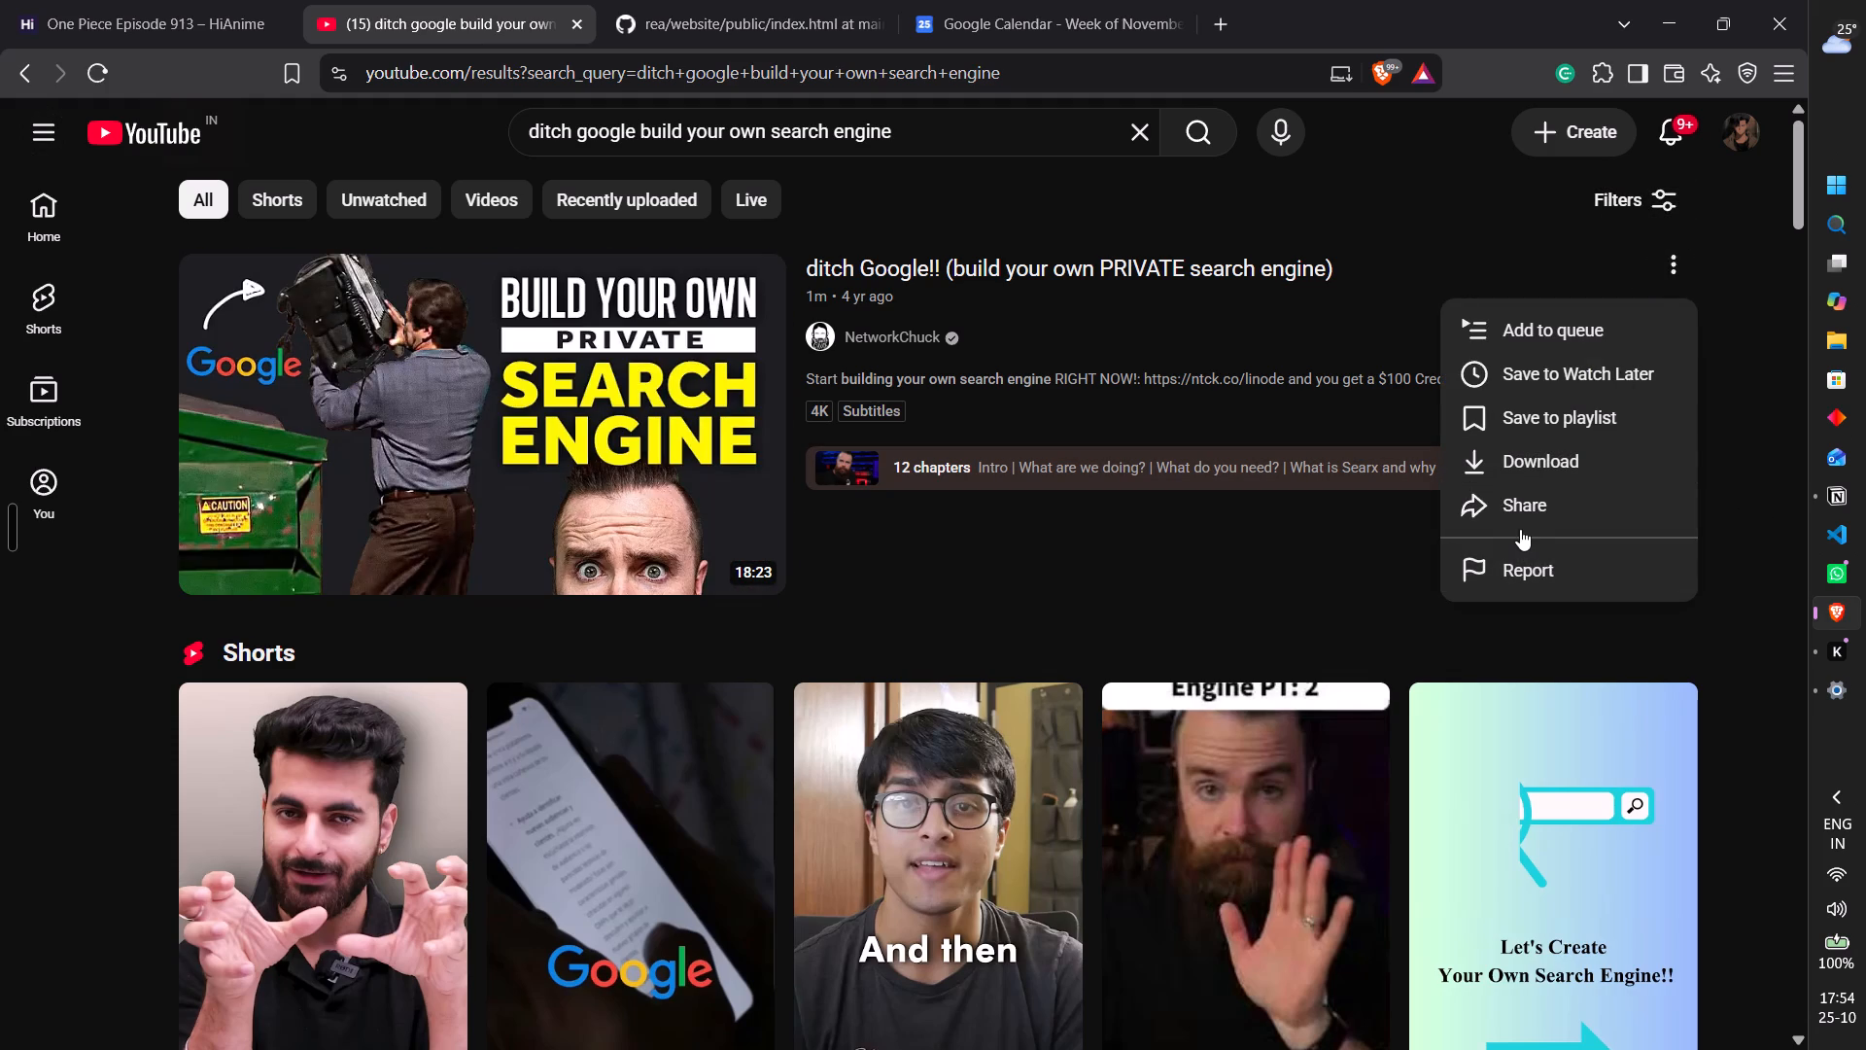
click(1521, 519)
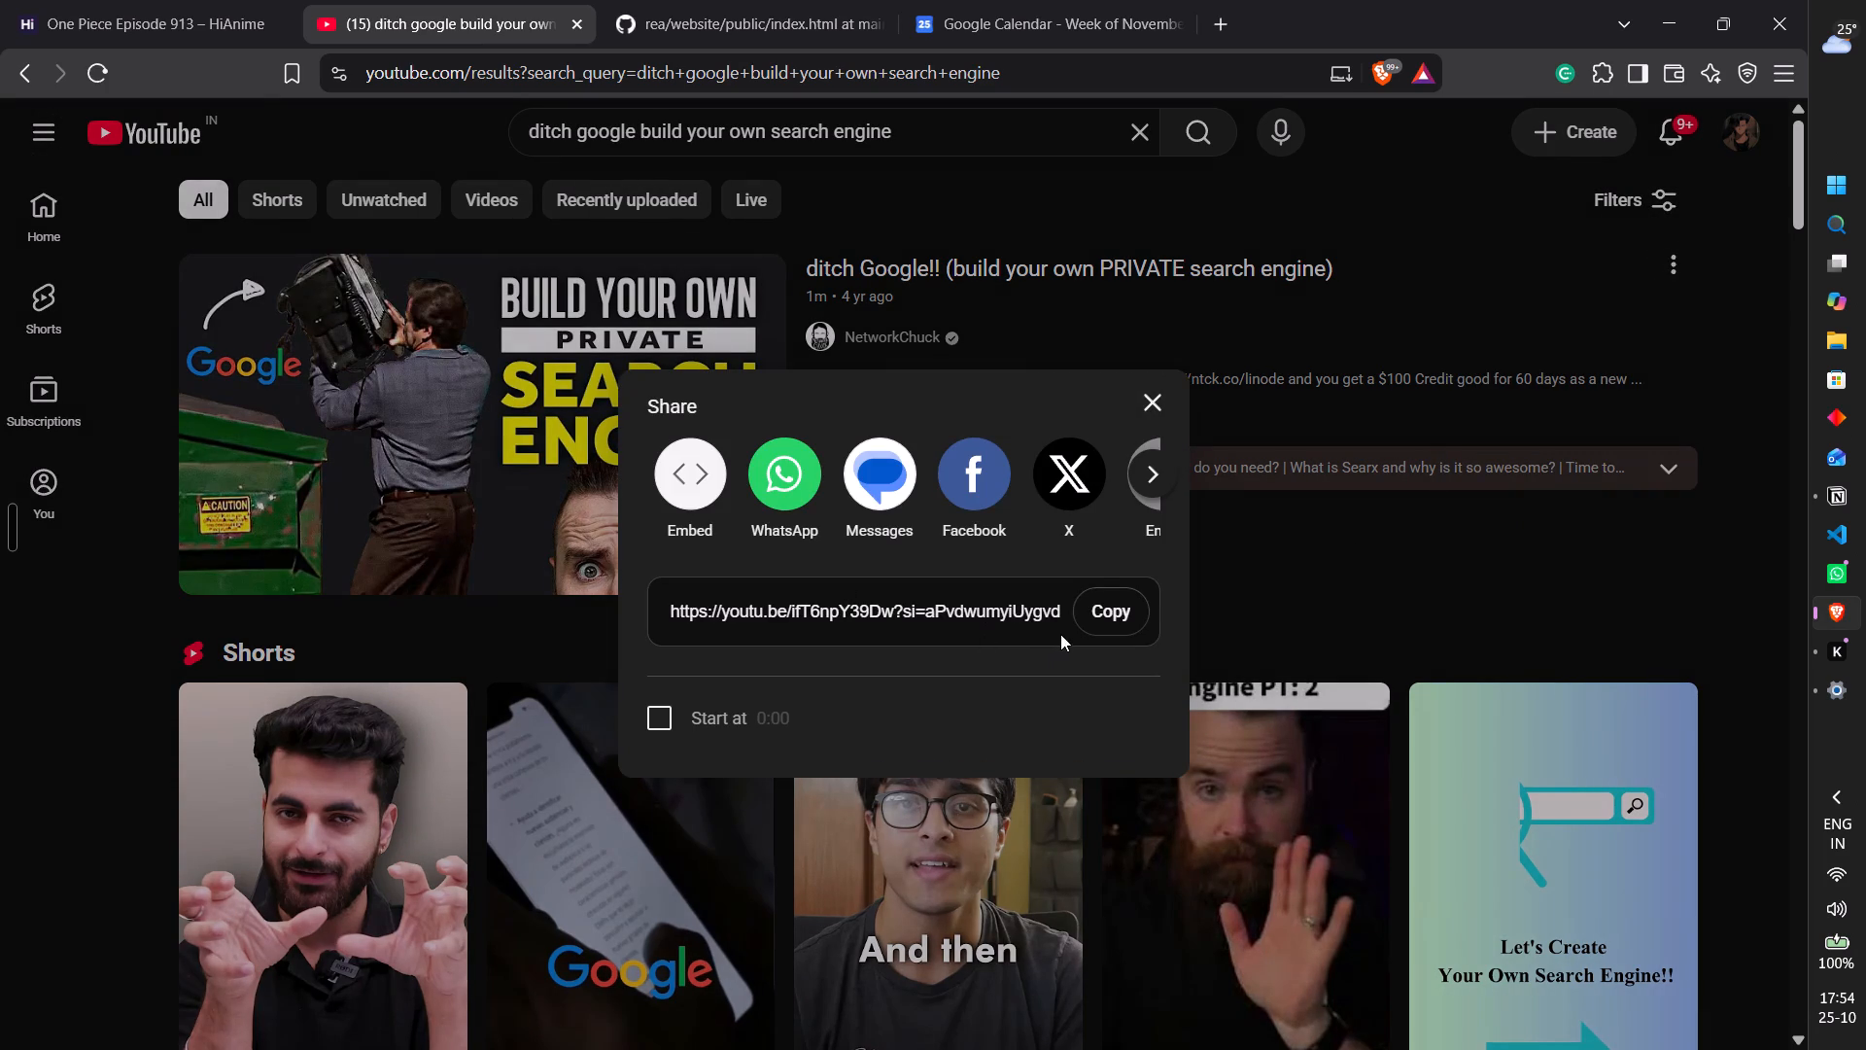
click(1090, 614)
click(1262, 581)
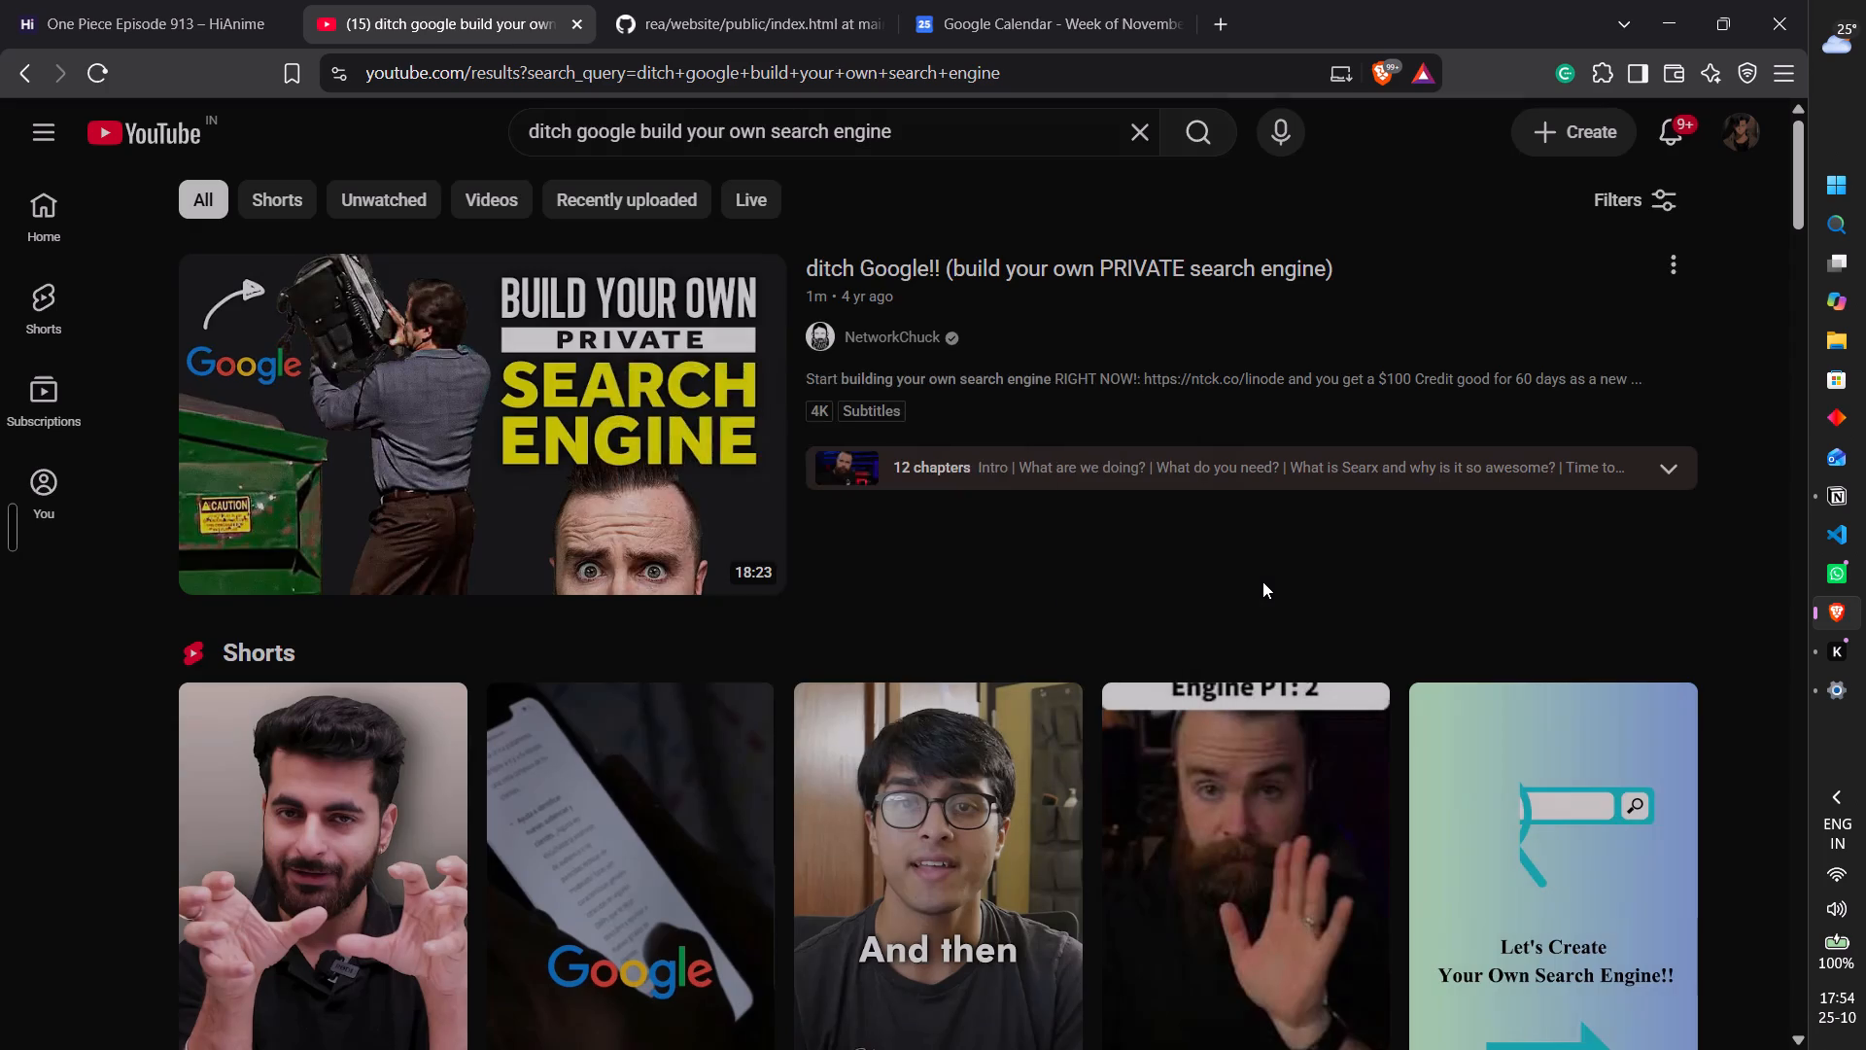
scroll(1262, 581, down, 3)
scroll(1262, 581, up, 7)
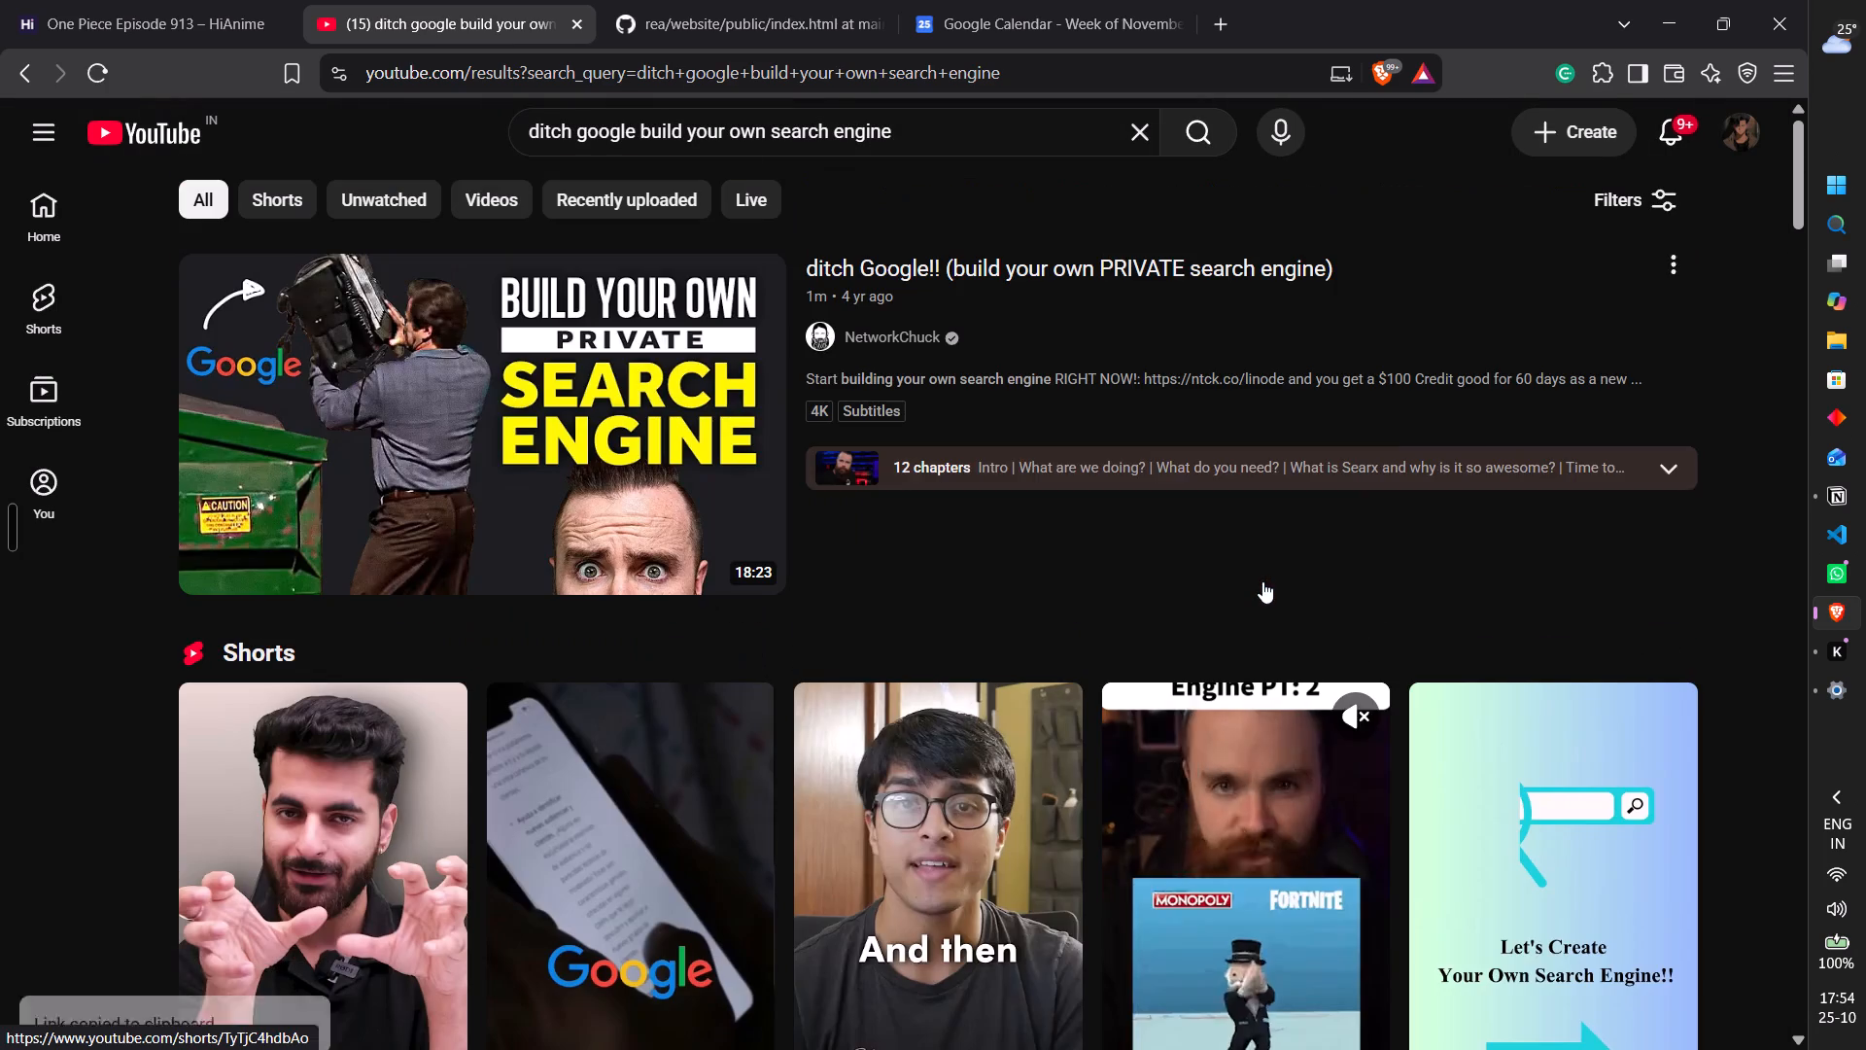
In Notion, embed the copied YouTube link below the C compiler video and start an empty line beneath it.
key(alt+Tab)
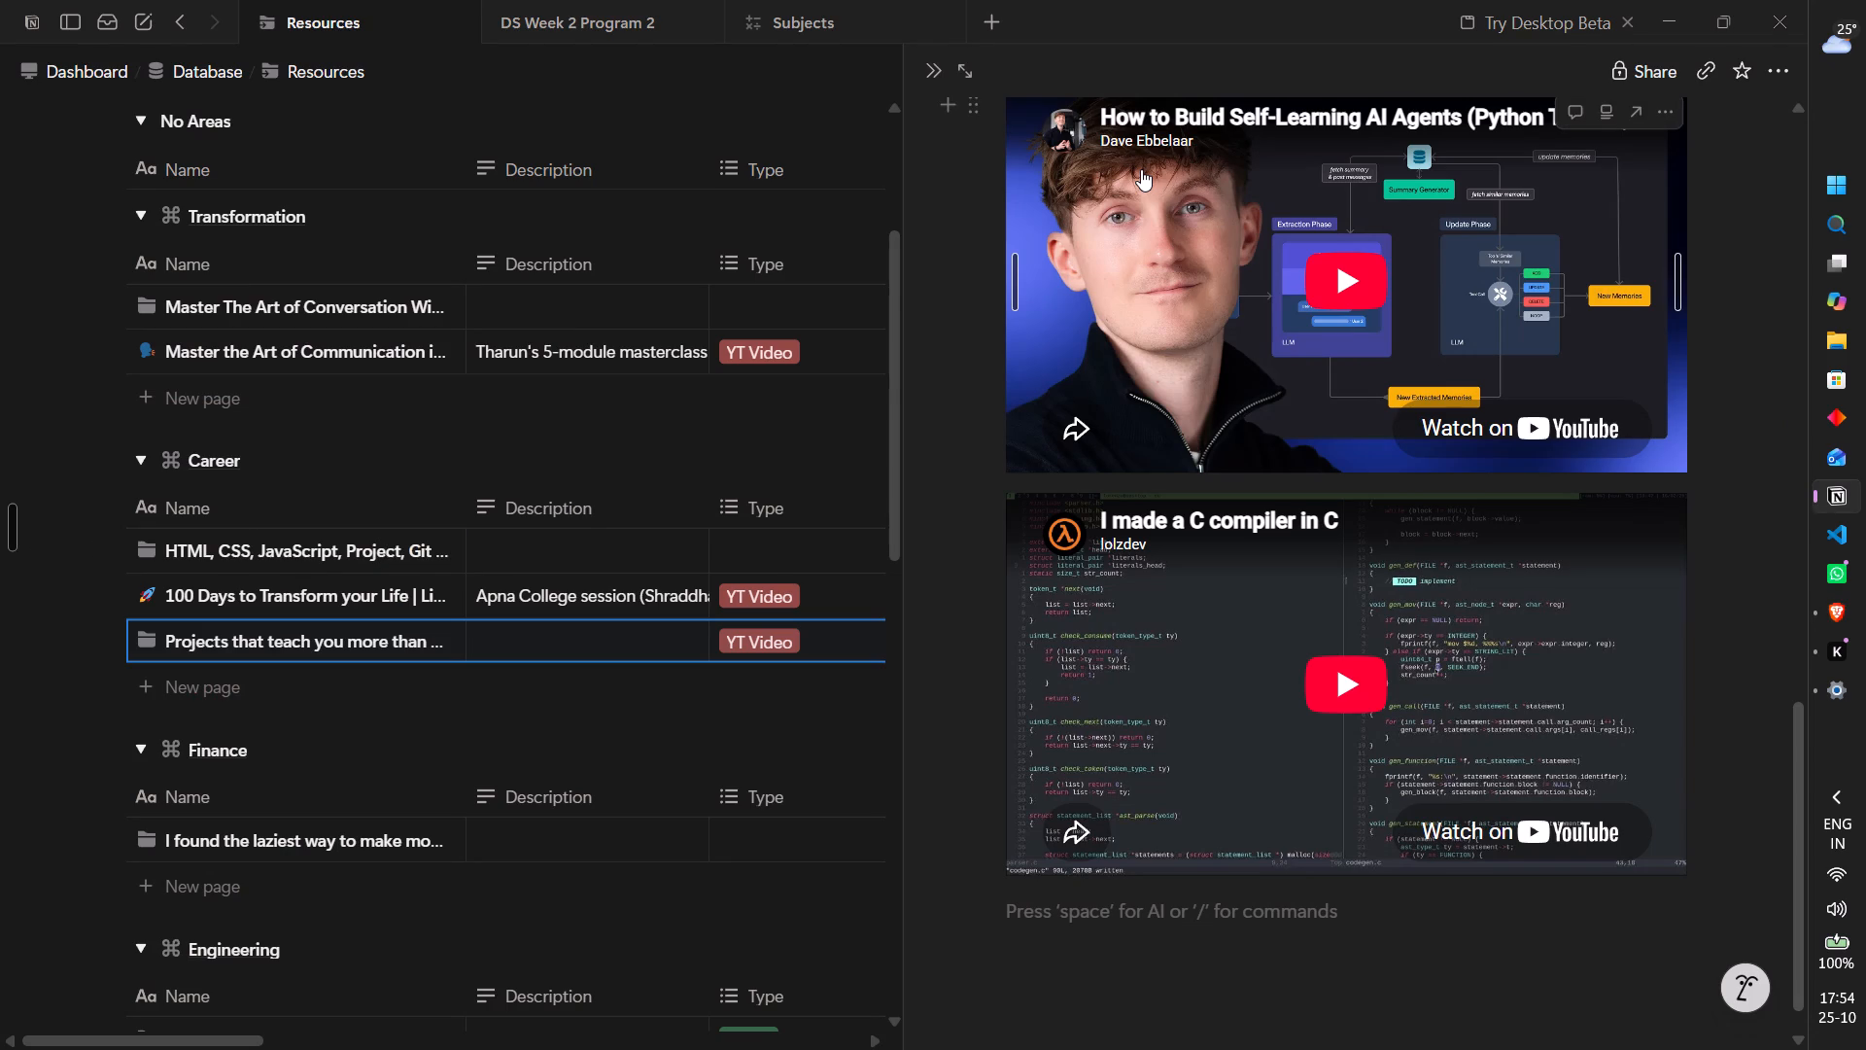
key(ctrl+v)
key(Down)
key(Return)
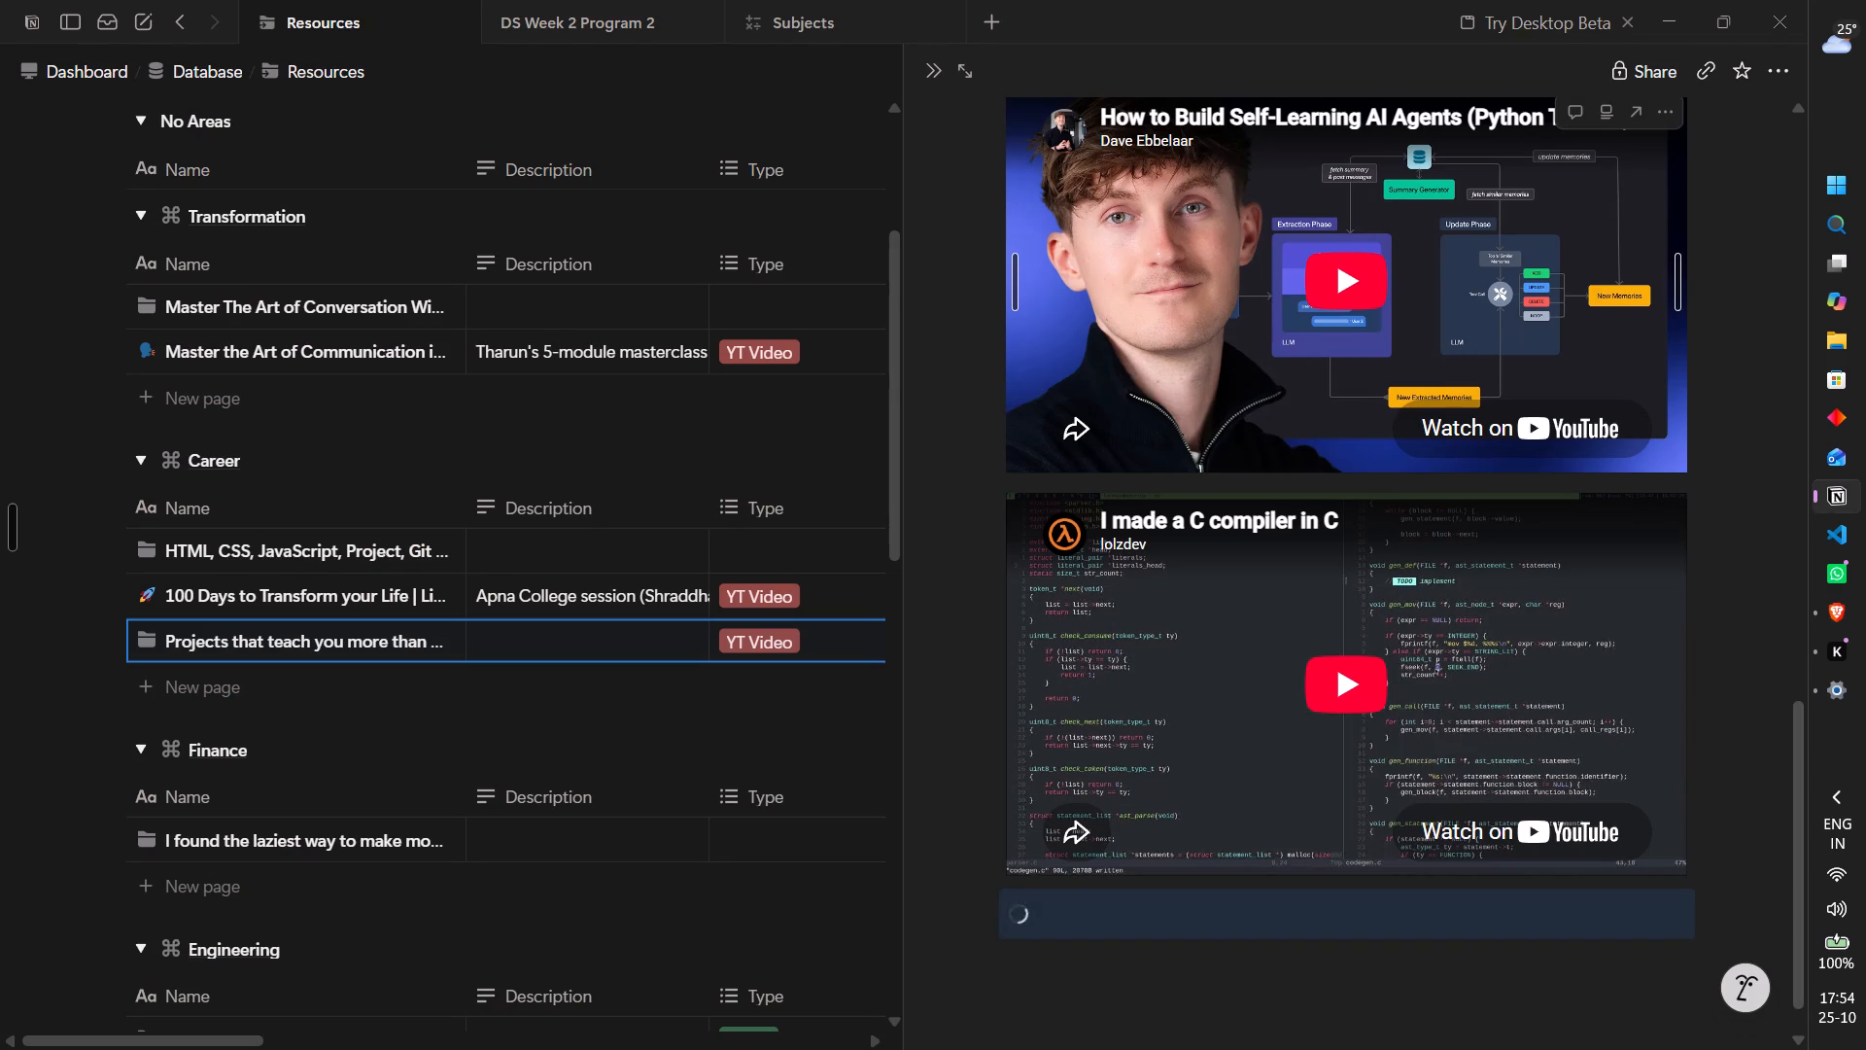
scroll(1217, 480, up, 3)
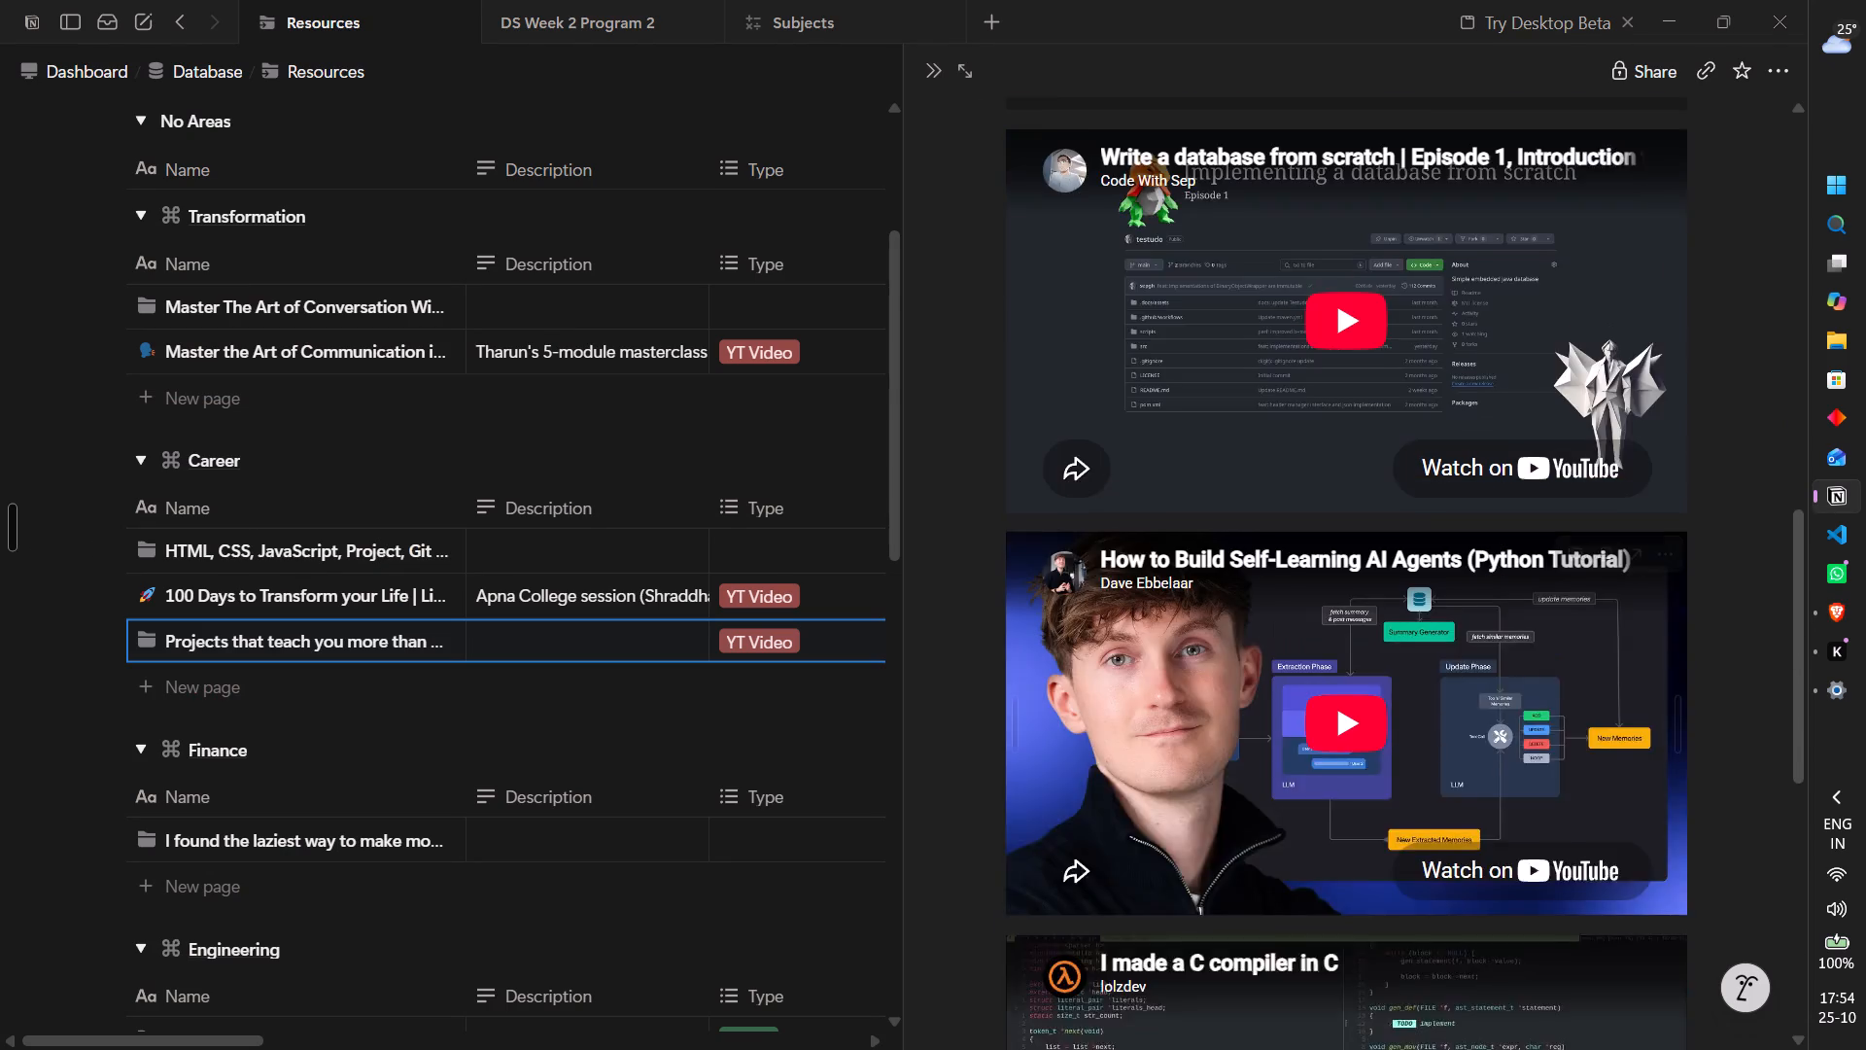
scroll(1217, 480, up, 2)
scroll(1217, 480, down, 3)
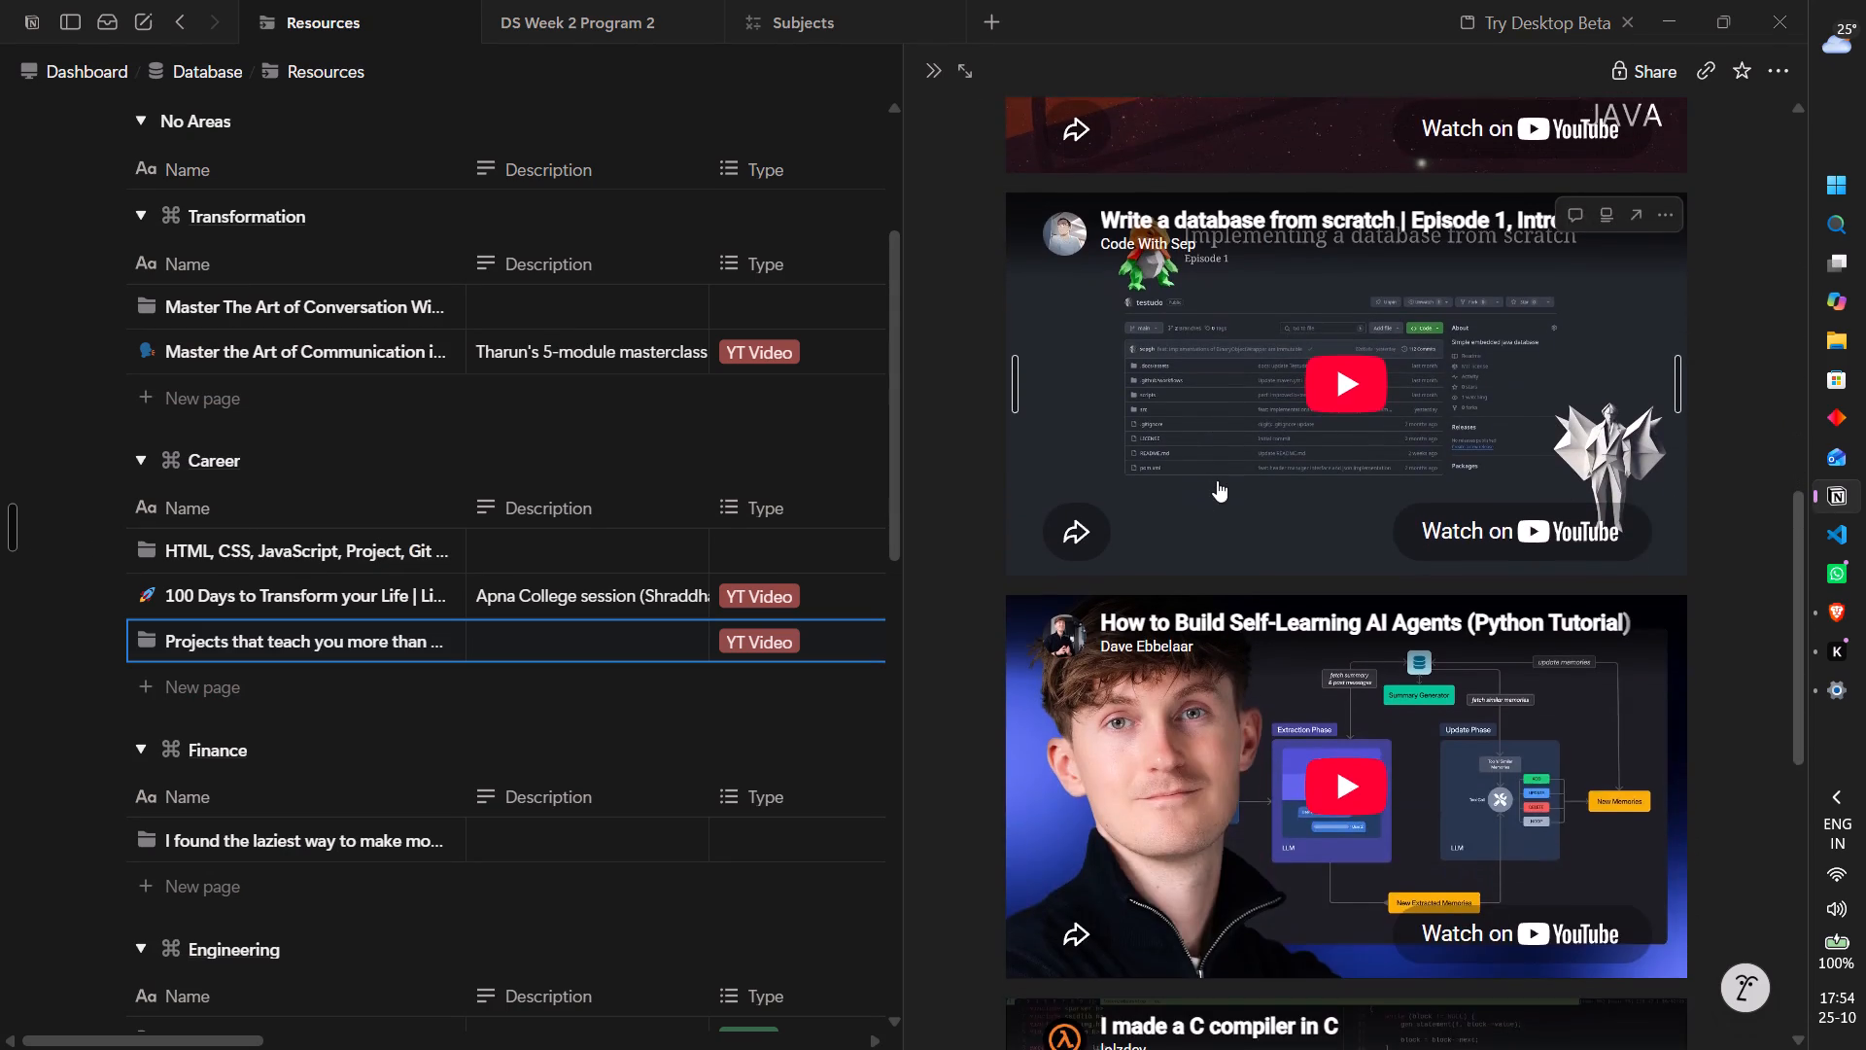
scroll(1217, 480, down, 8)
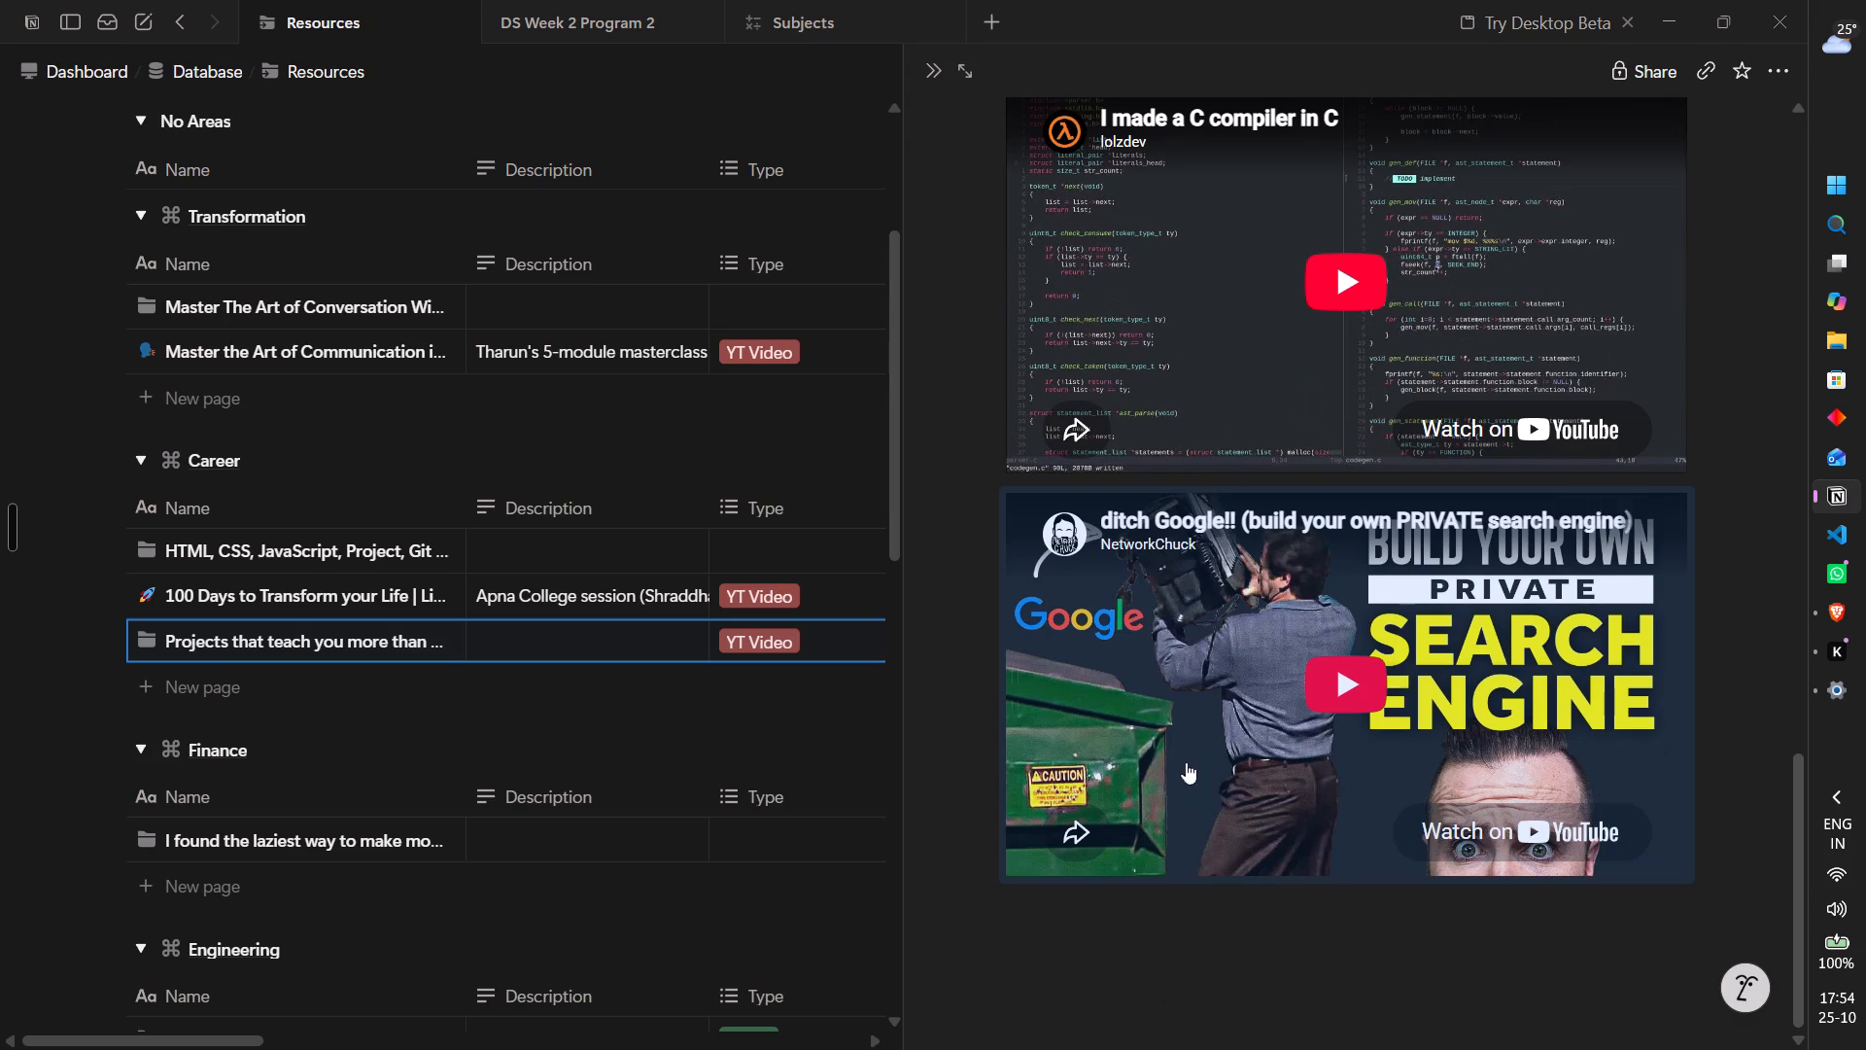
click(1173, 977)
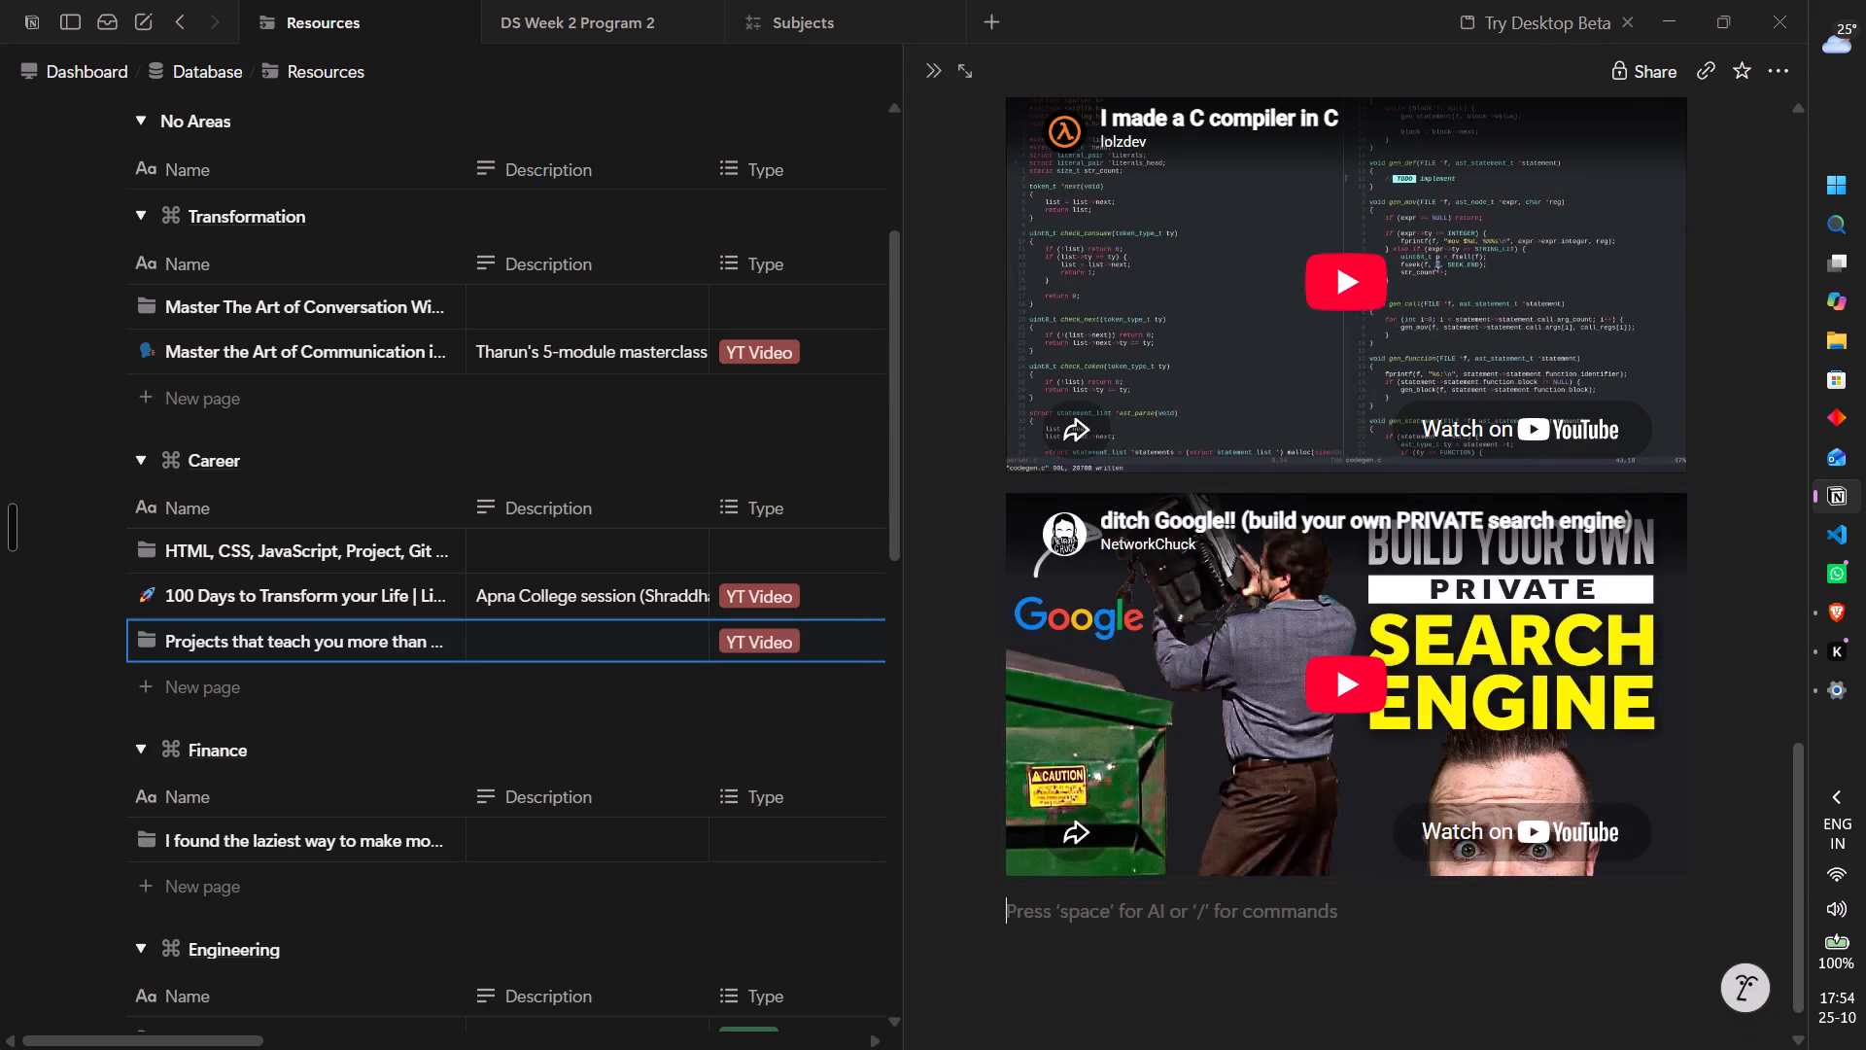
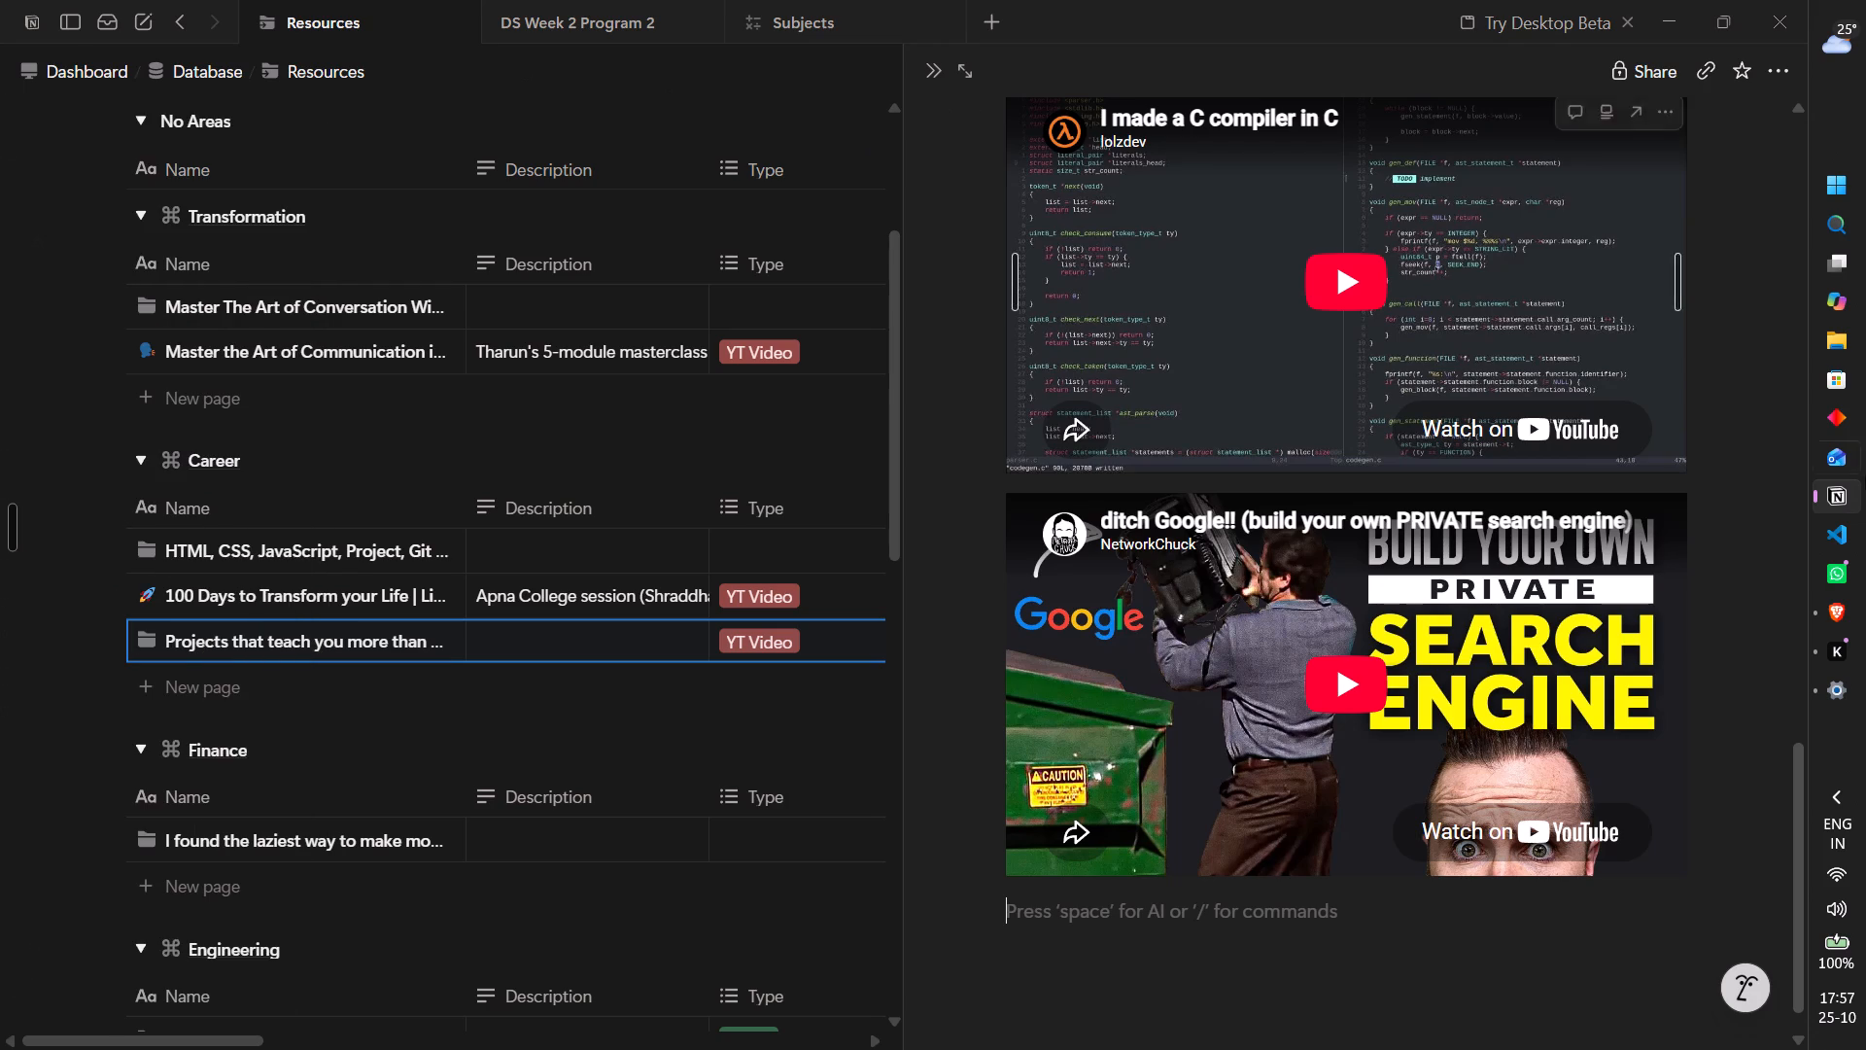
Switch to the browser, search YouTube for "turning old computer into a server" and look through the results.
click(1829, 608)
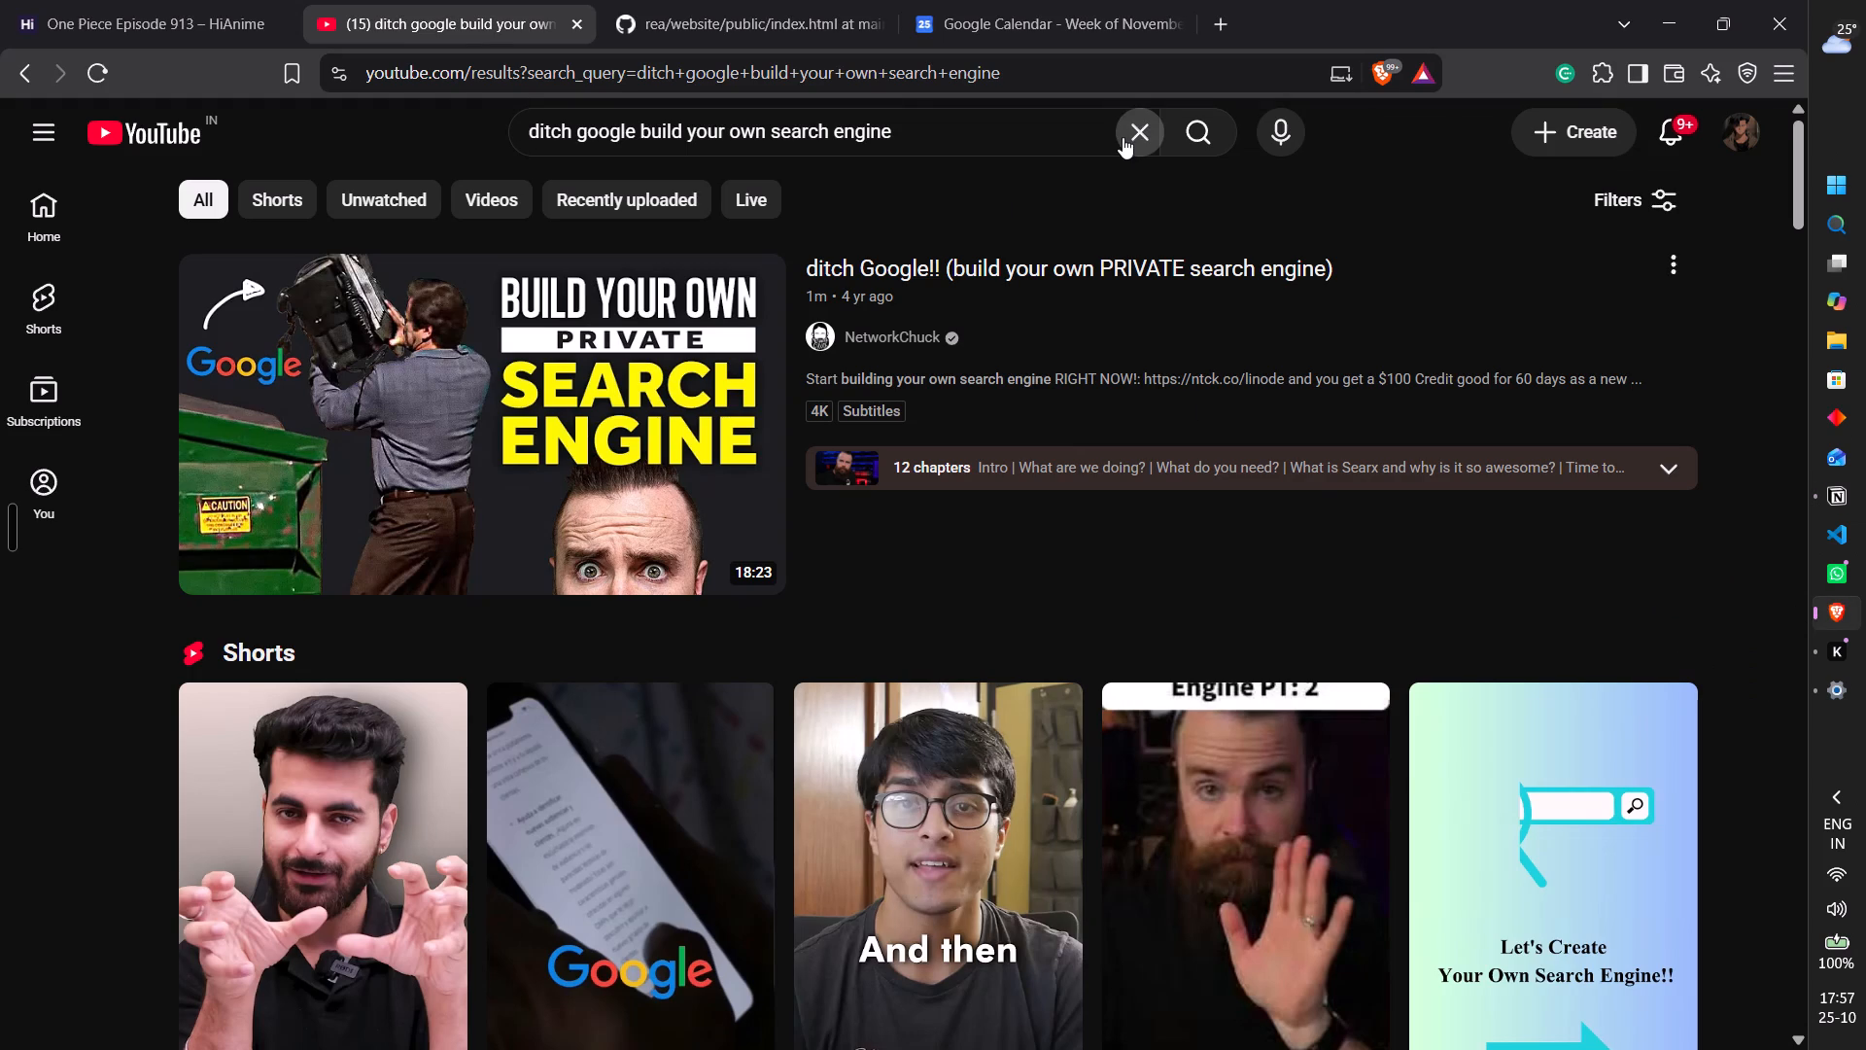
click(1123, 137)
key(u)
key(BackSpace)
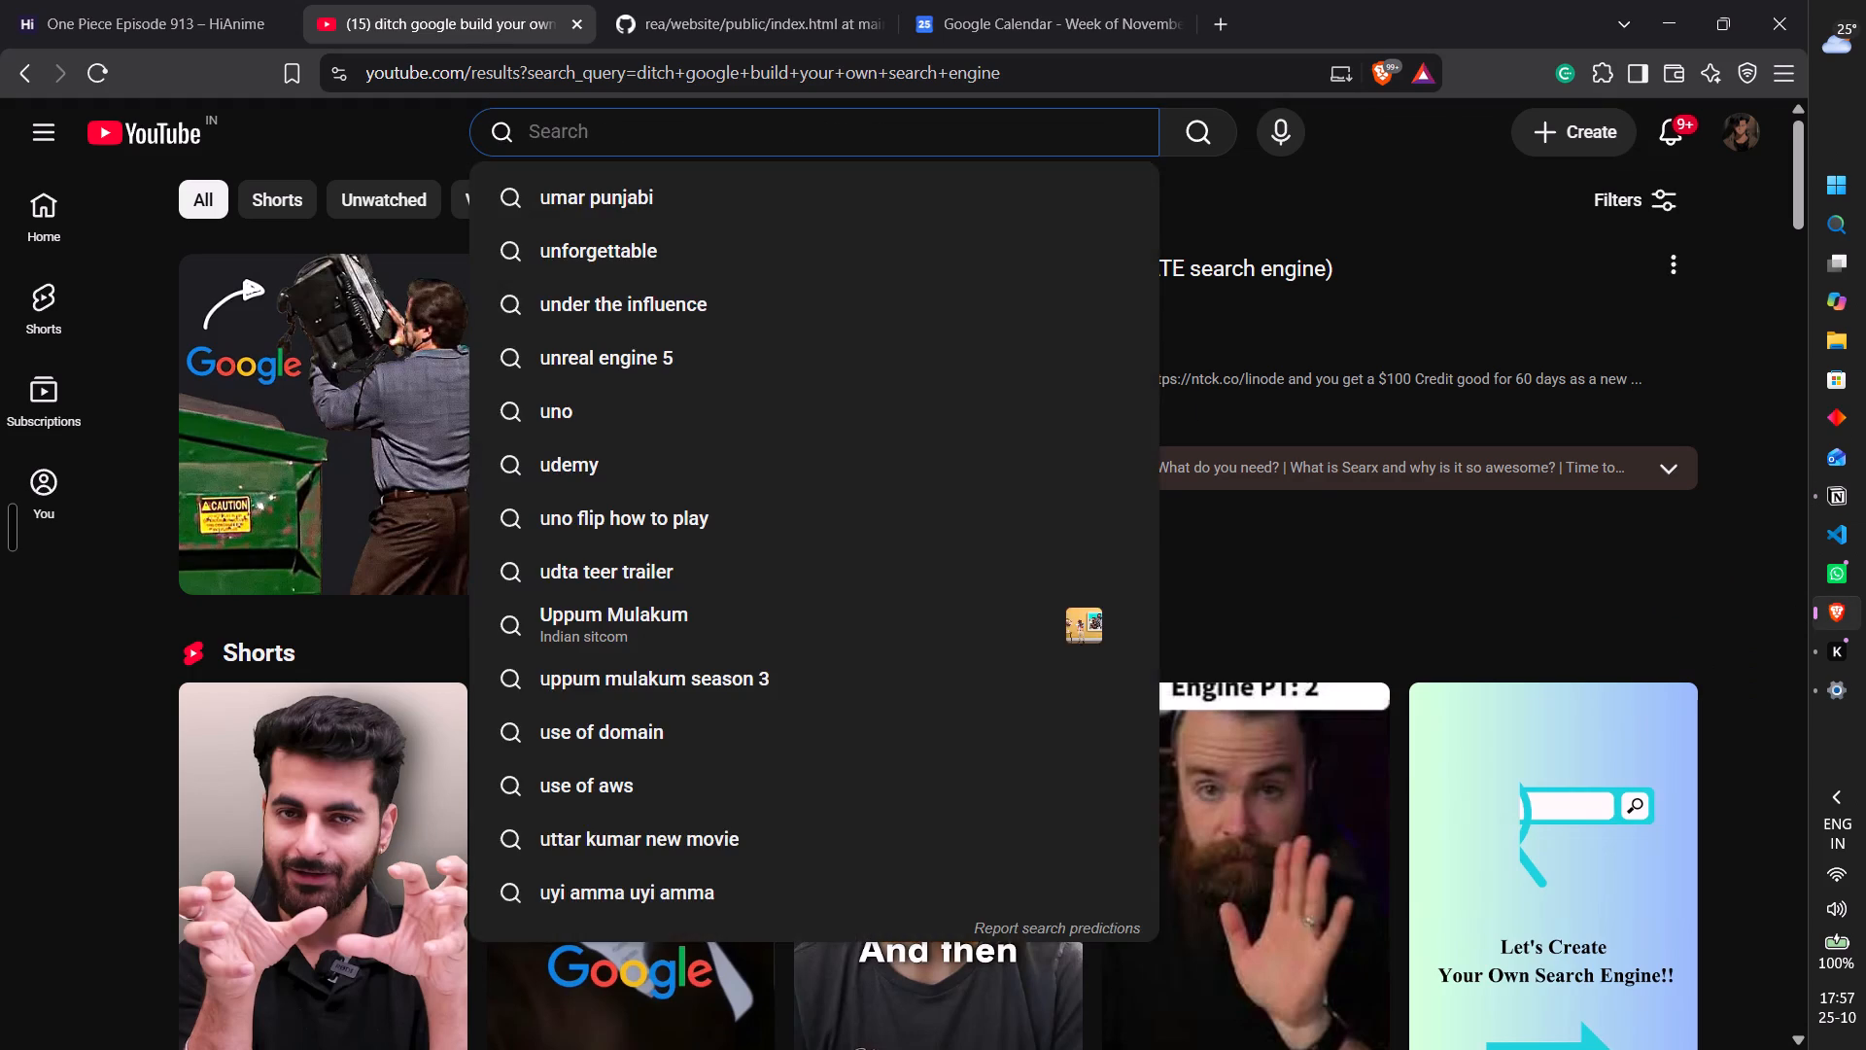
key(BackSpace)
text(turning old computer into ser)
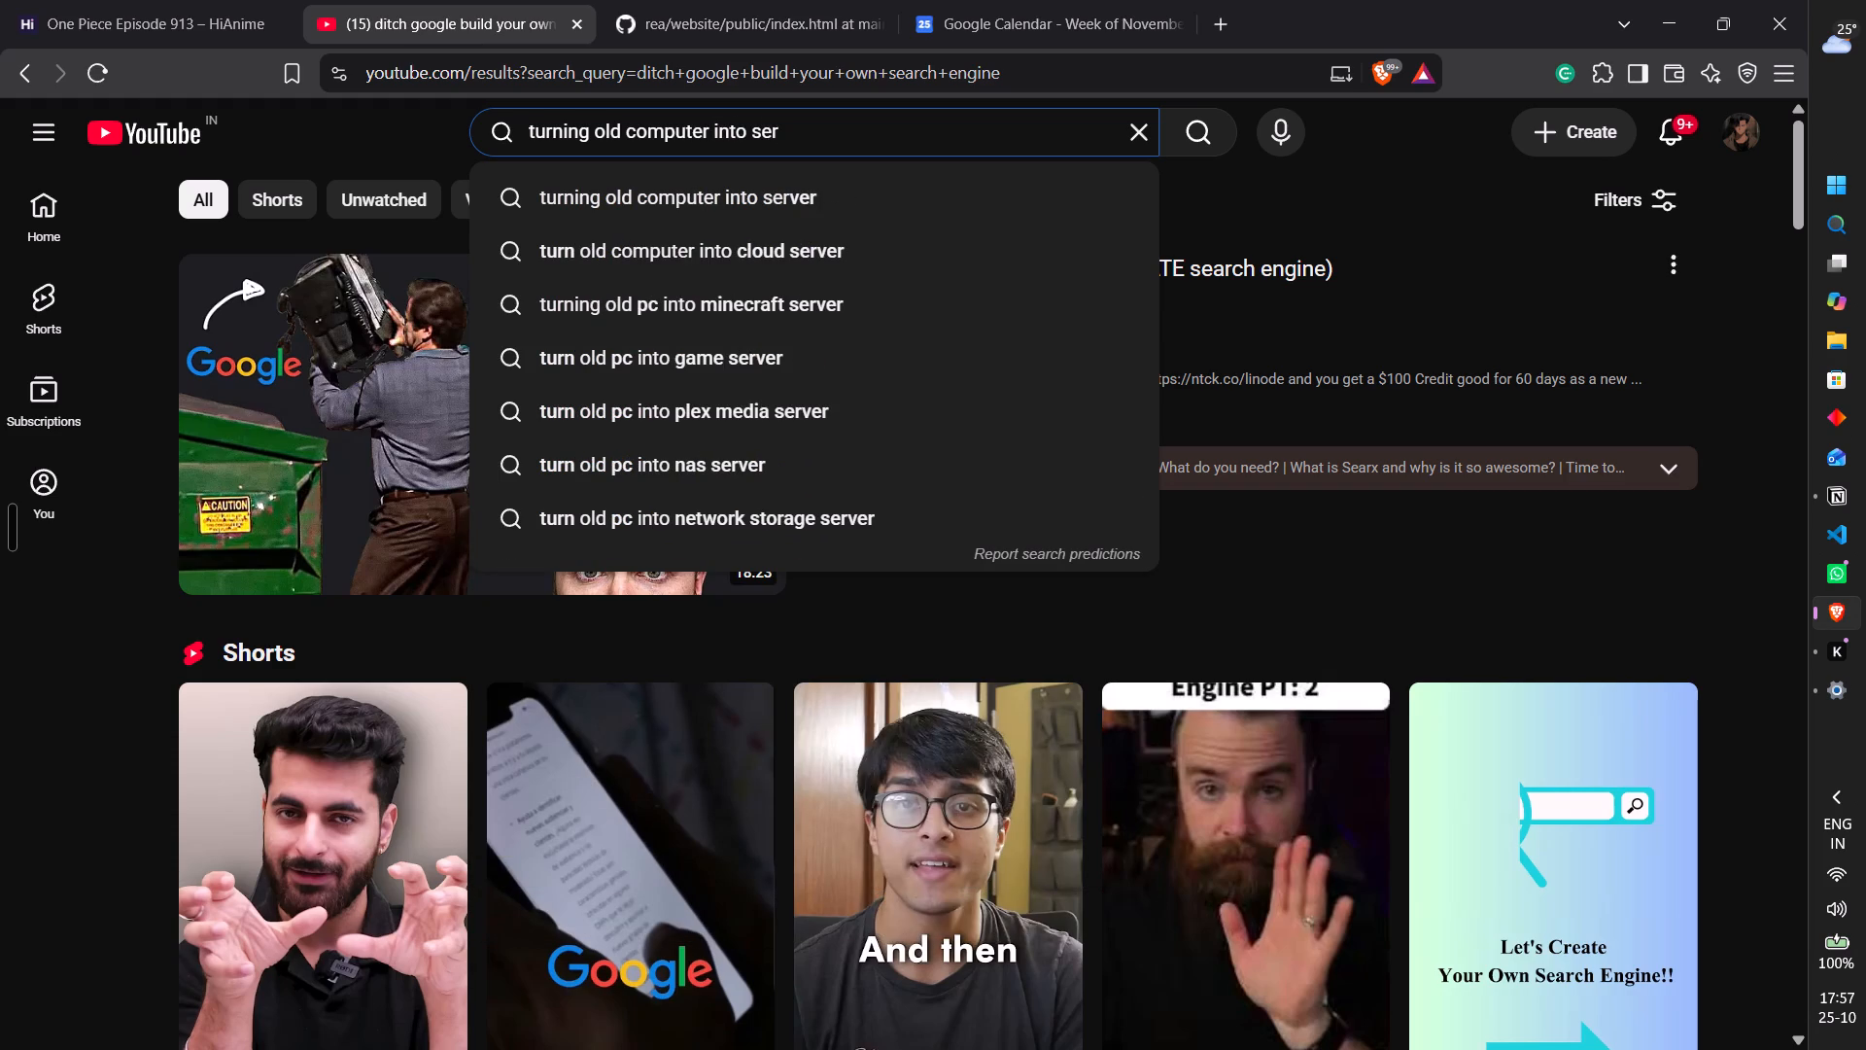
key(BackSpace)
key(BackSpace)
key(BackSpace)
text(a)
key(space)
key(Down)
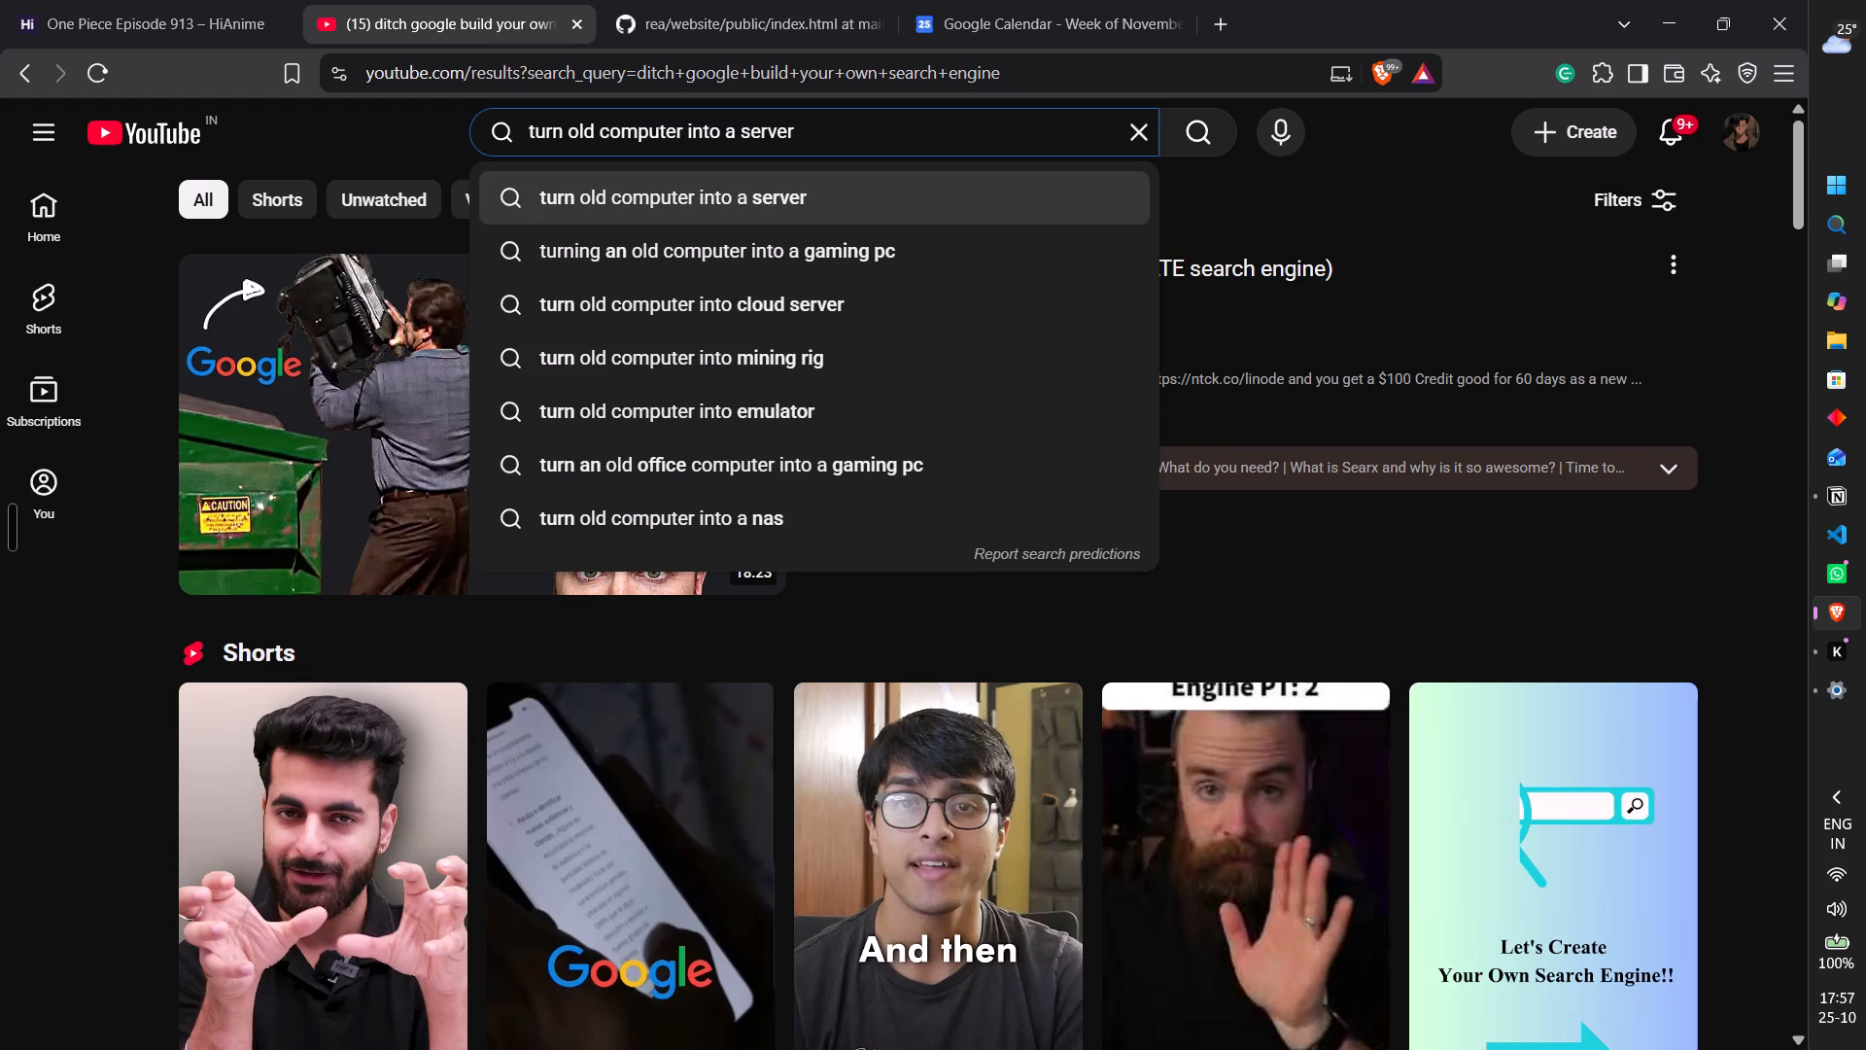
key(Up)
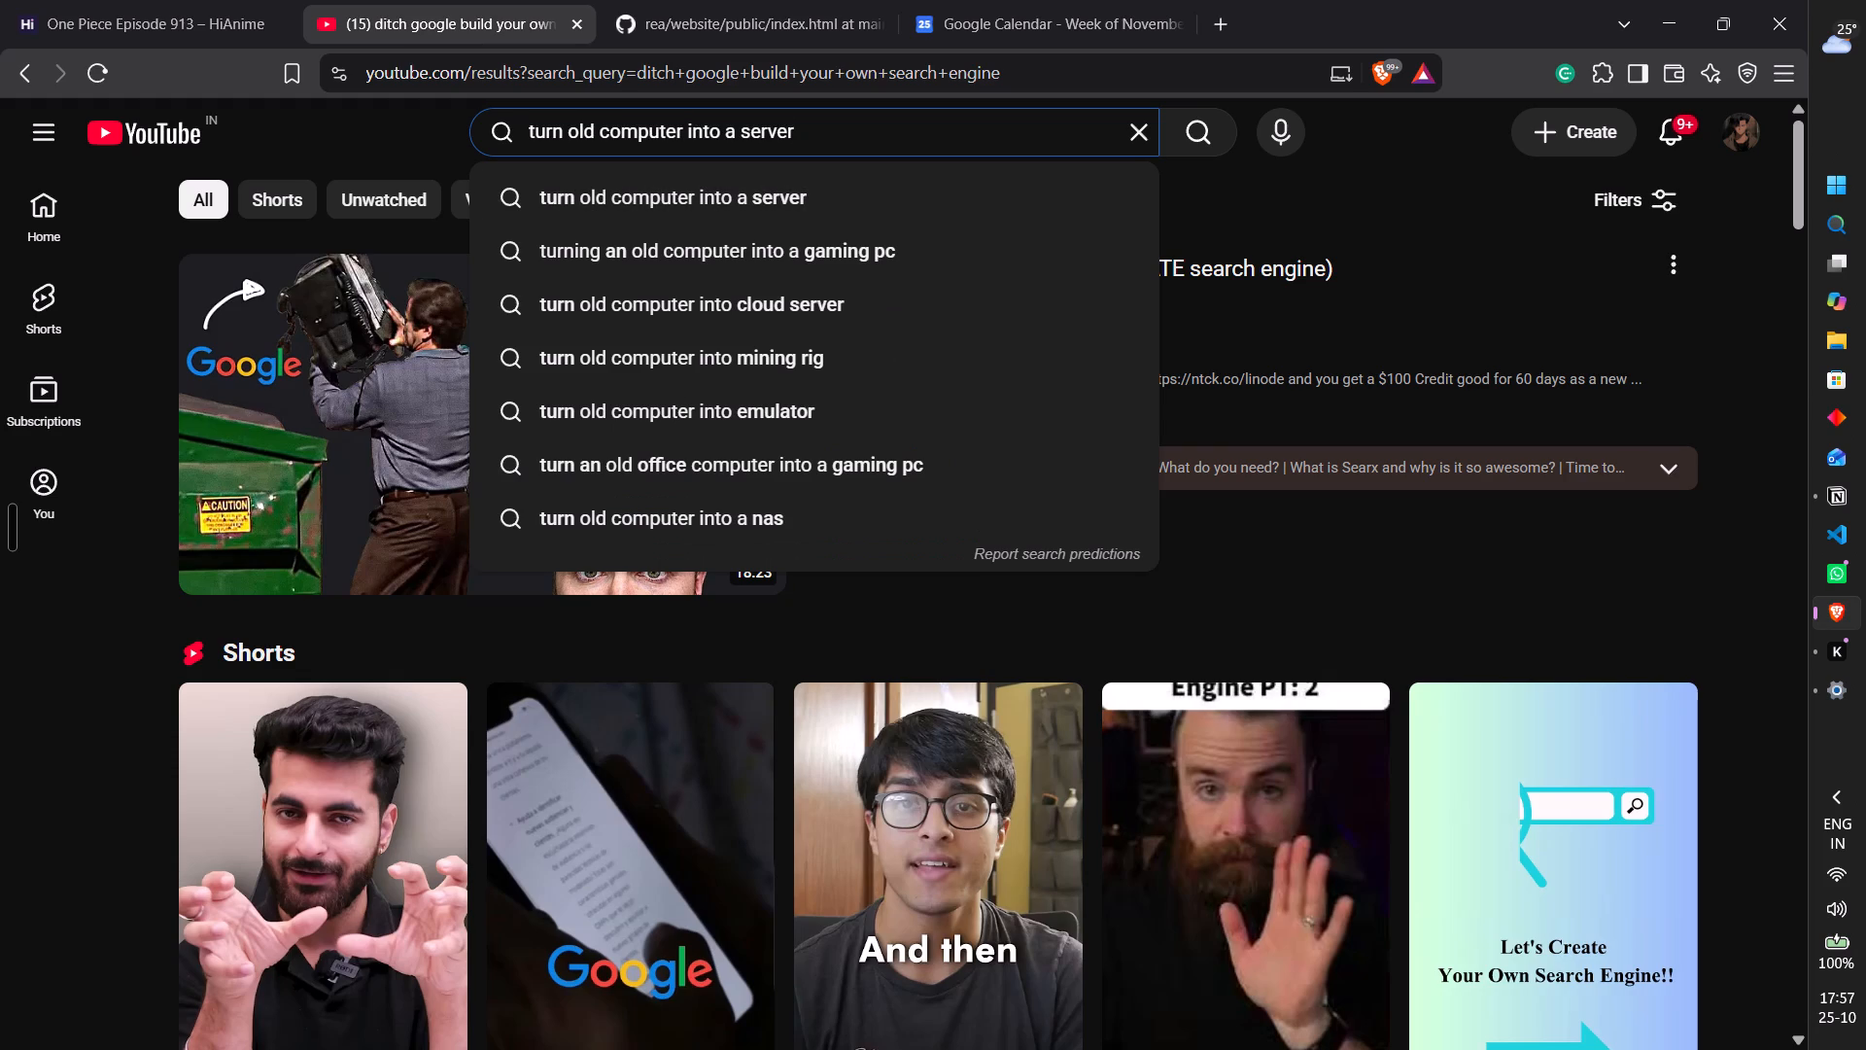
key(Down)
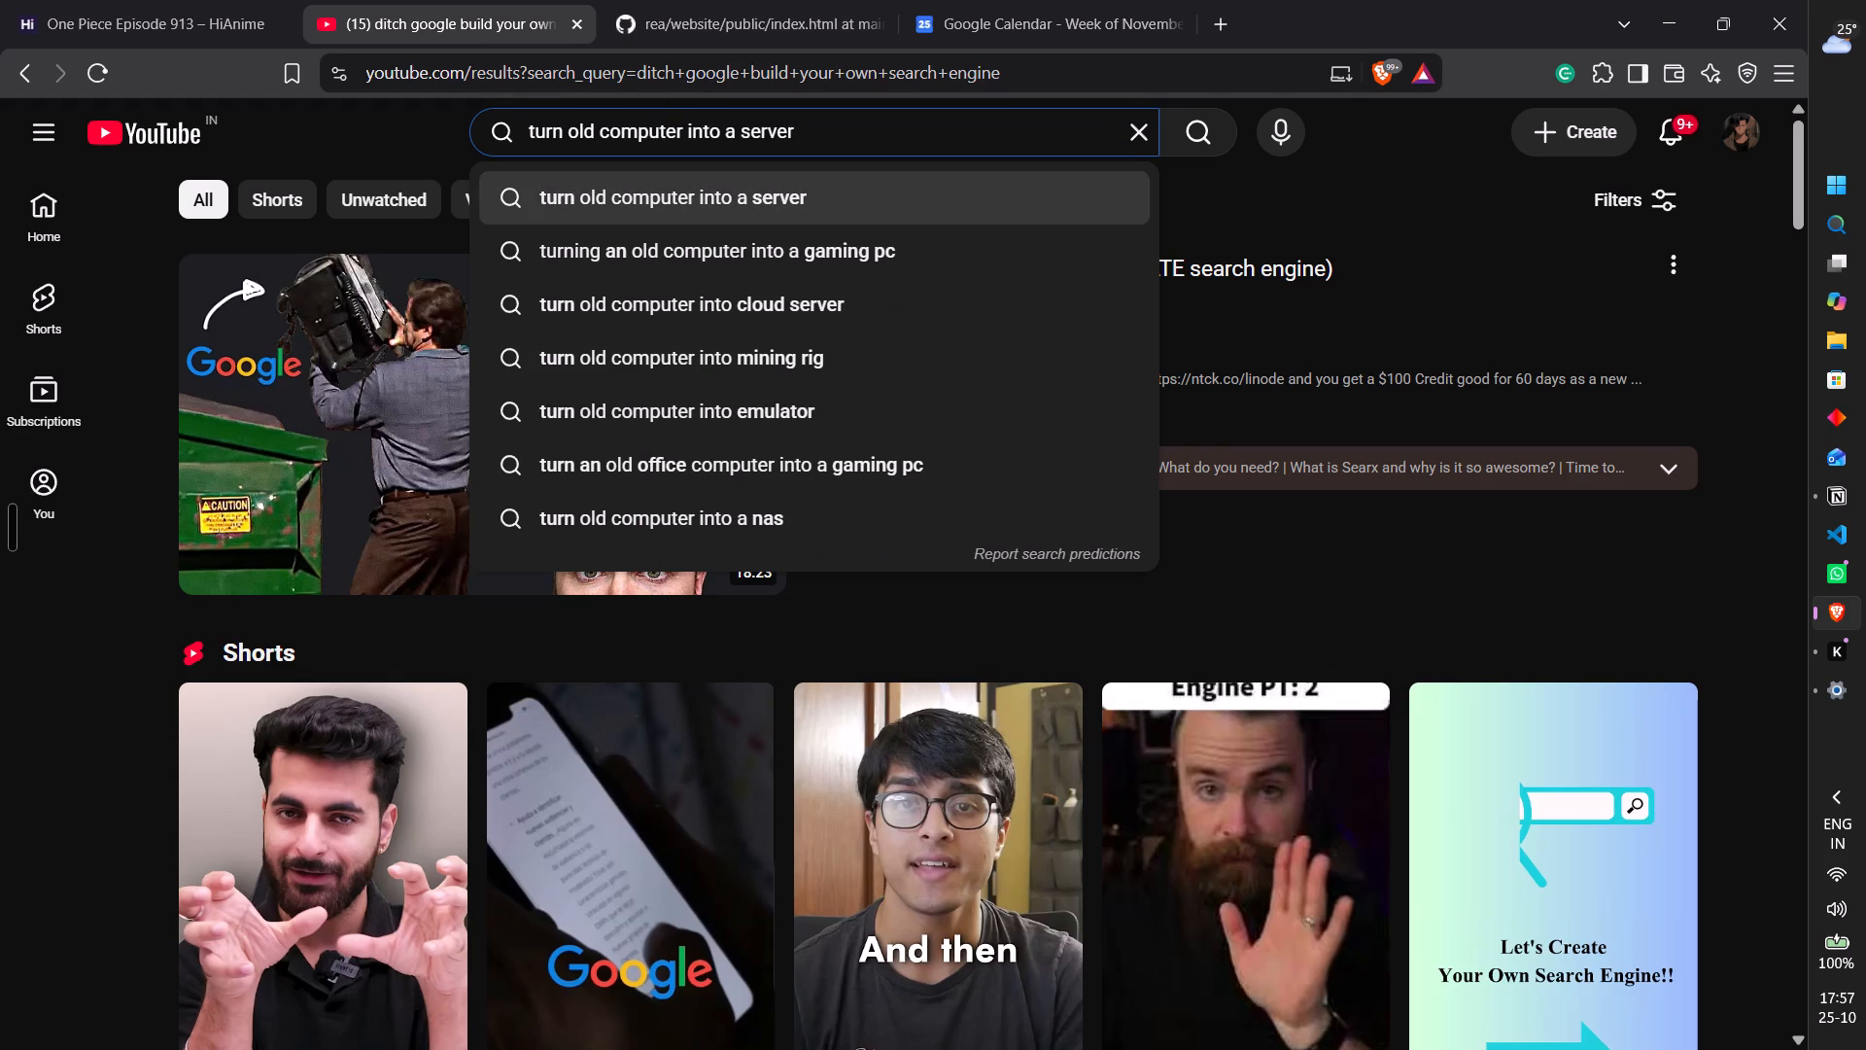
click(563, 128)
key(o)
key(BackSpace)
text(ing)
key(Return)
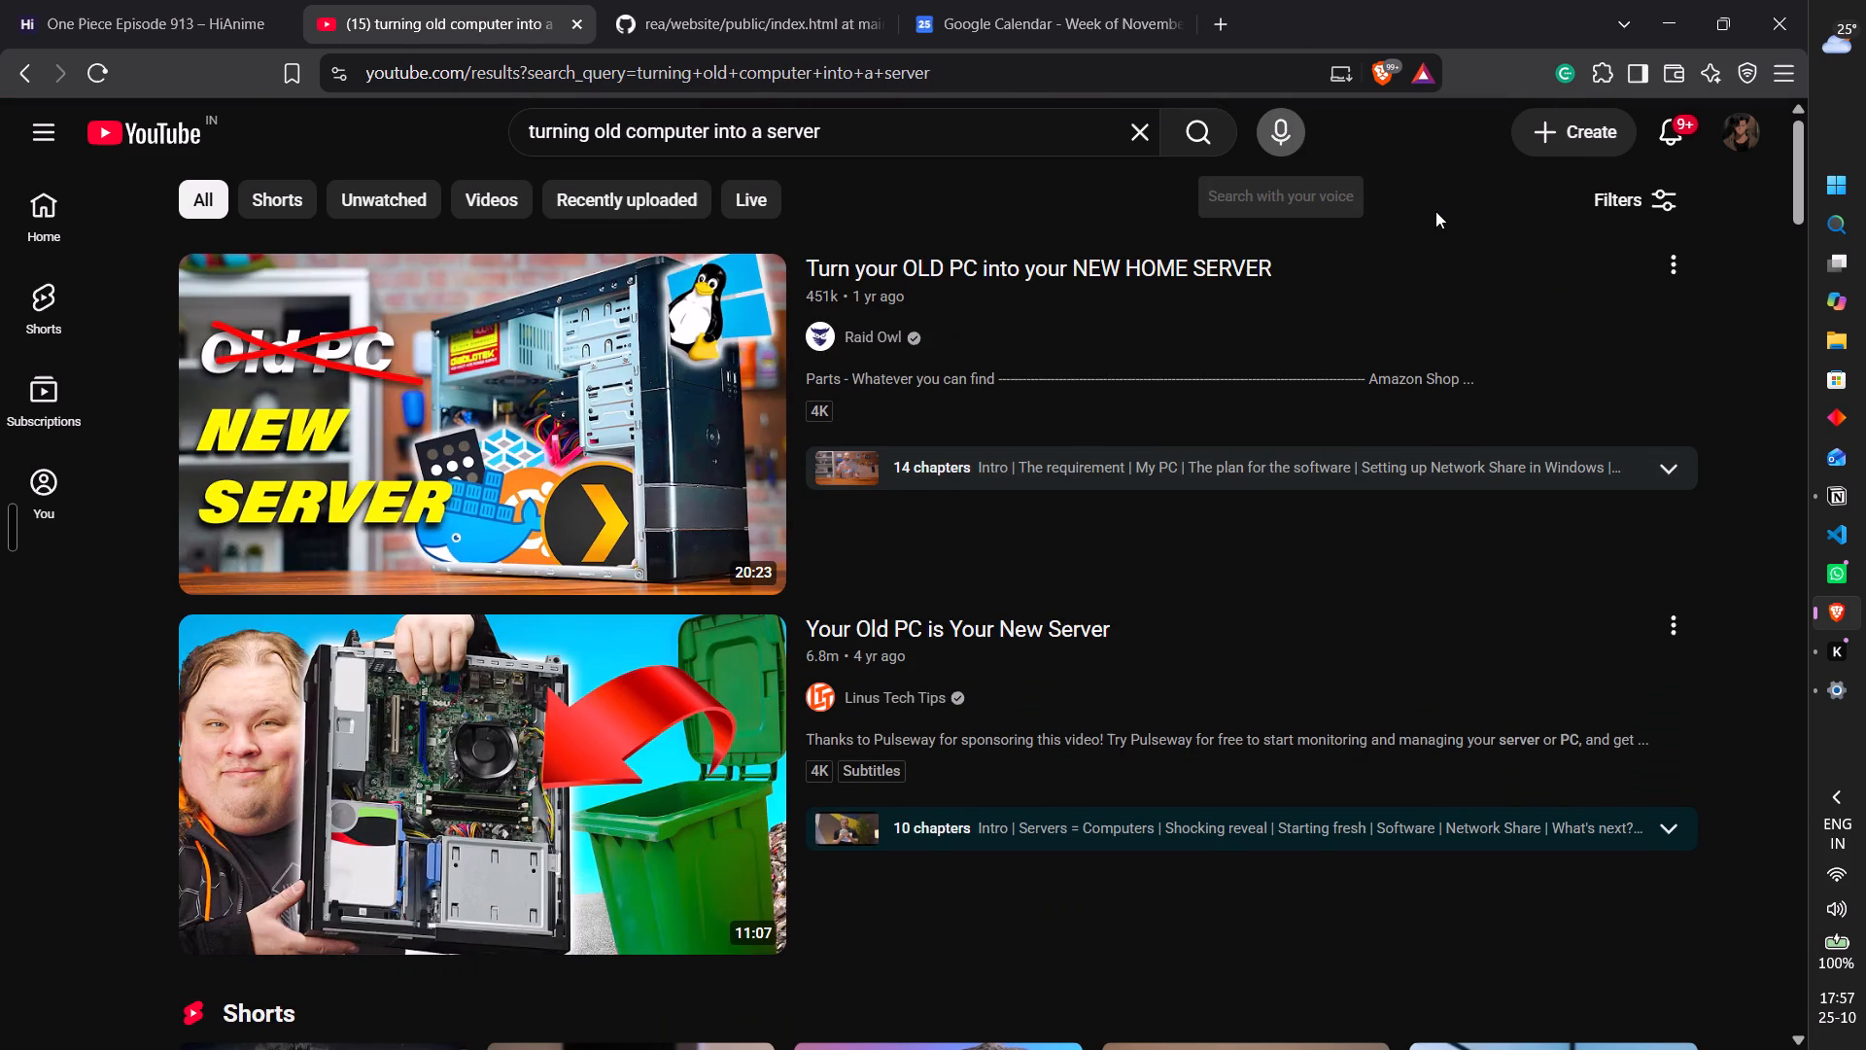
scroll(1435, 211, down, 8)
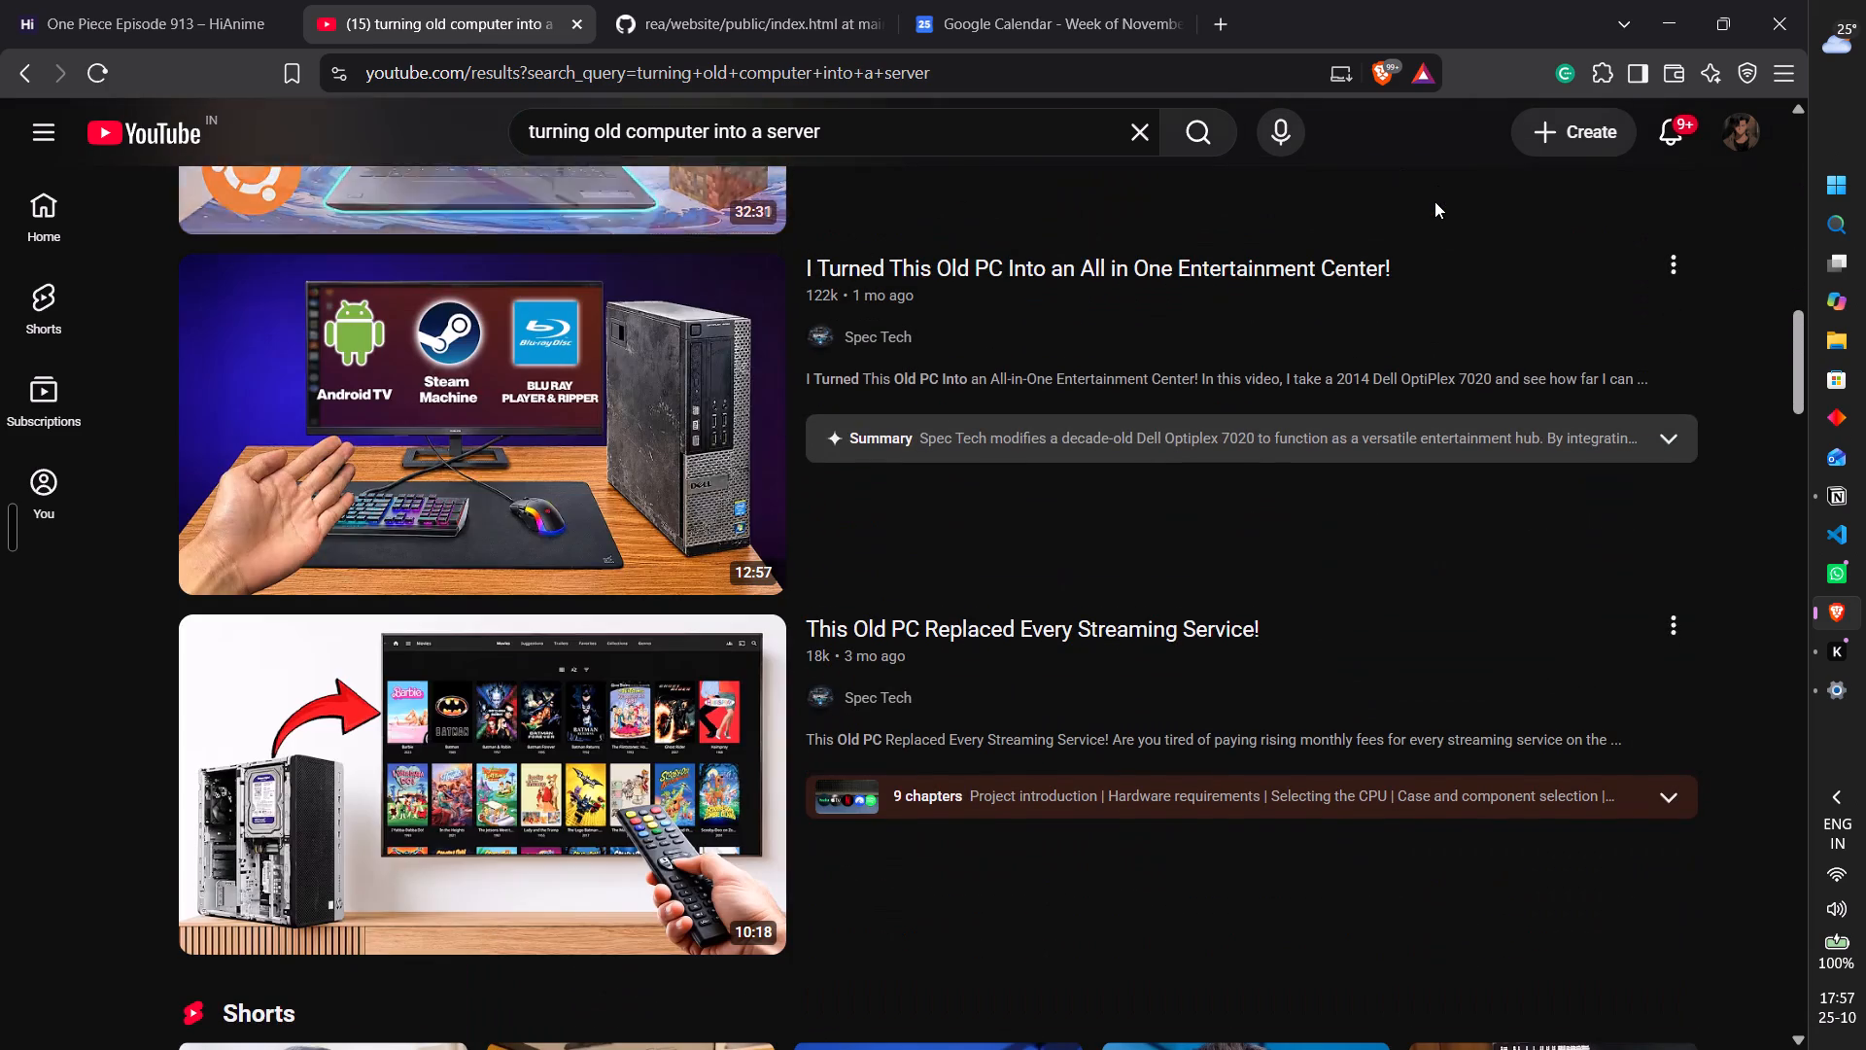
scroll(1406, 423, down, 9)
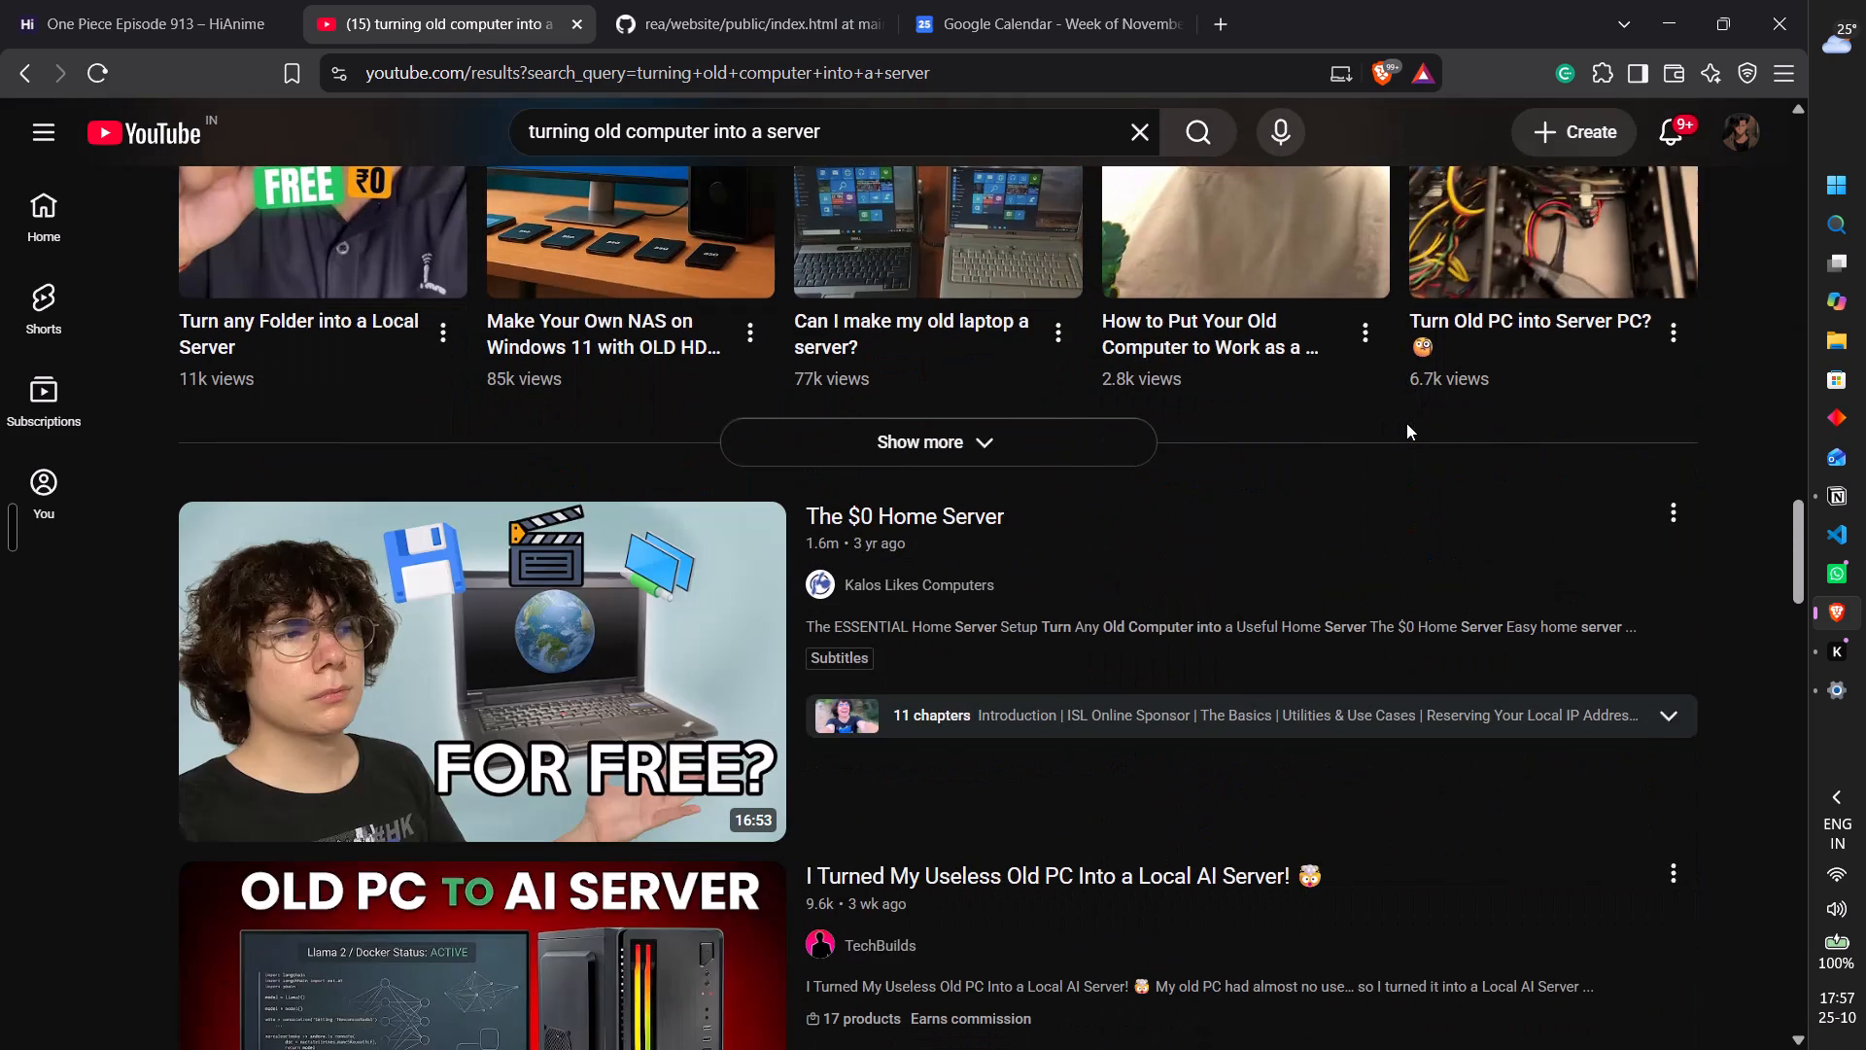
scroll(1406, 423, down, 7)
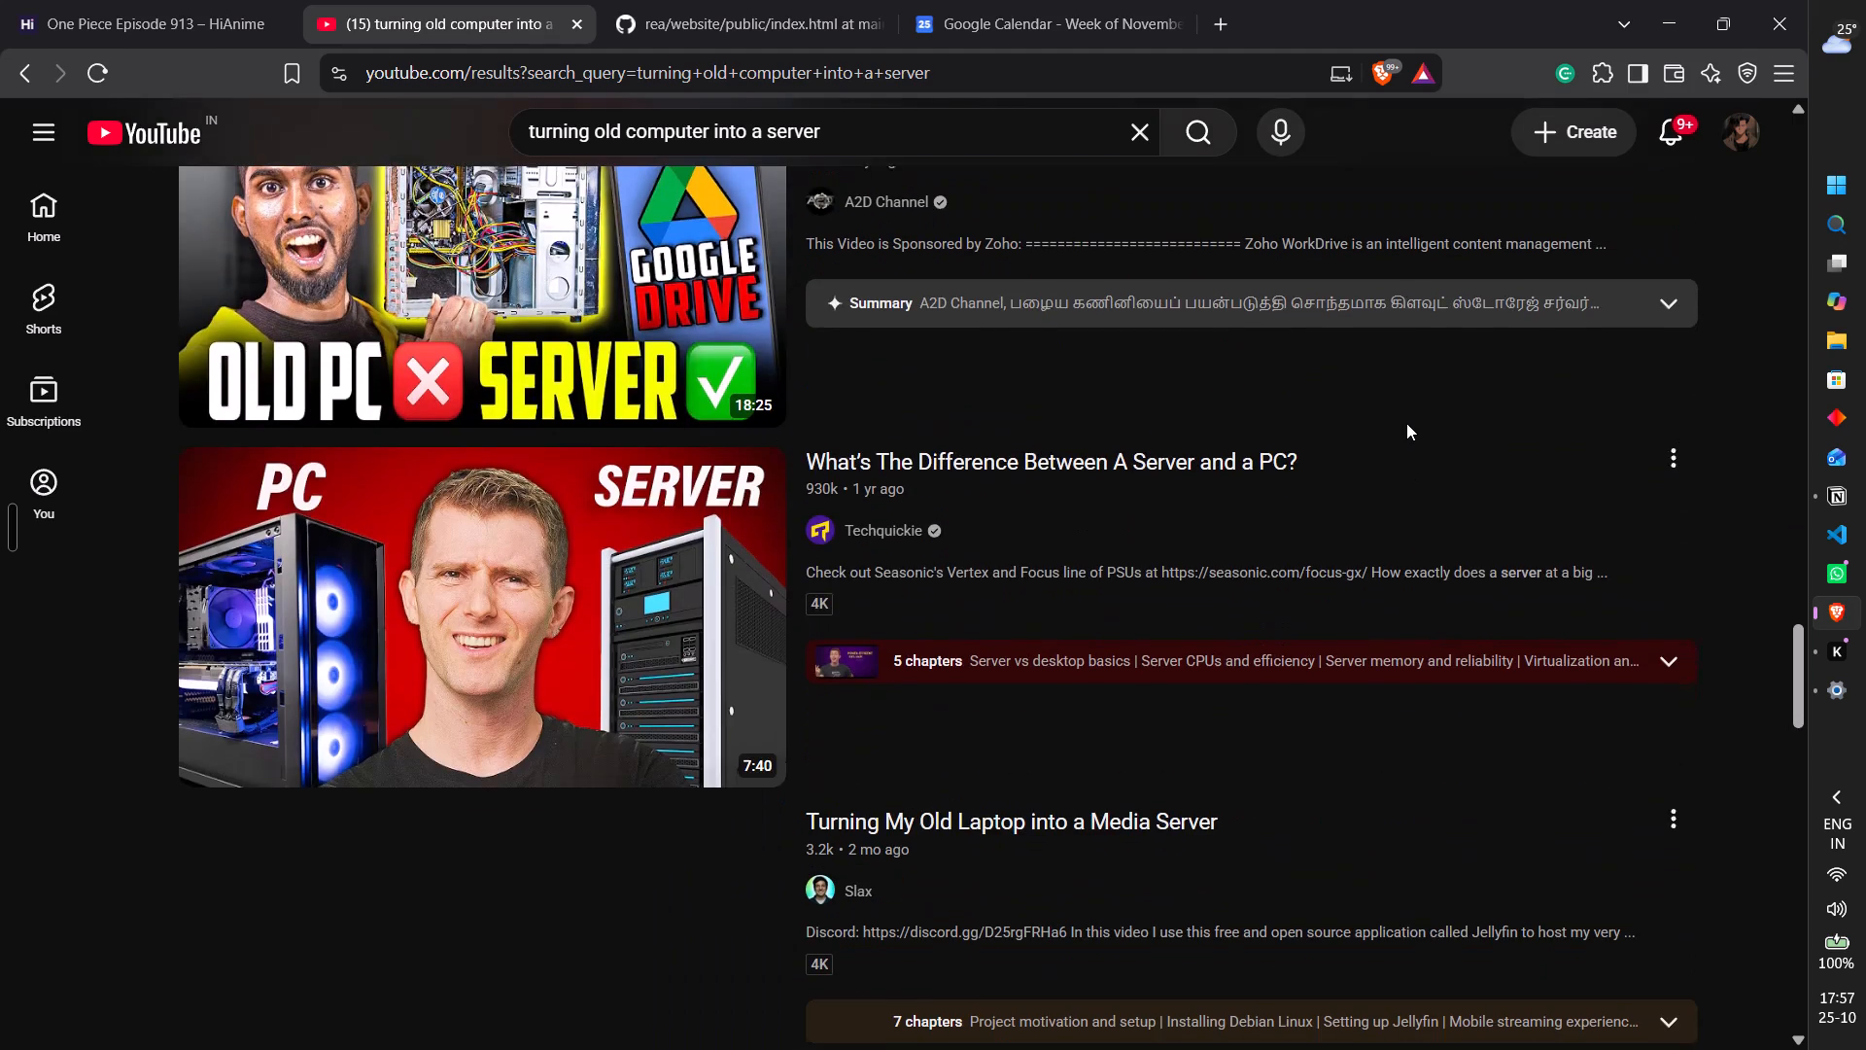
Refine the YouTube search to "turning old computer into a server 3_khalid" and check the results.
click(1079, 118)
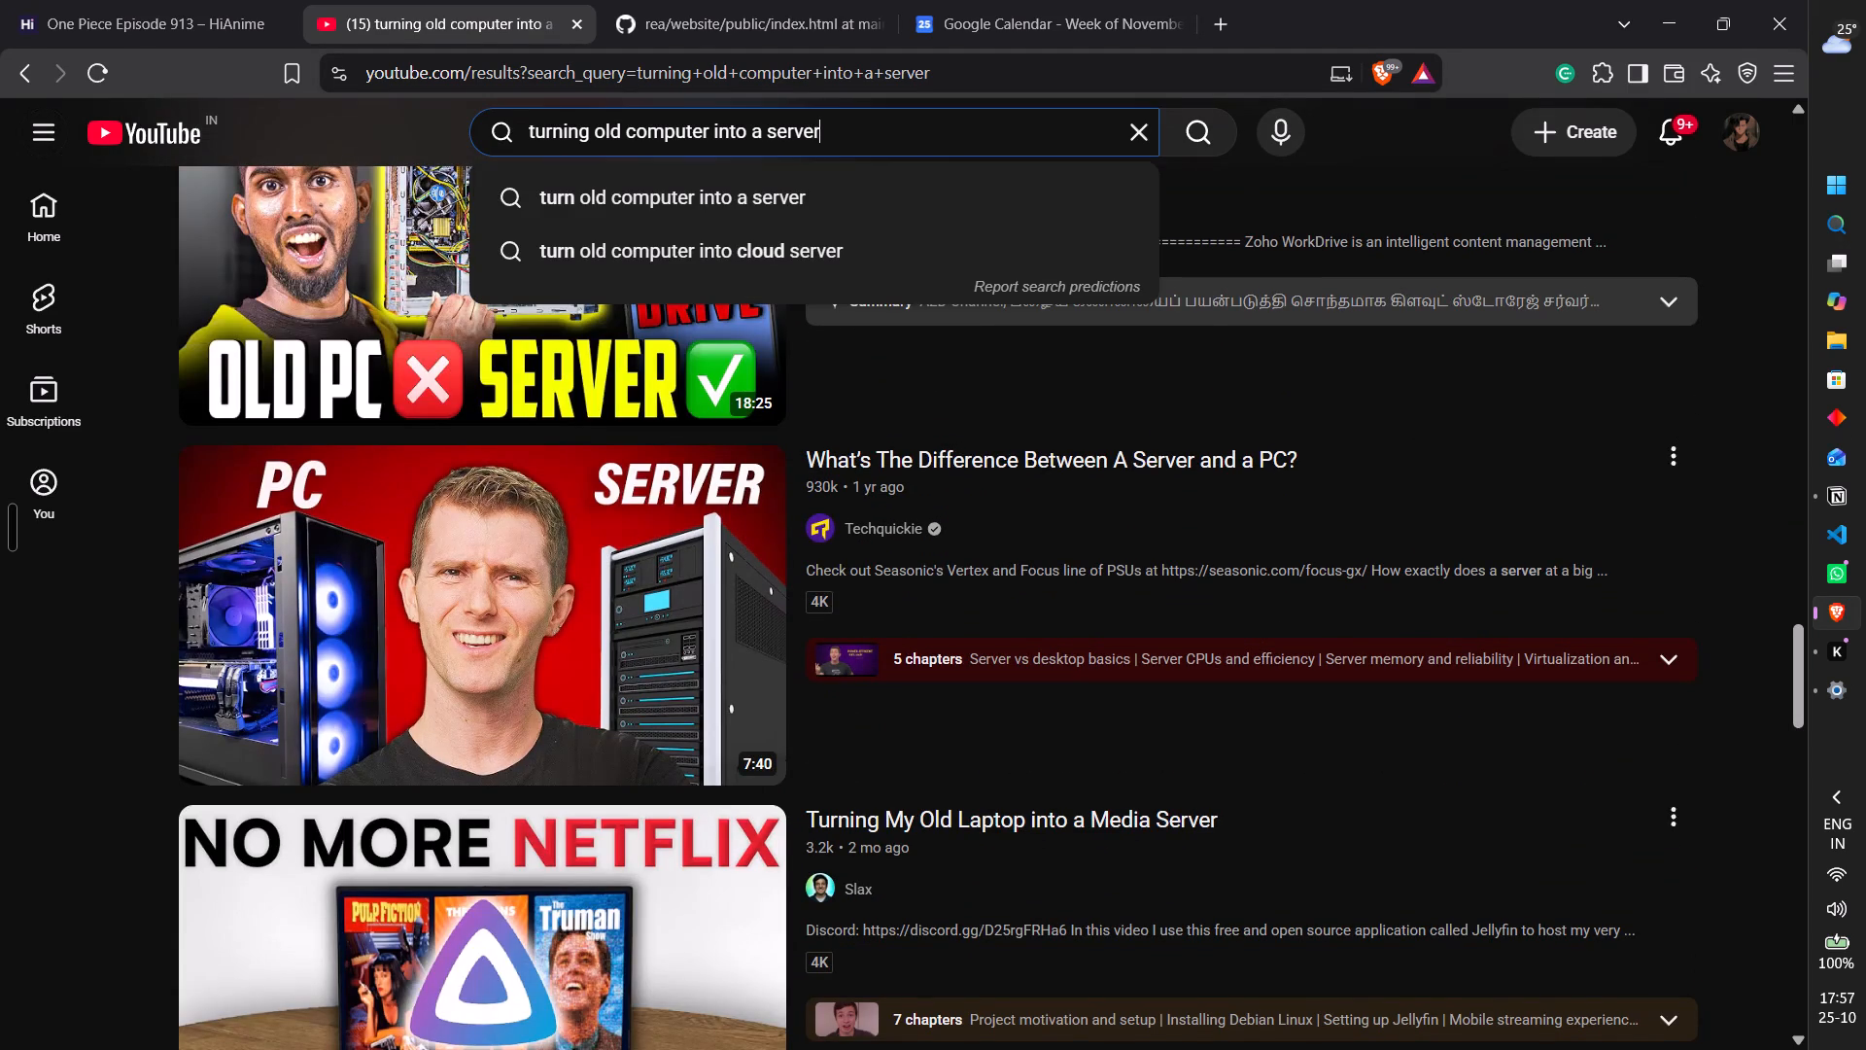
key(space)
key(3)
key(shift+minus)
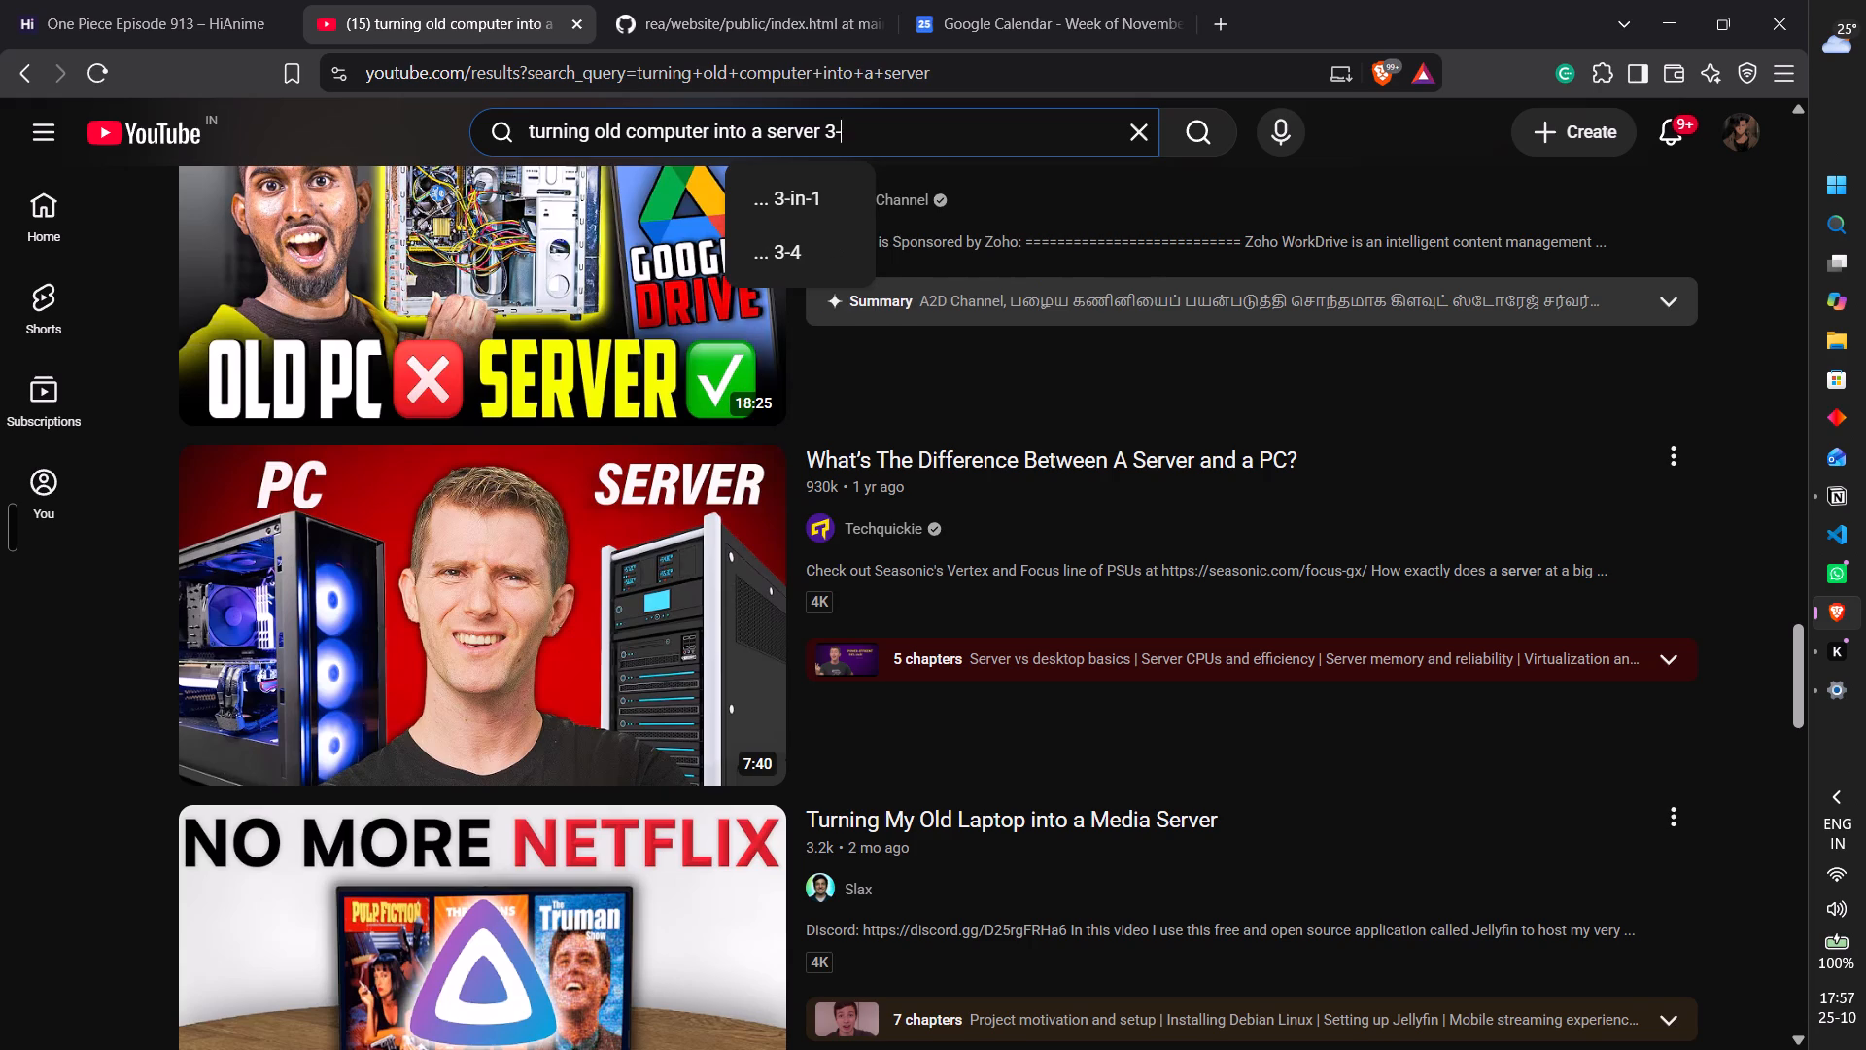
key(BackSpace)
key(shift+minus)
key(BackSpace)
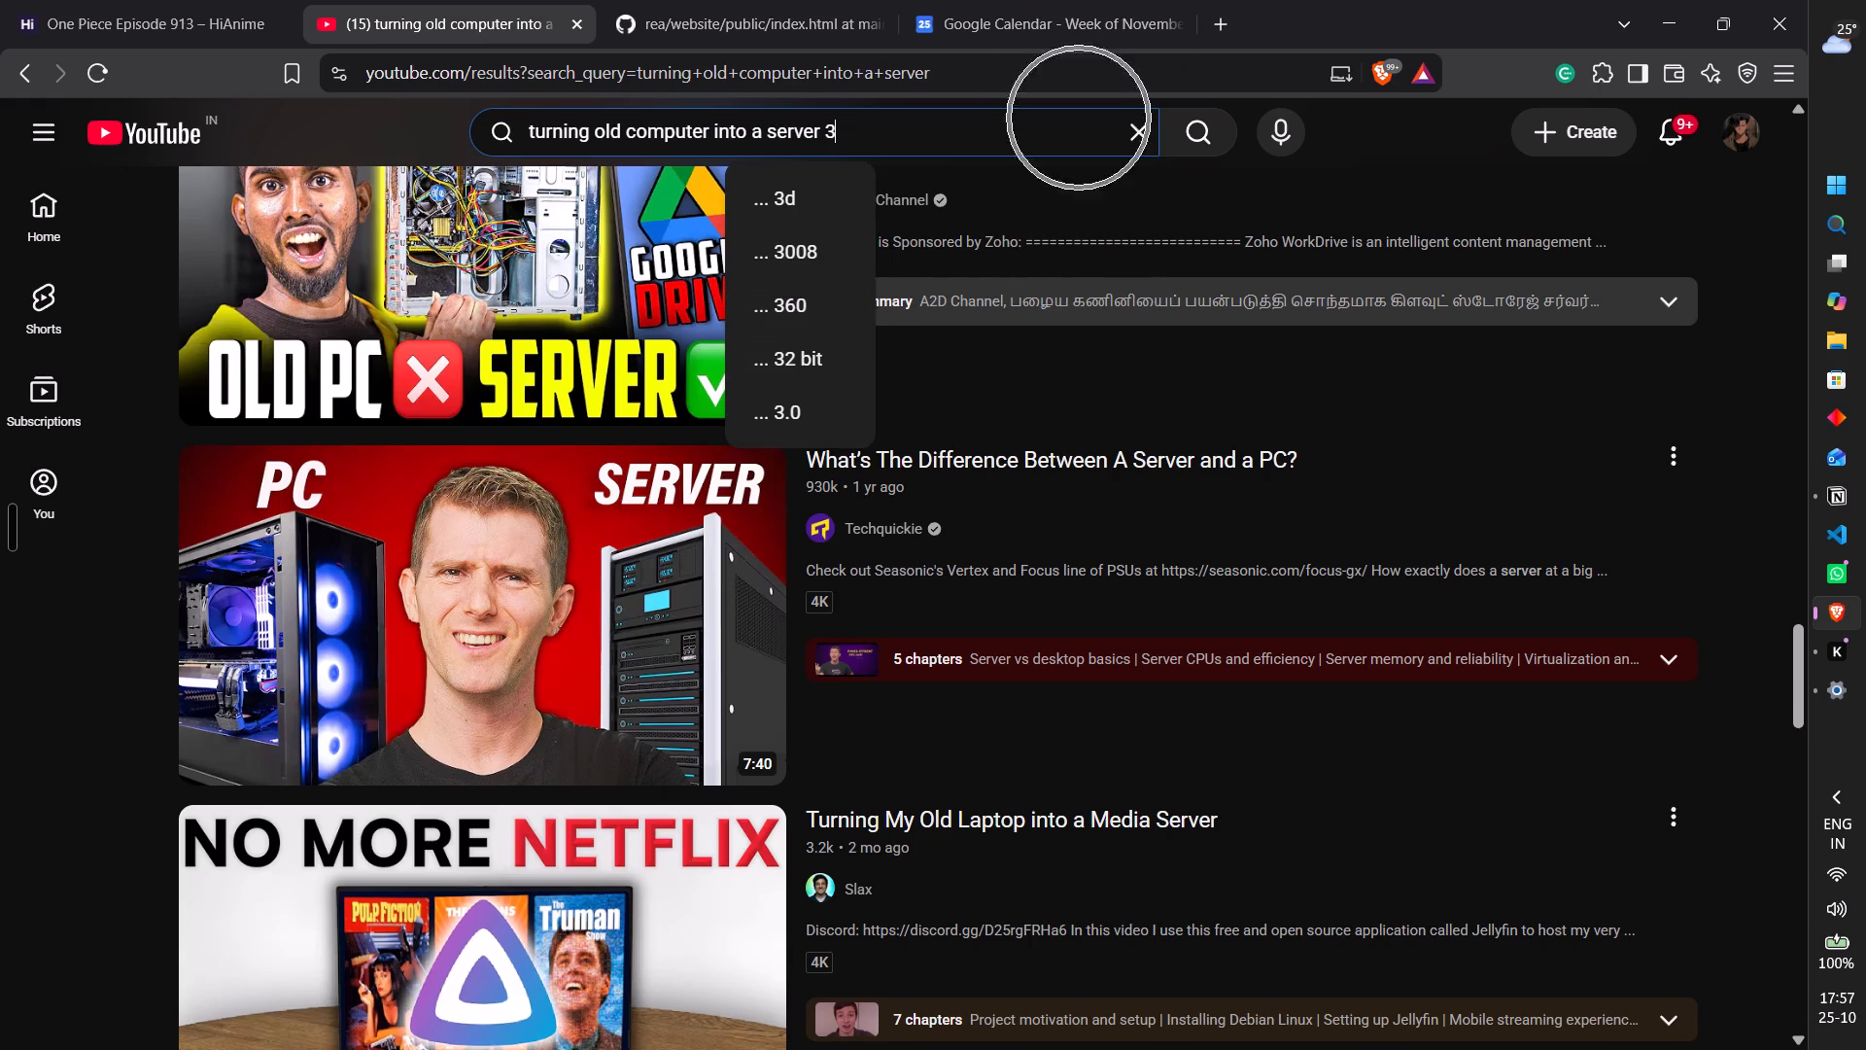
key(shift+underscore)
key(BackSpace)
text(ka)
key(BackSpace)
text(halid)
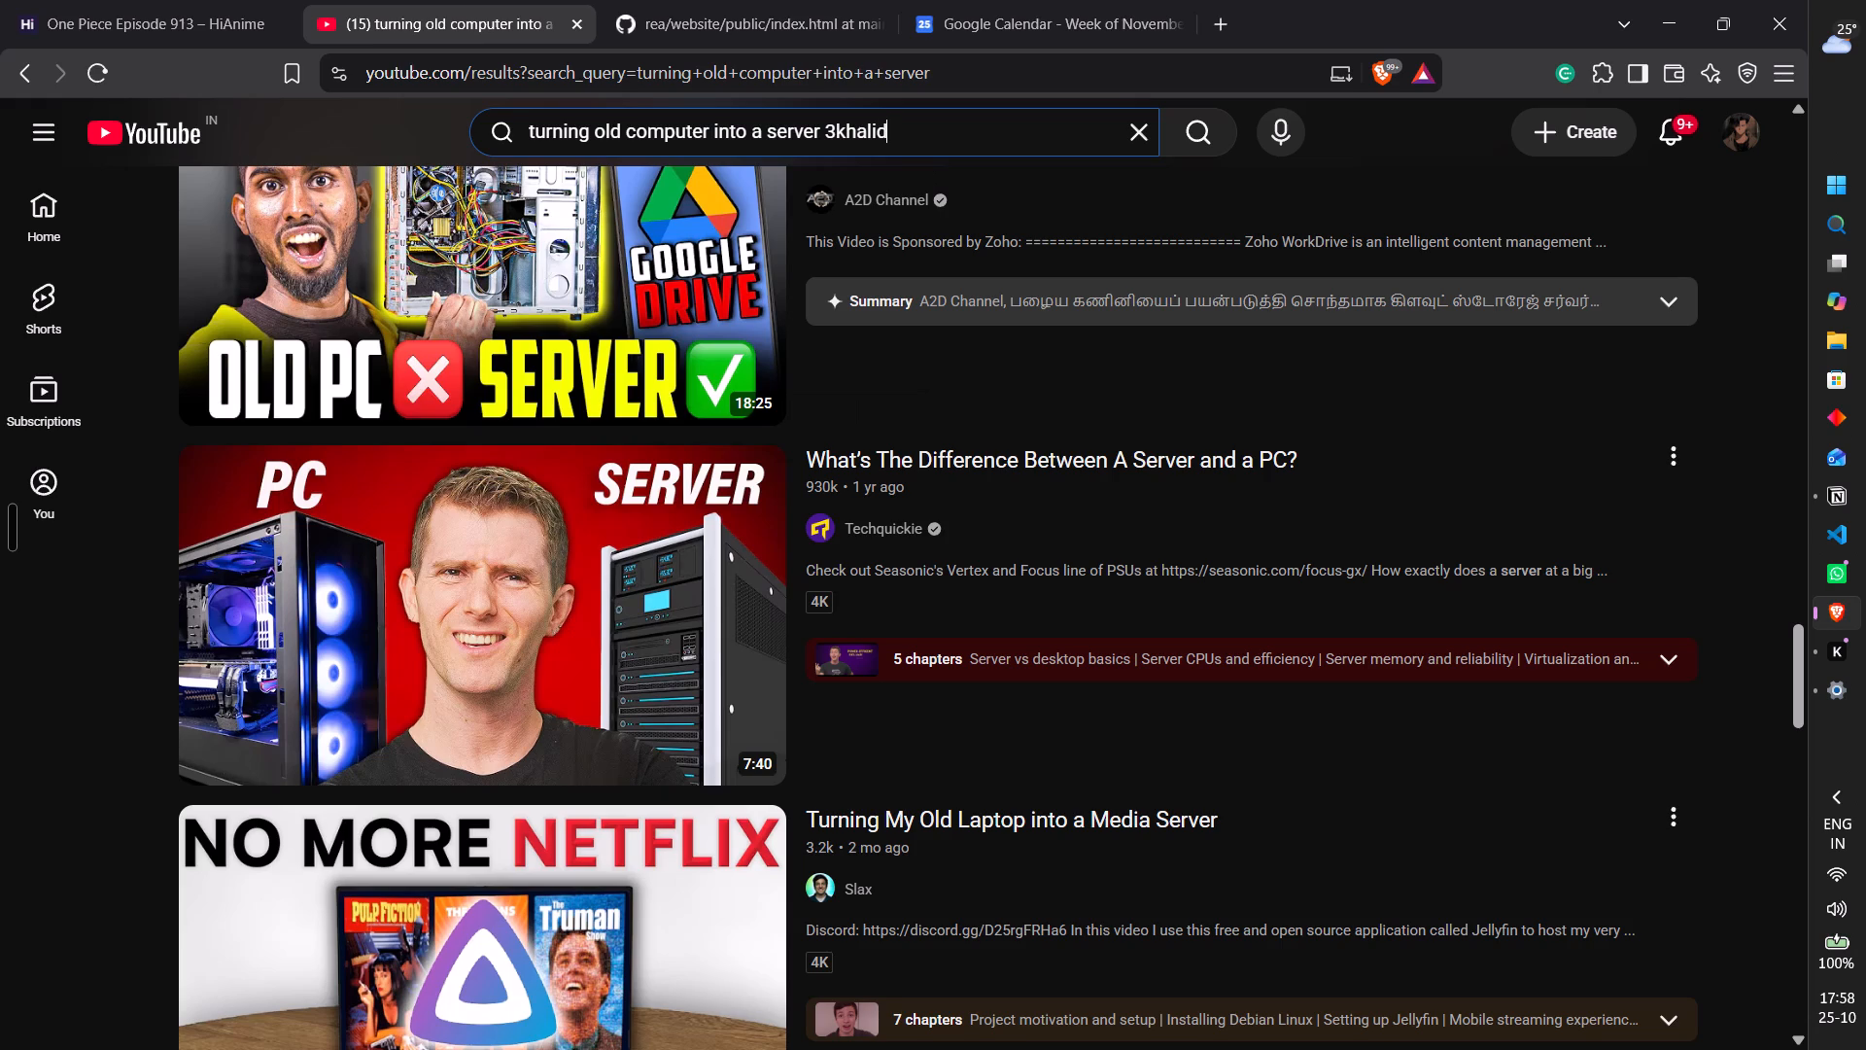
key(ctrl+Left)
key(Right)
key(shift+underscore)
key(Return)
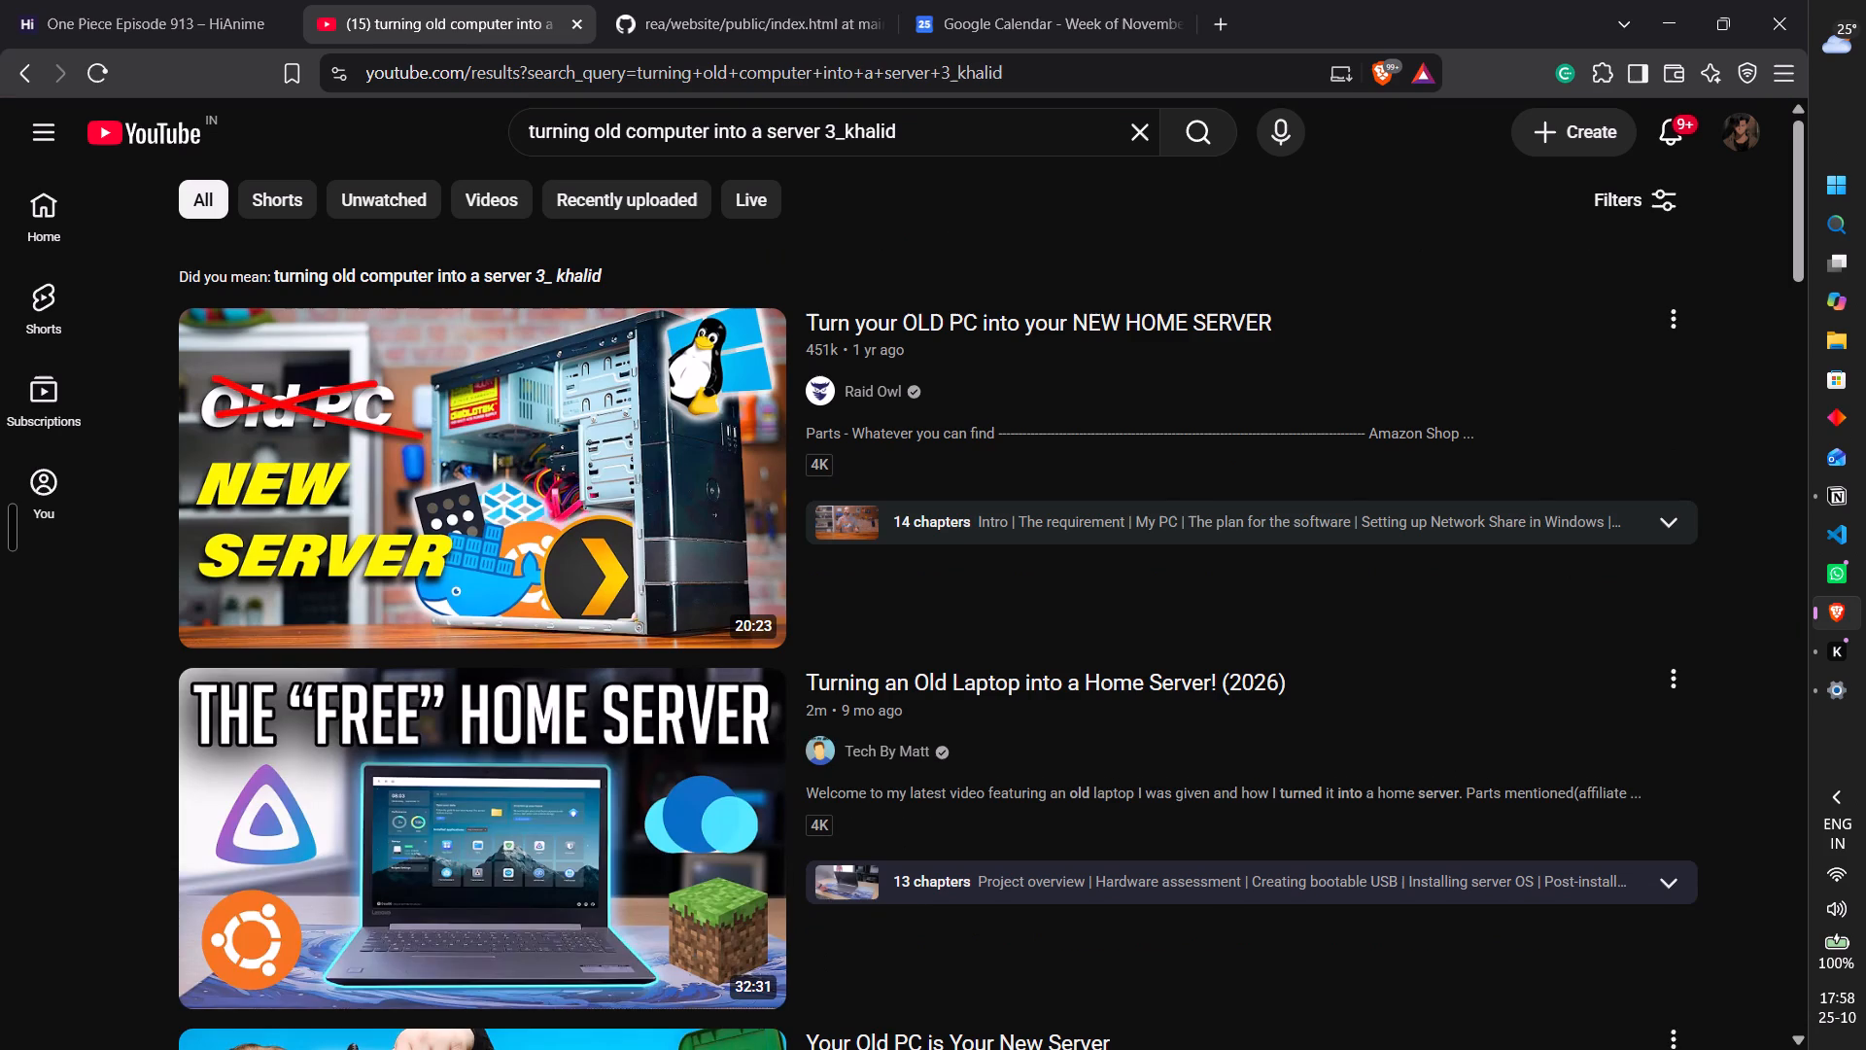
scroll(1177, 573, down, 1)
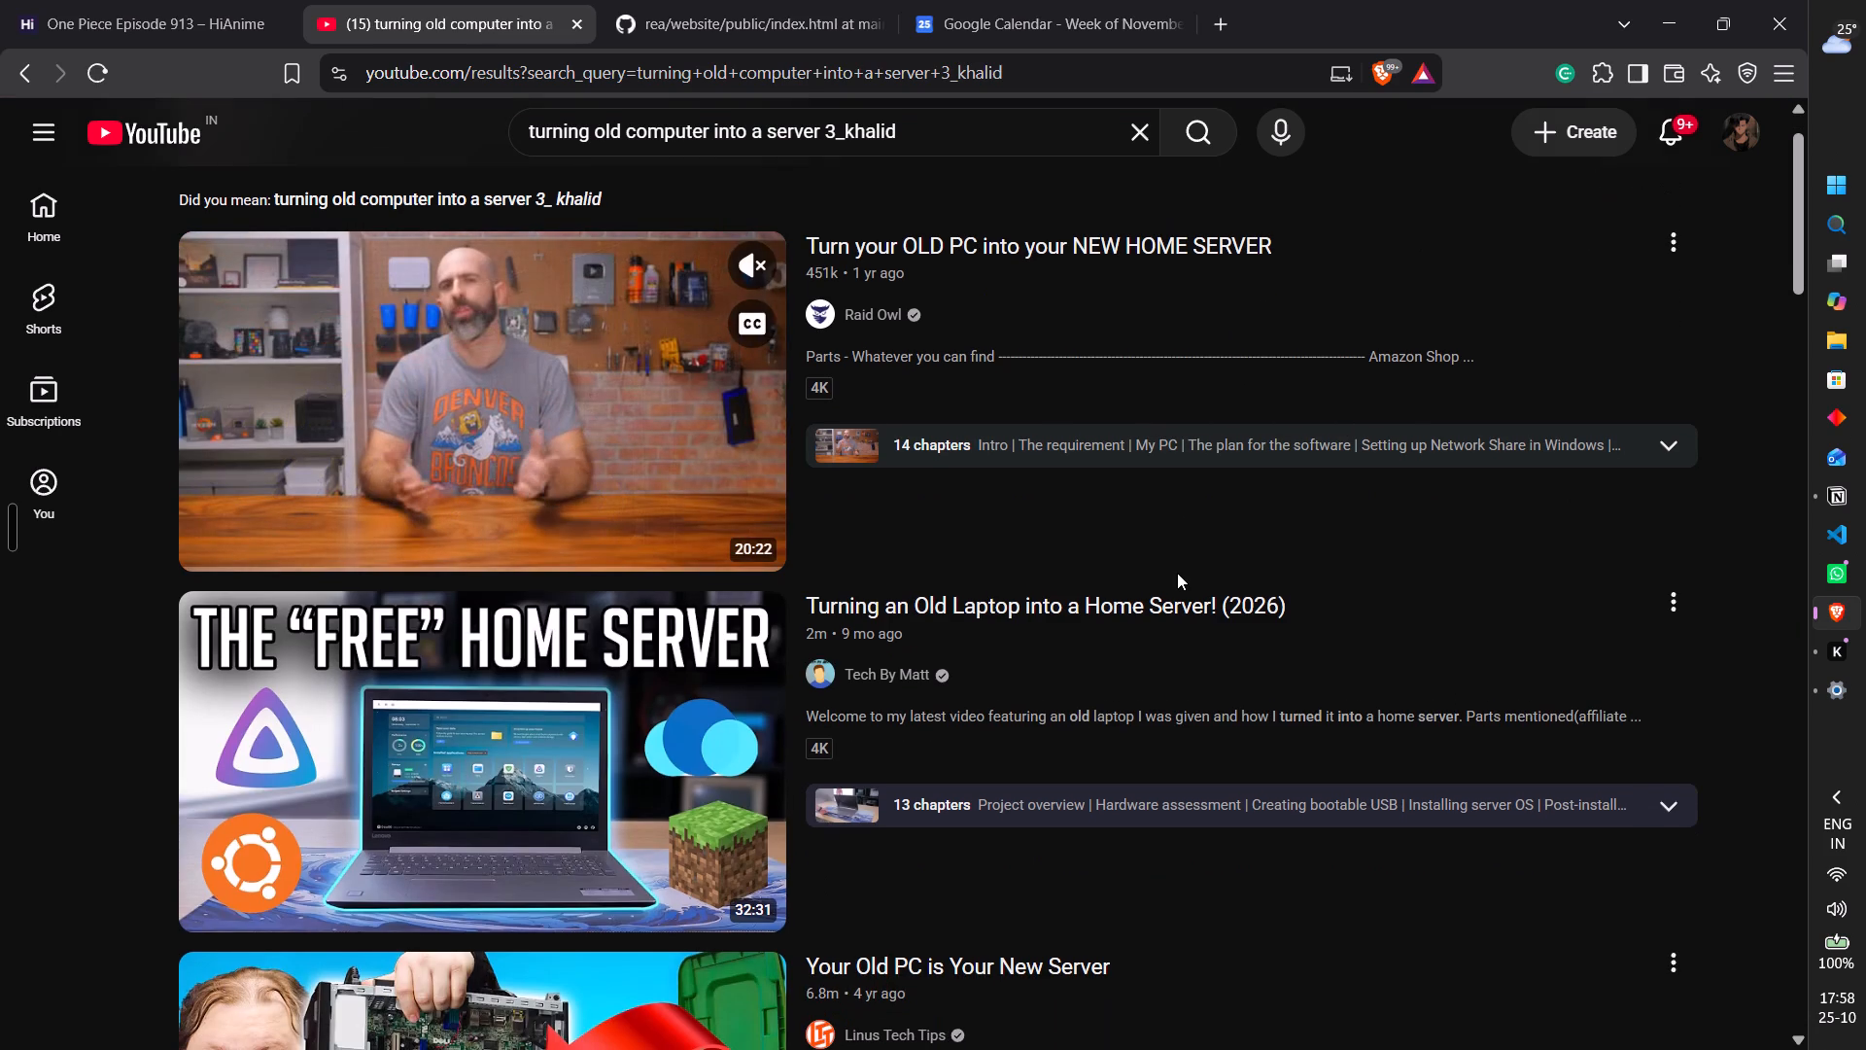
scroll(1177, 573, down, 3)
Replace the YouTube search with "making my own OS".
click(1143, 136)
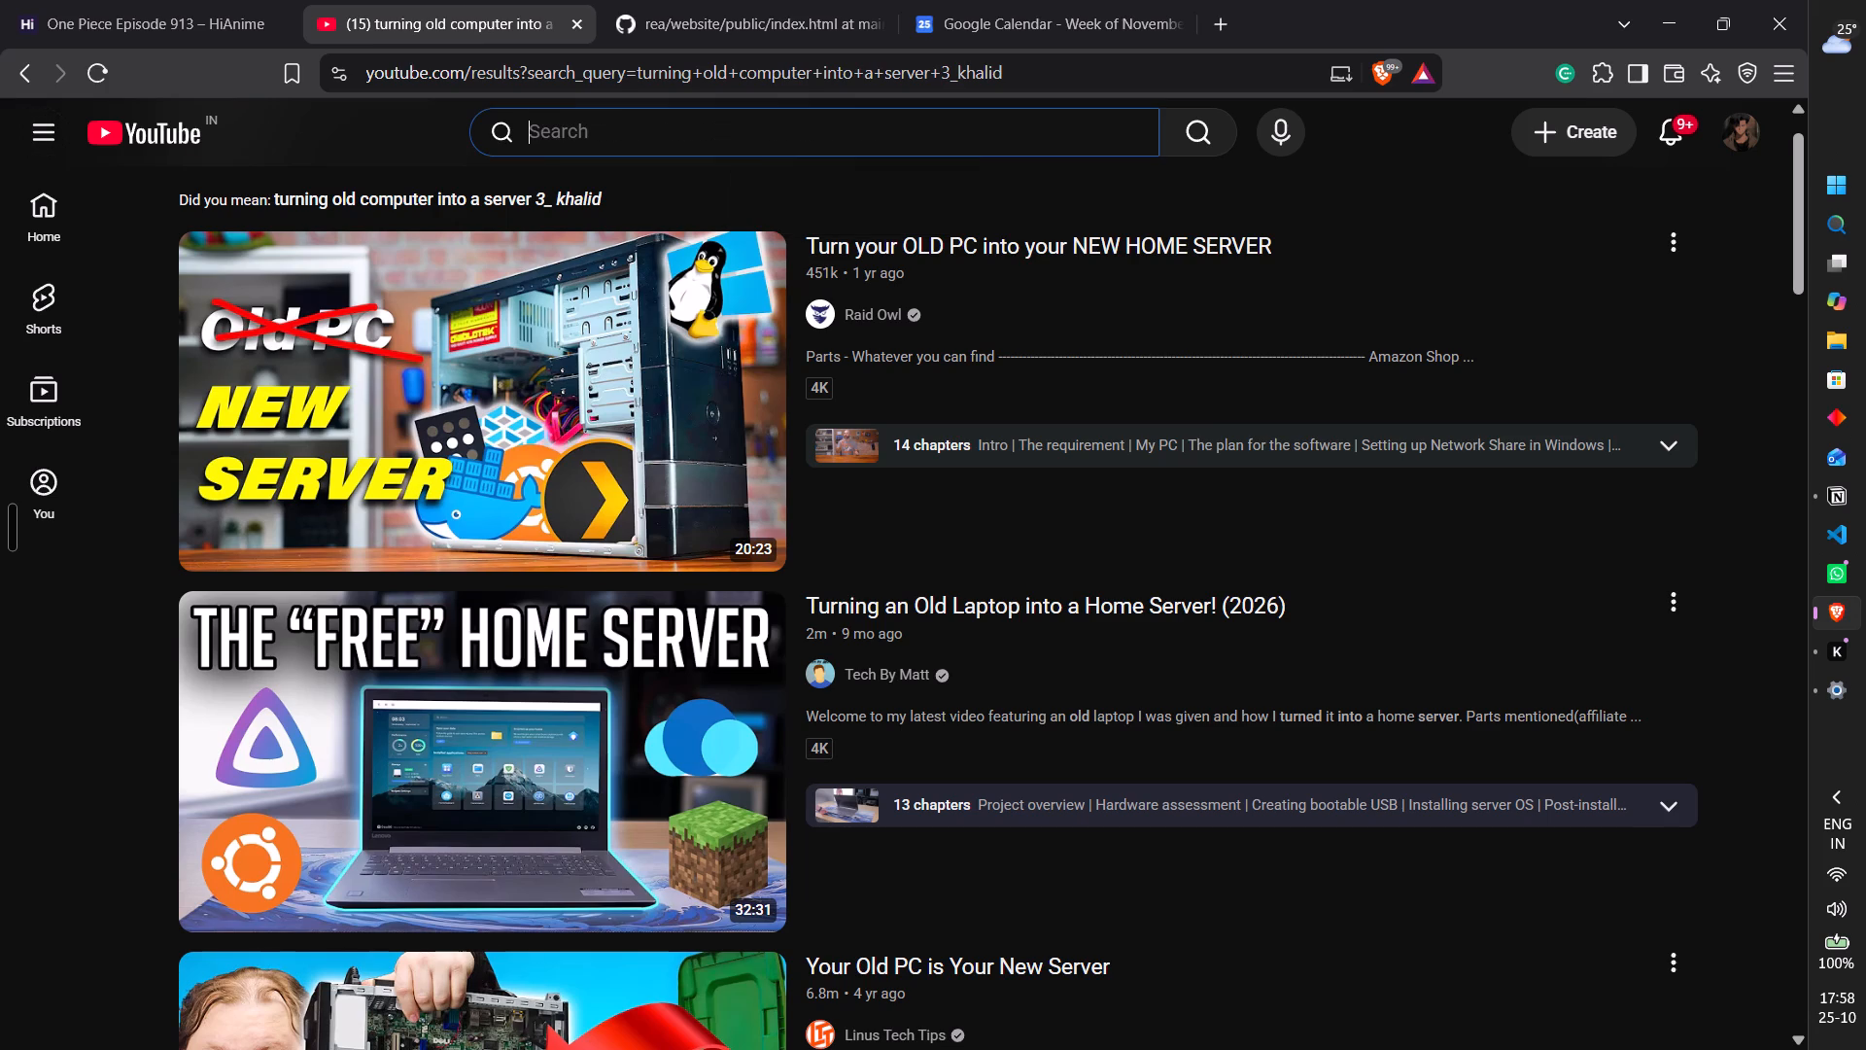
text(making)
key(space)
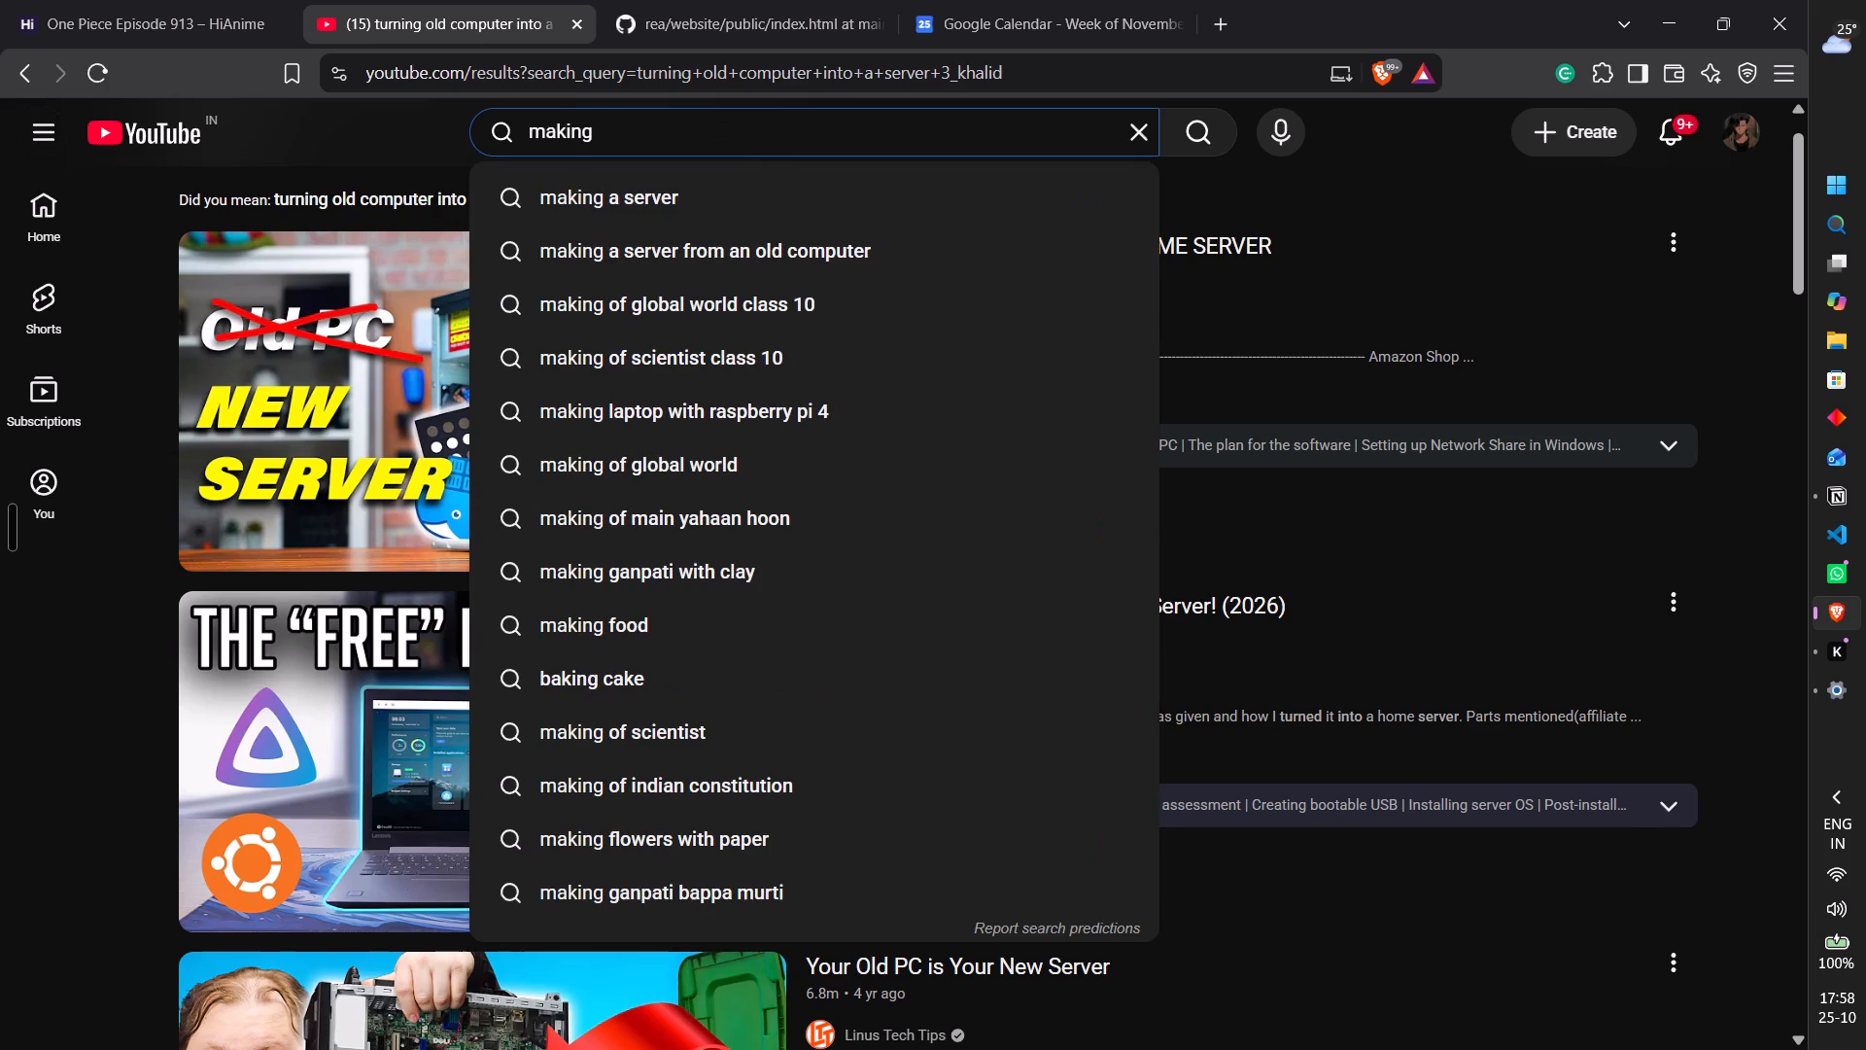
text(muy)
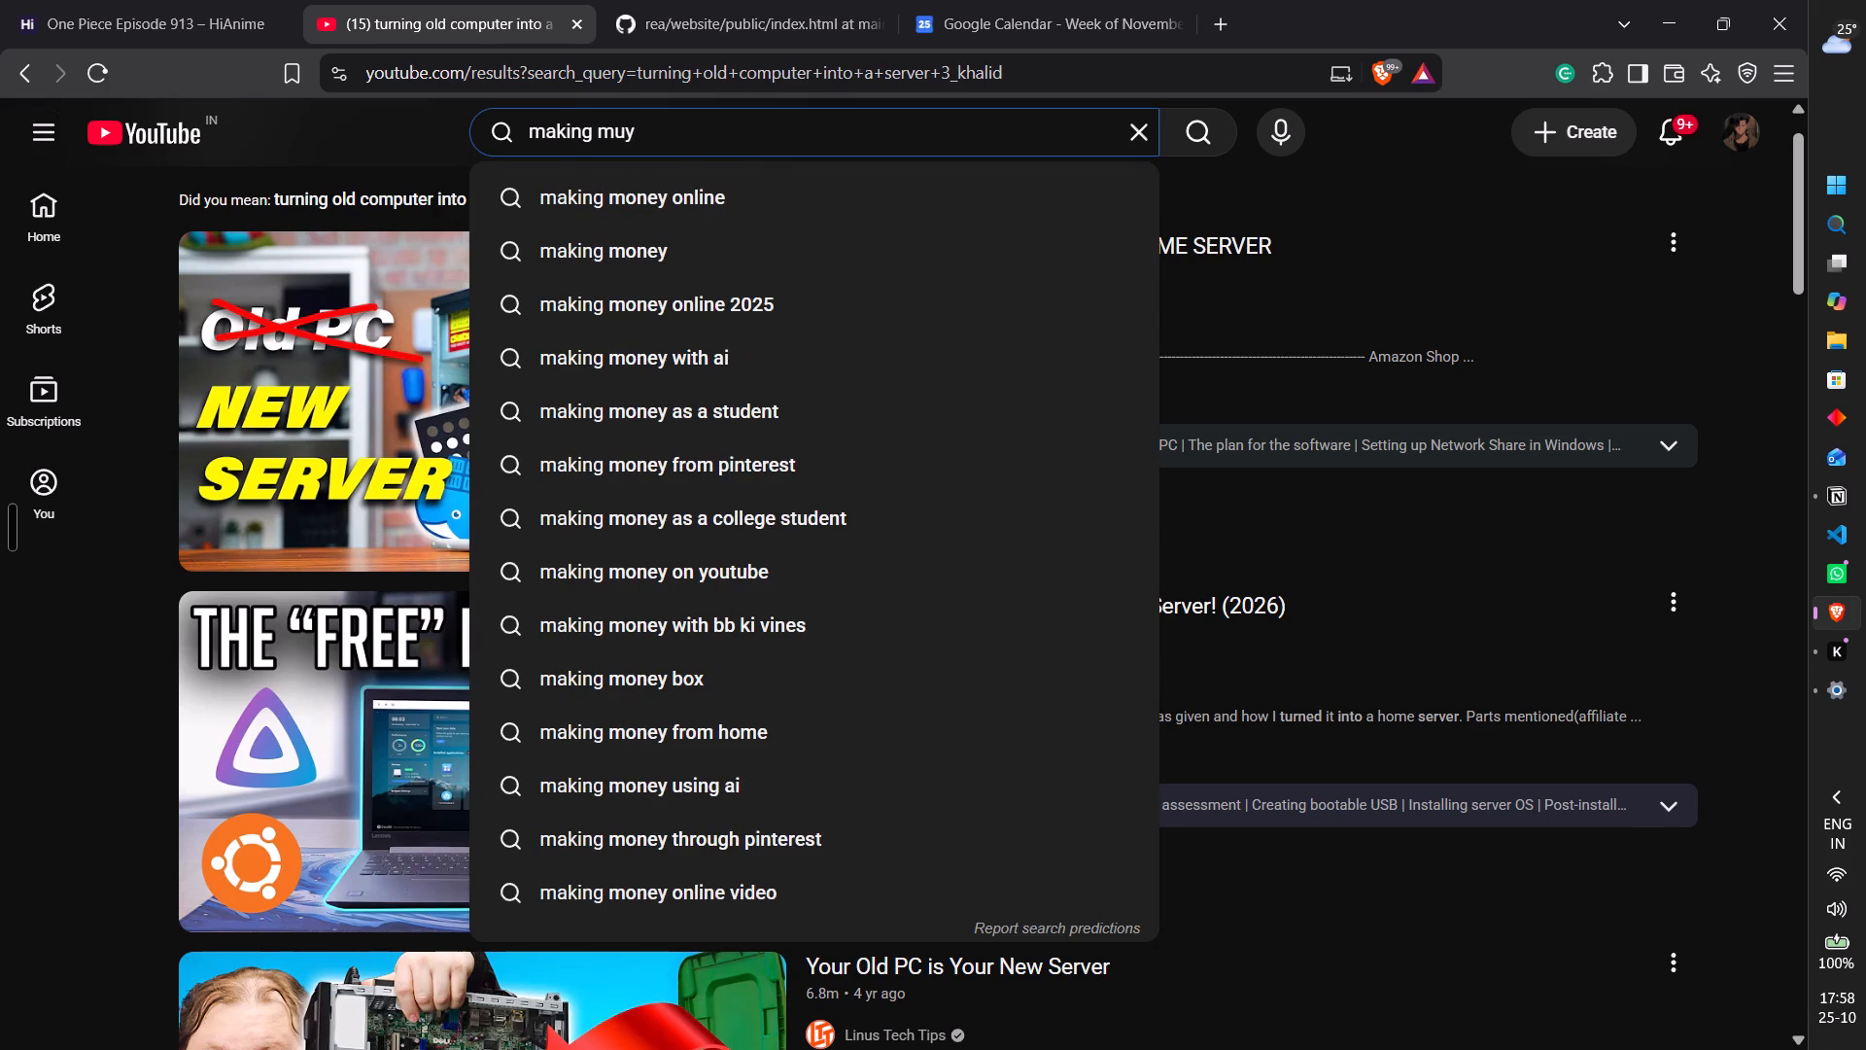
key(BackSpace)
key(BackSpace)
text(y)
key(space)
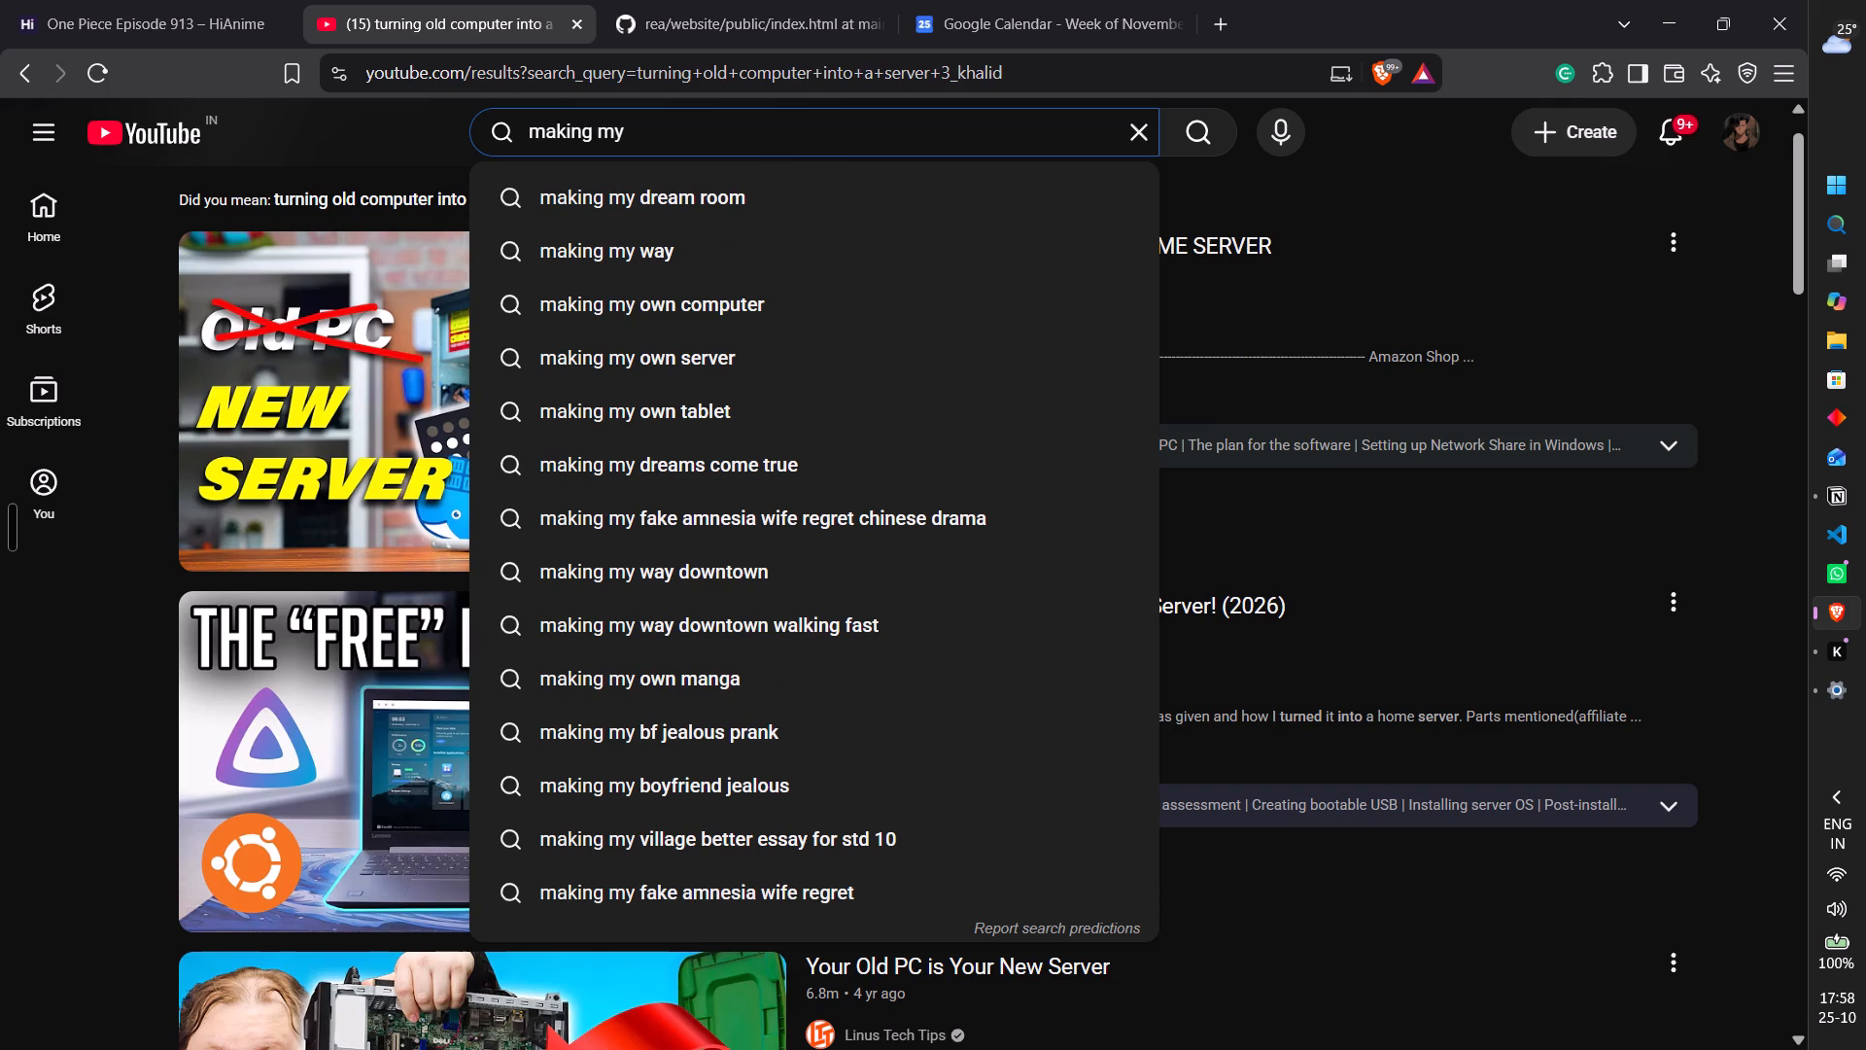
text(own)
key(space)
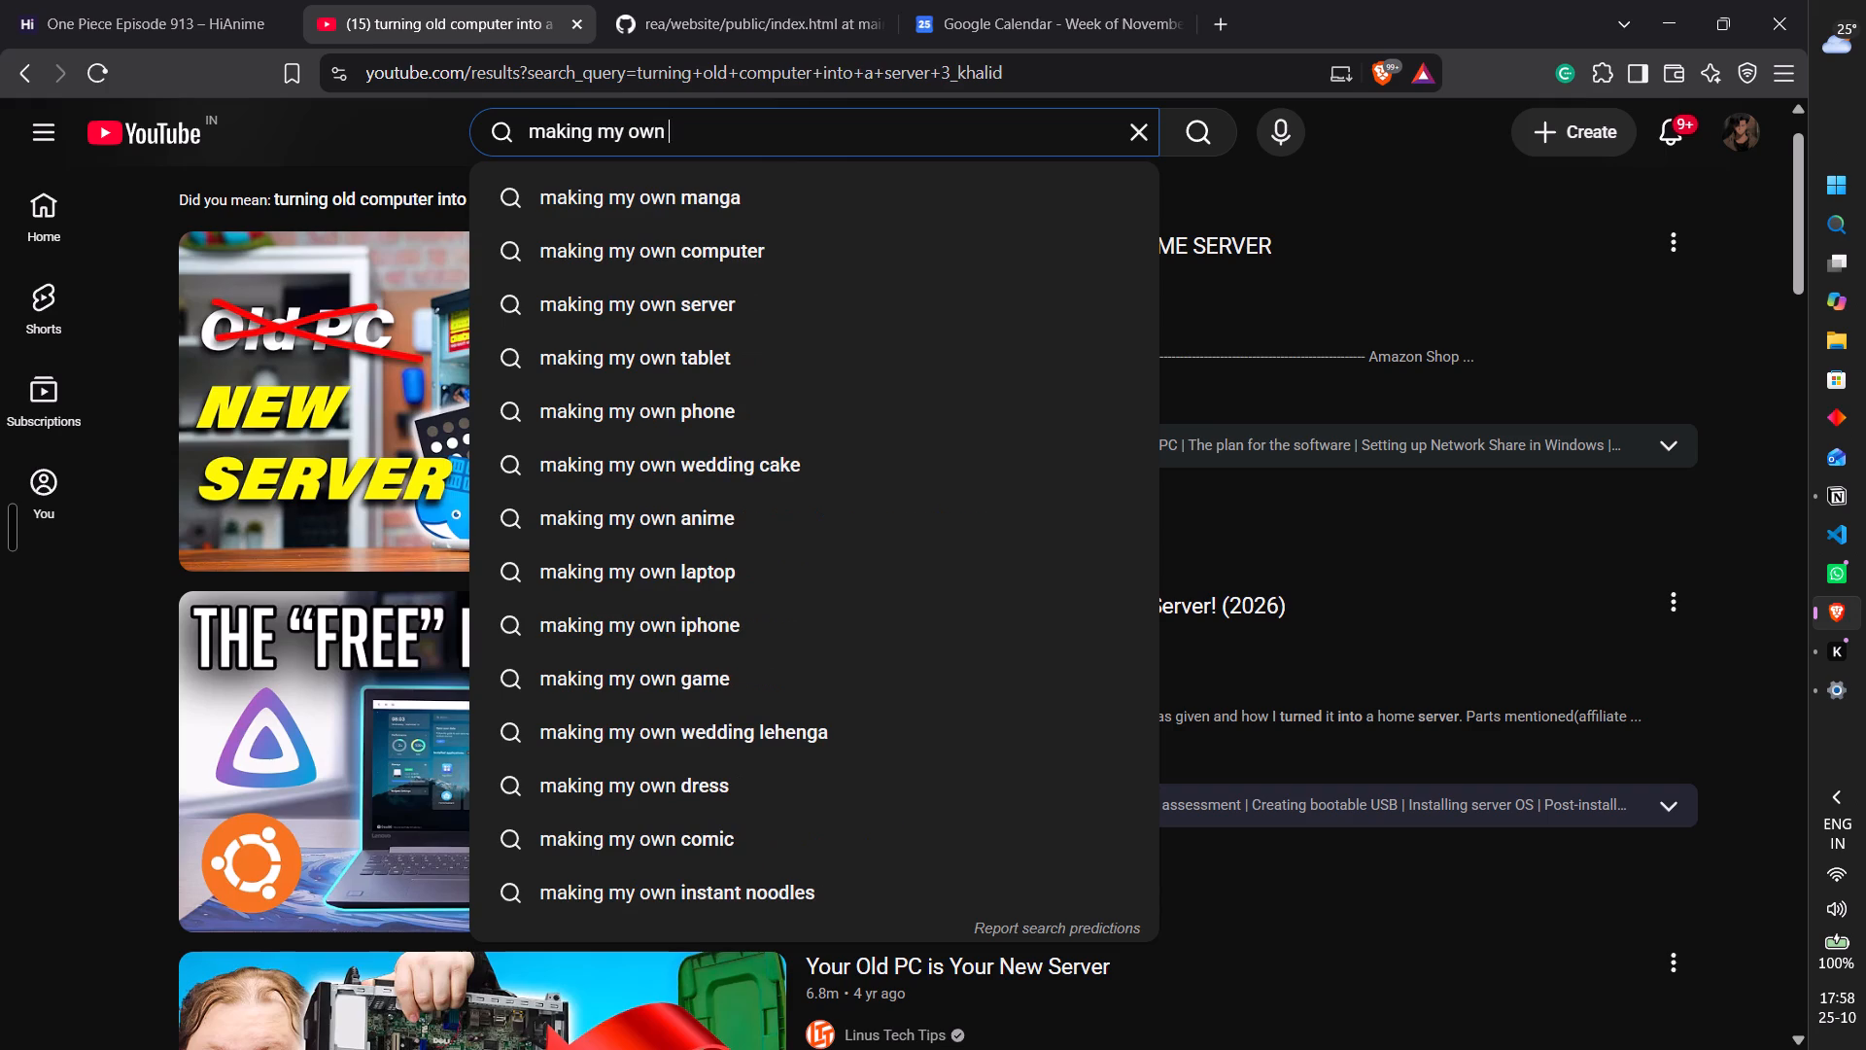
text(OS)
key(Return)
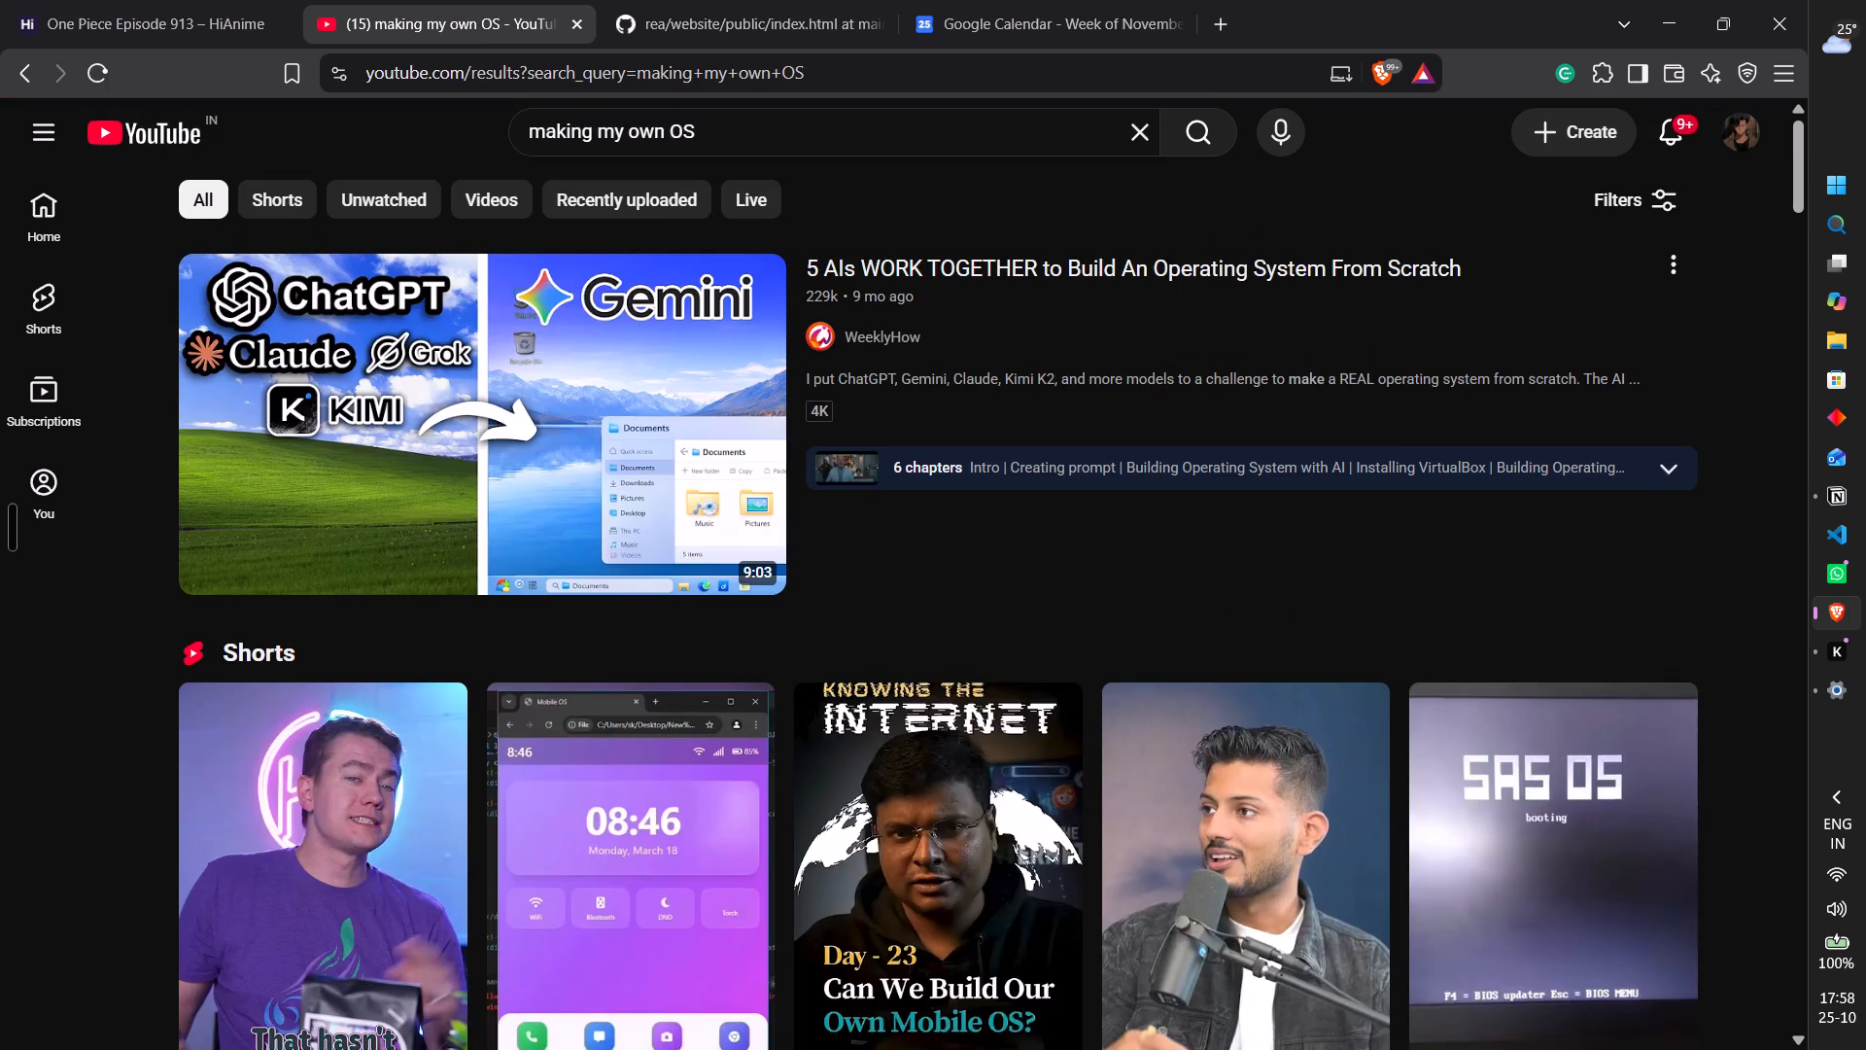
Look through the search results for a suitable video about building an operating system.
scroll(1332, 541, down, 3)
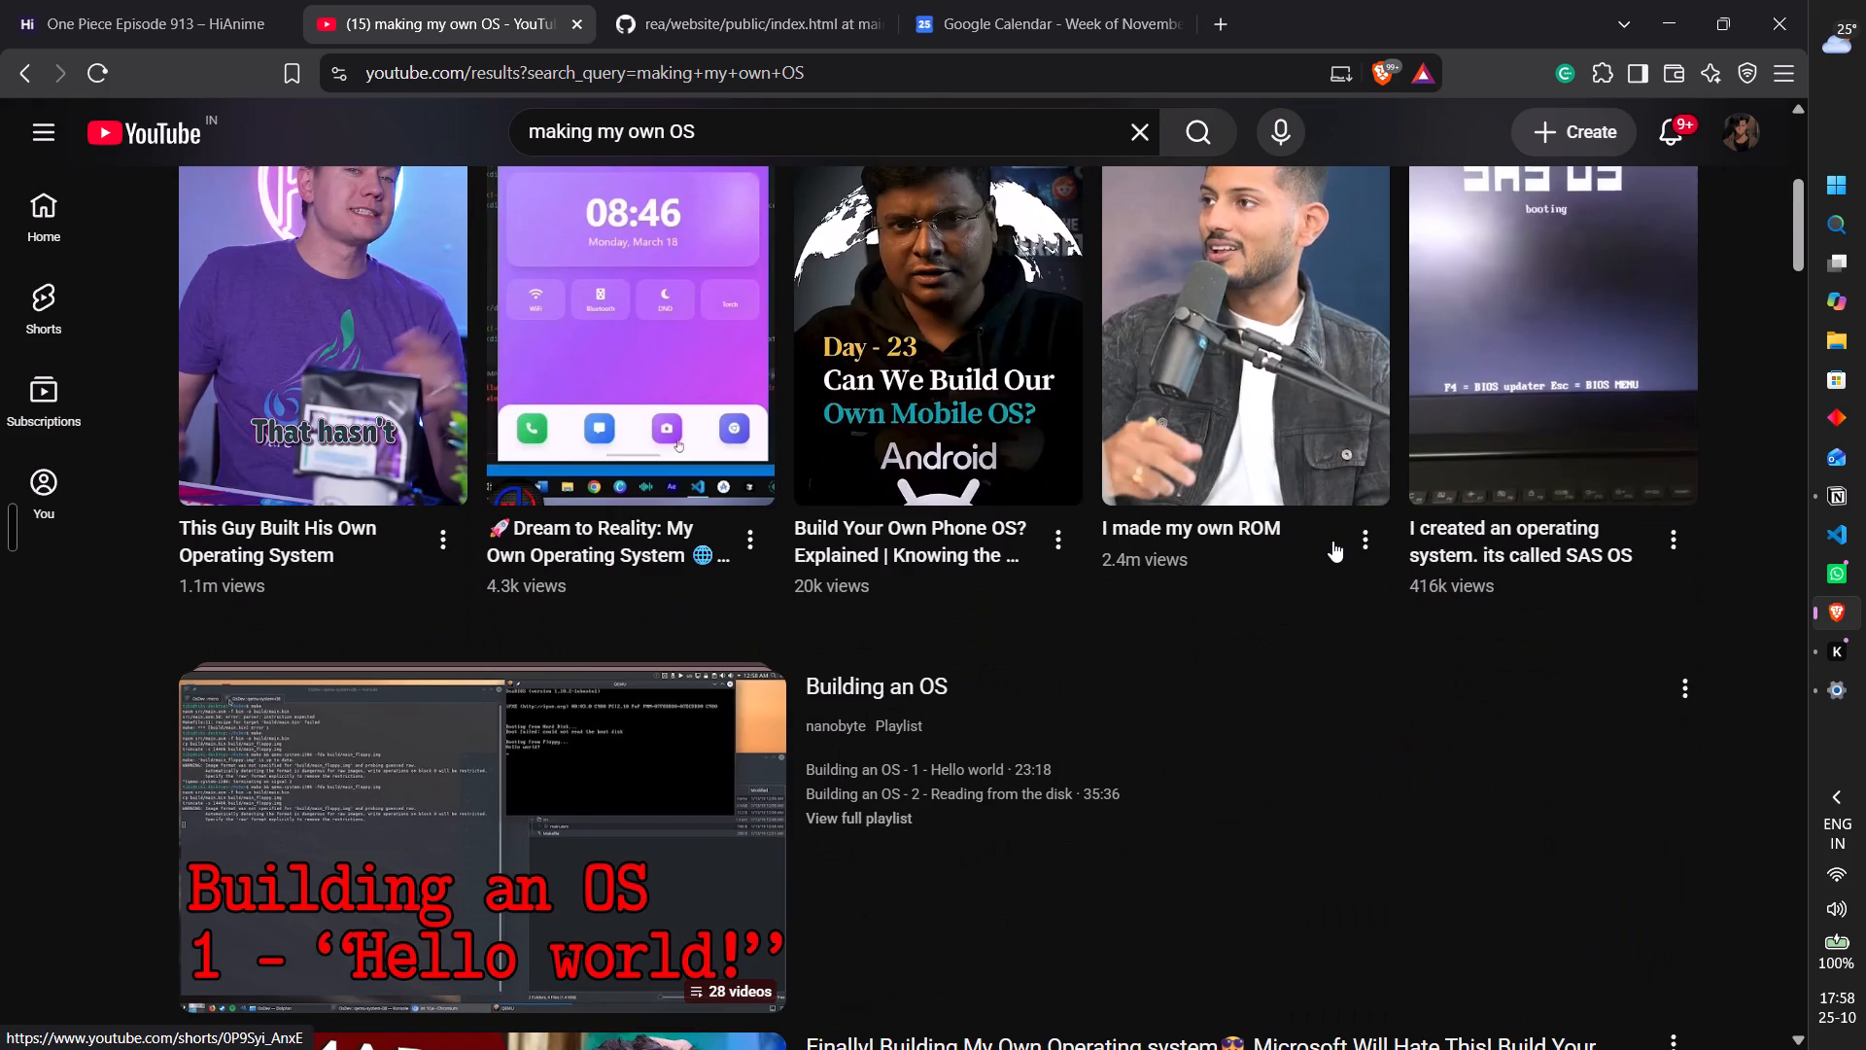
scroll(1332, 541, down, 3)
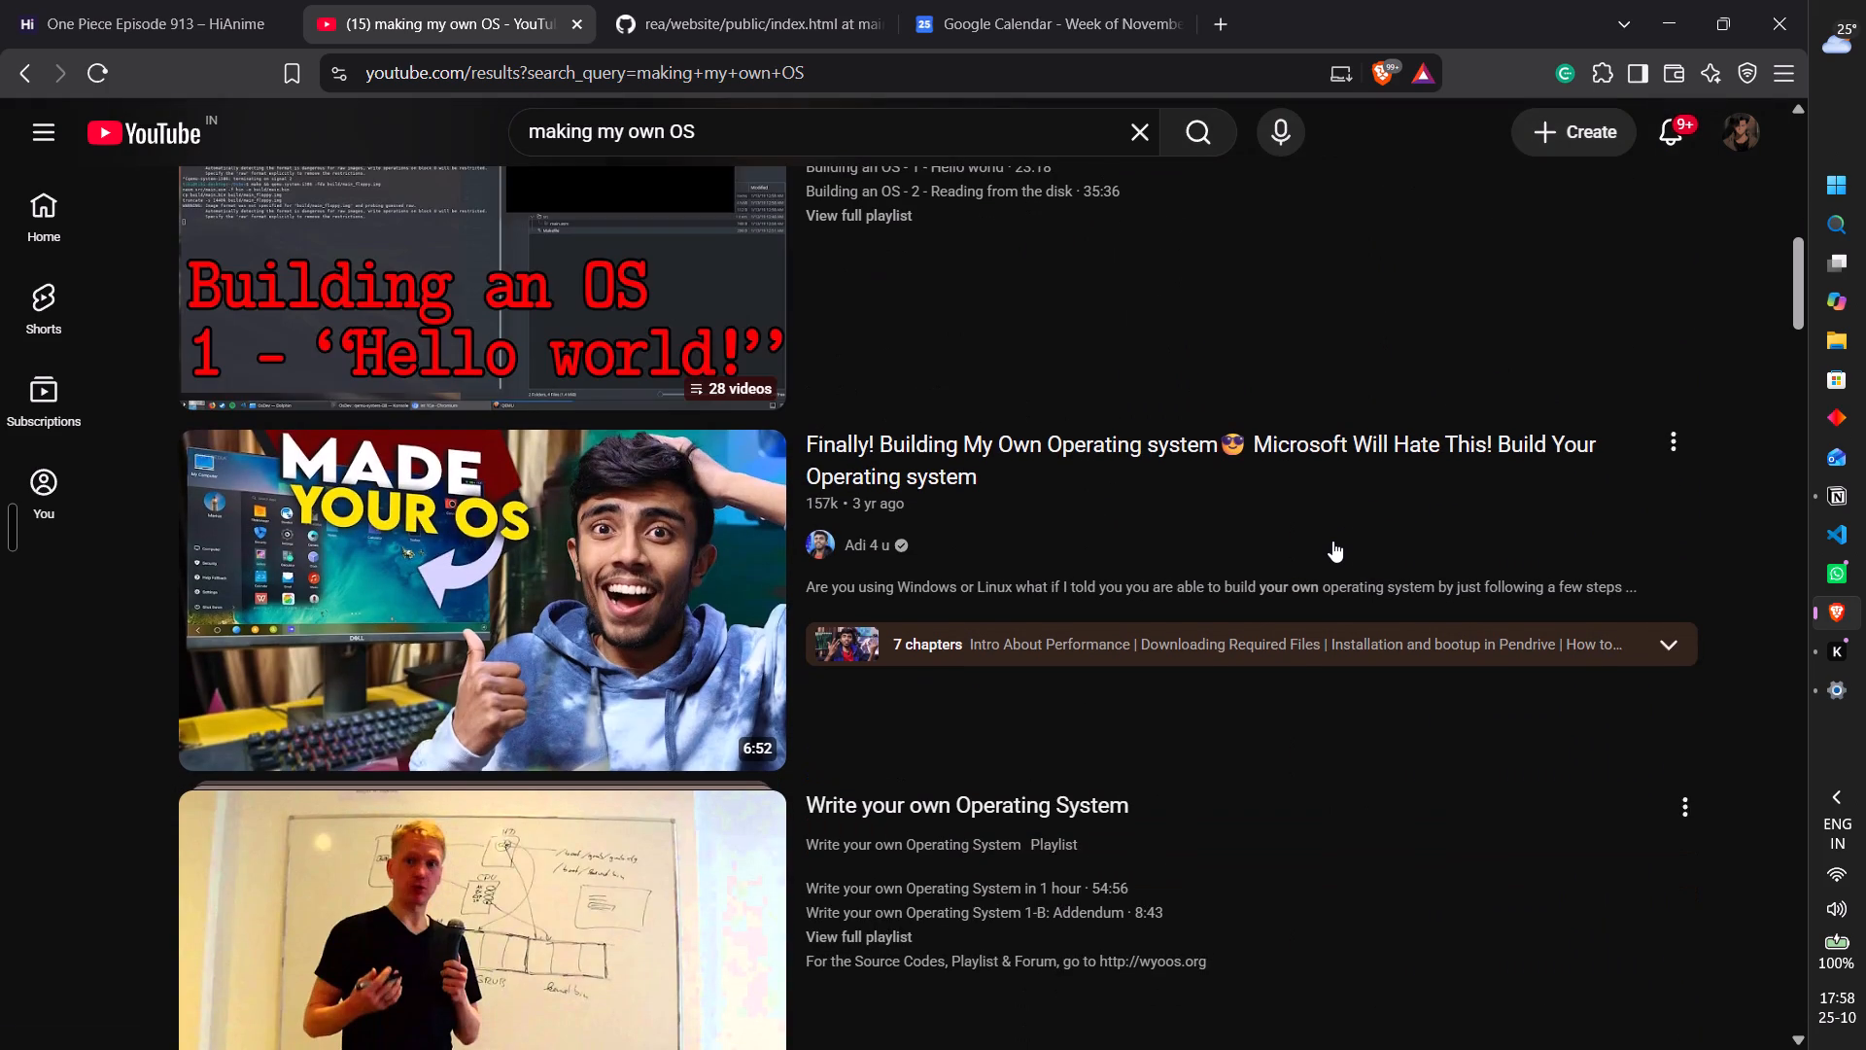
scroll(1332, 541, down, 13)
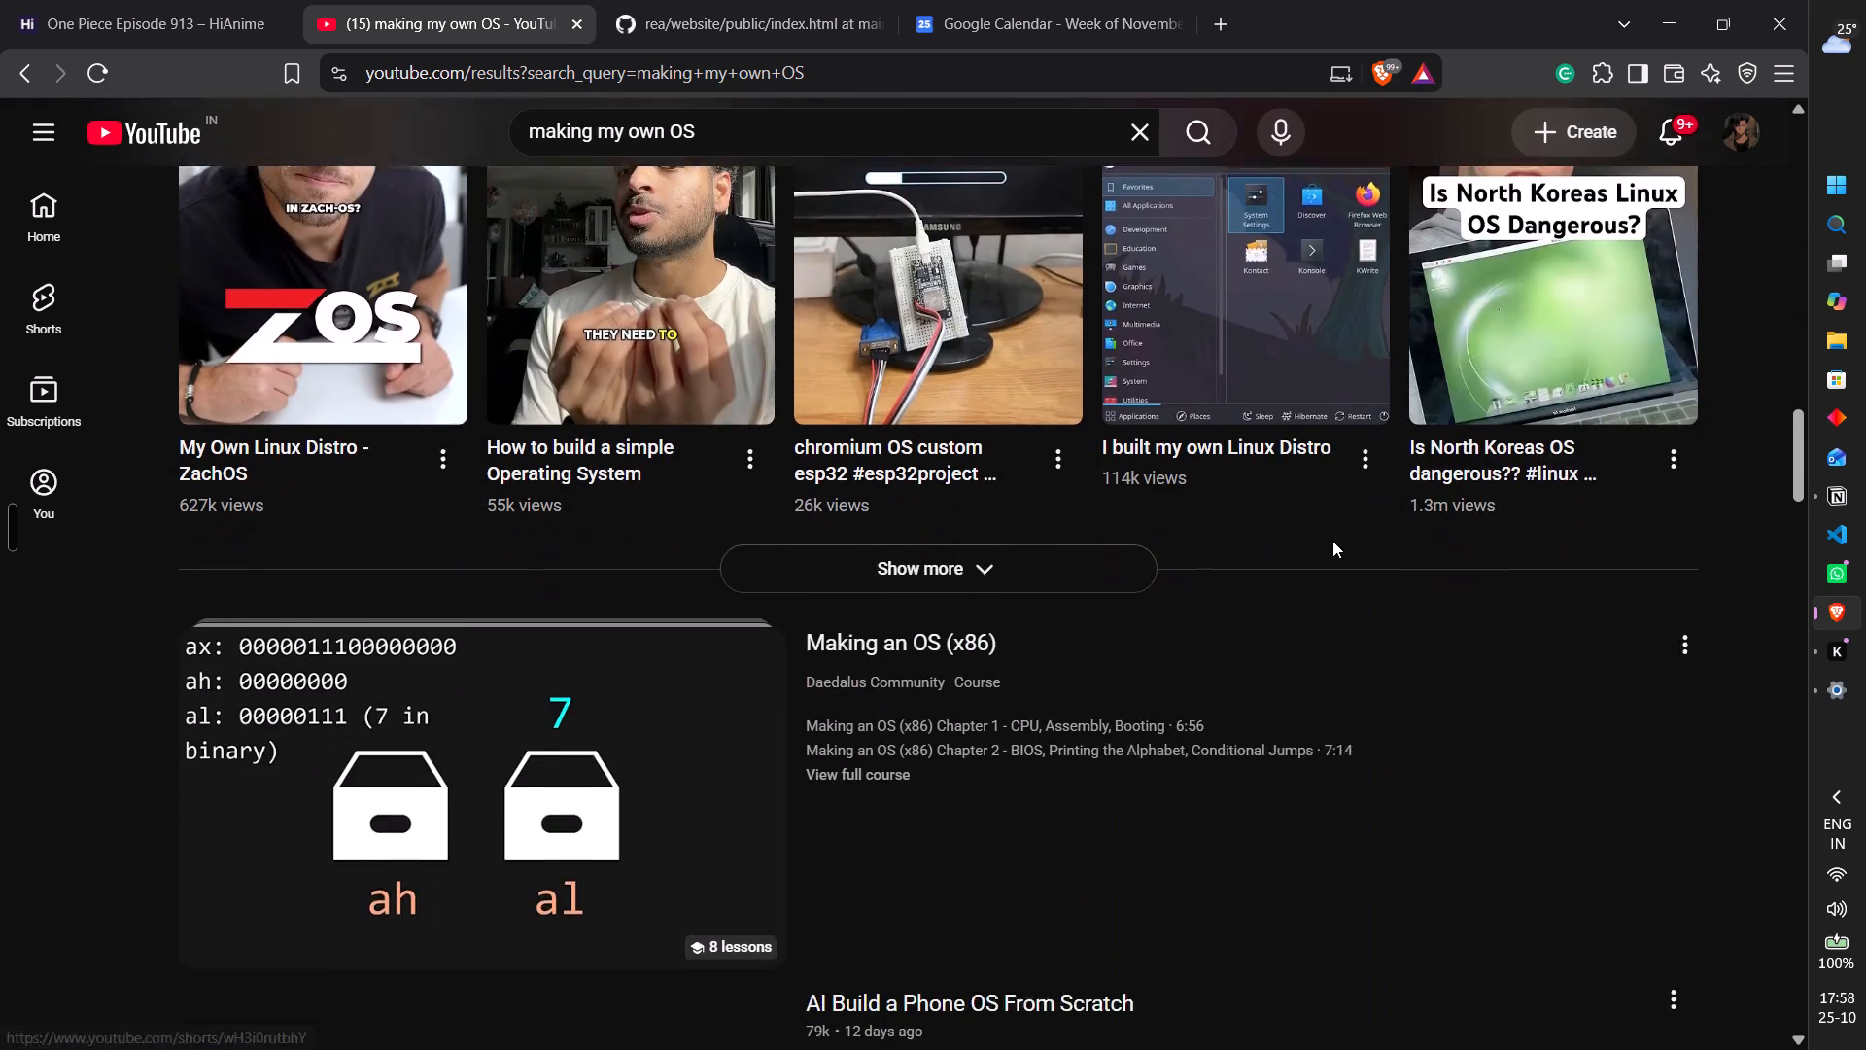
scroll(1332, 541, down, 2)
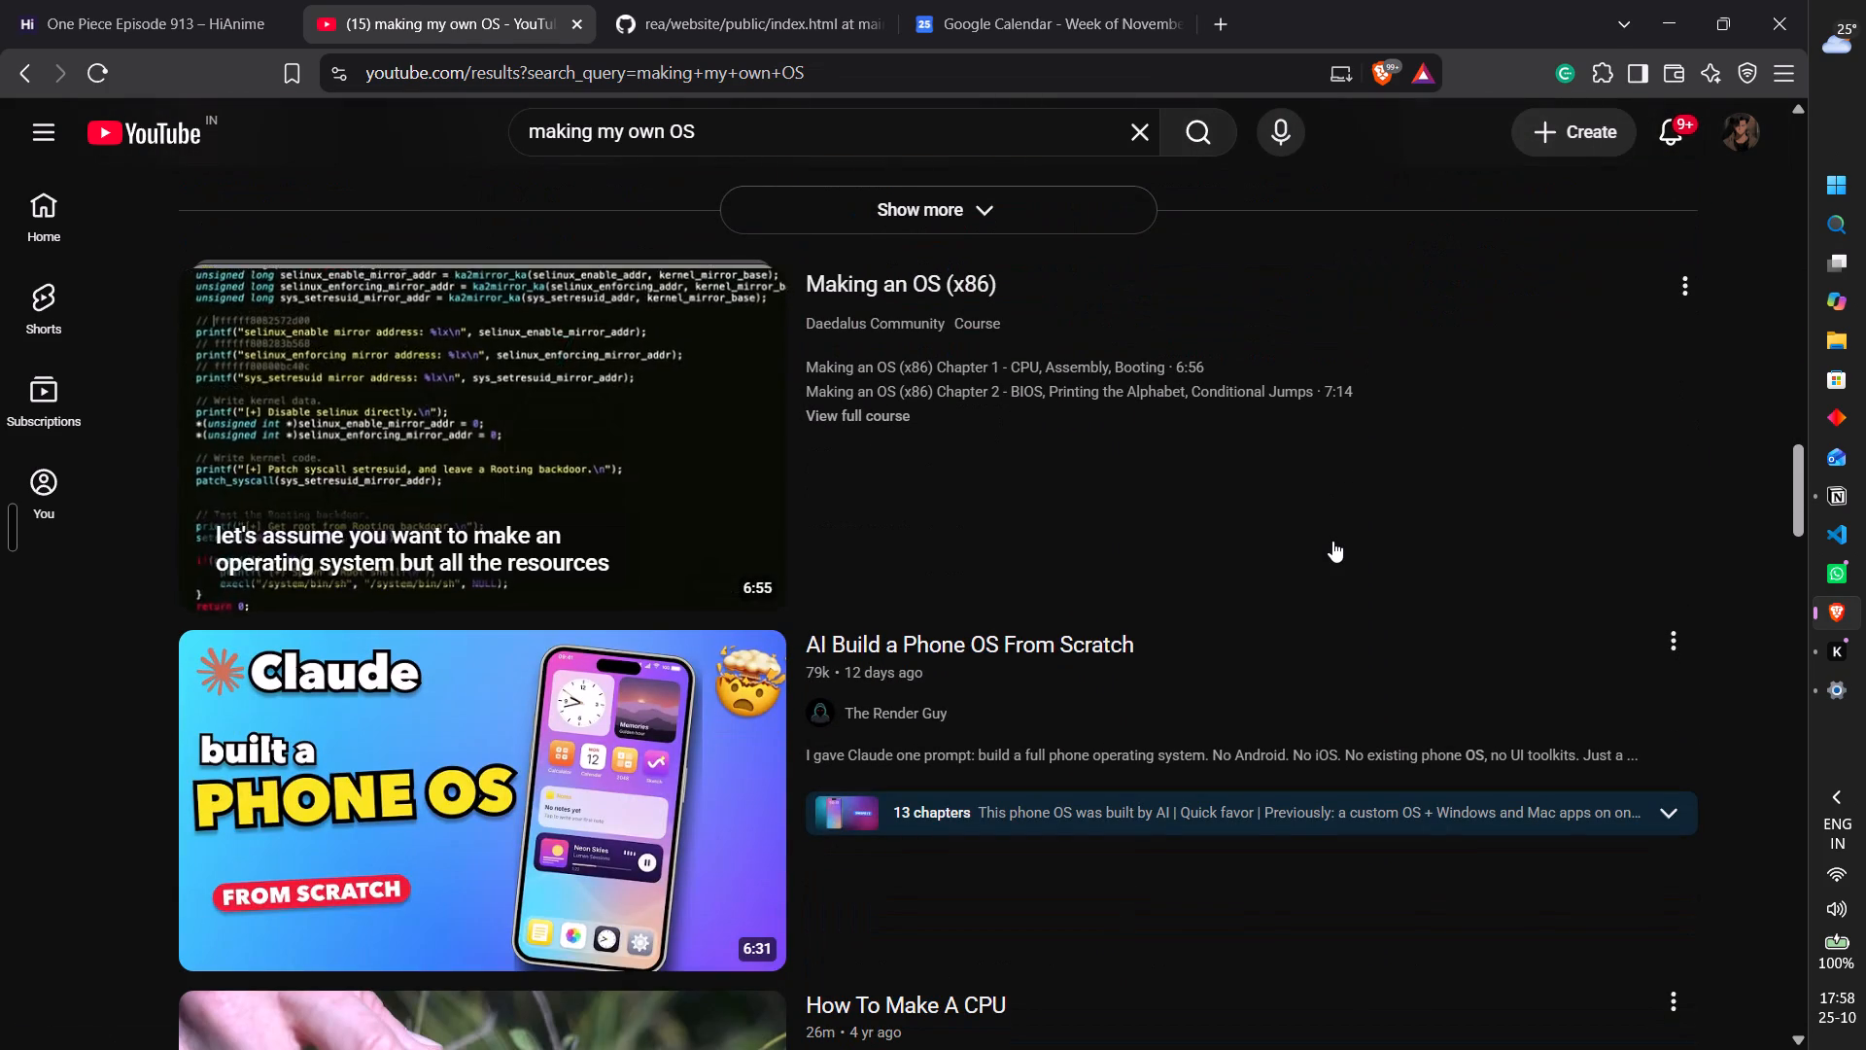
scroll(1332, 541, down, 7)
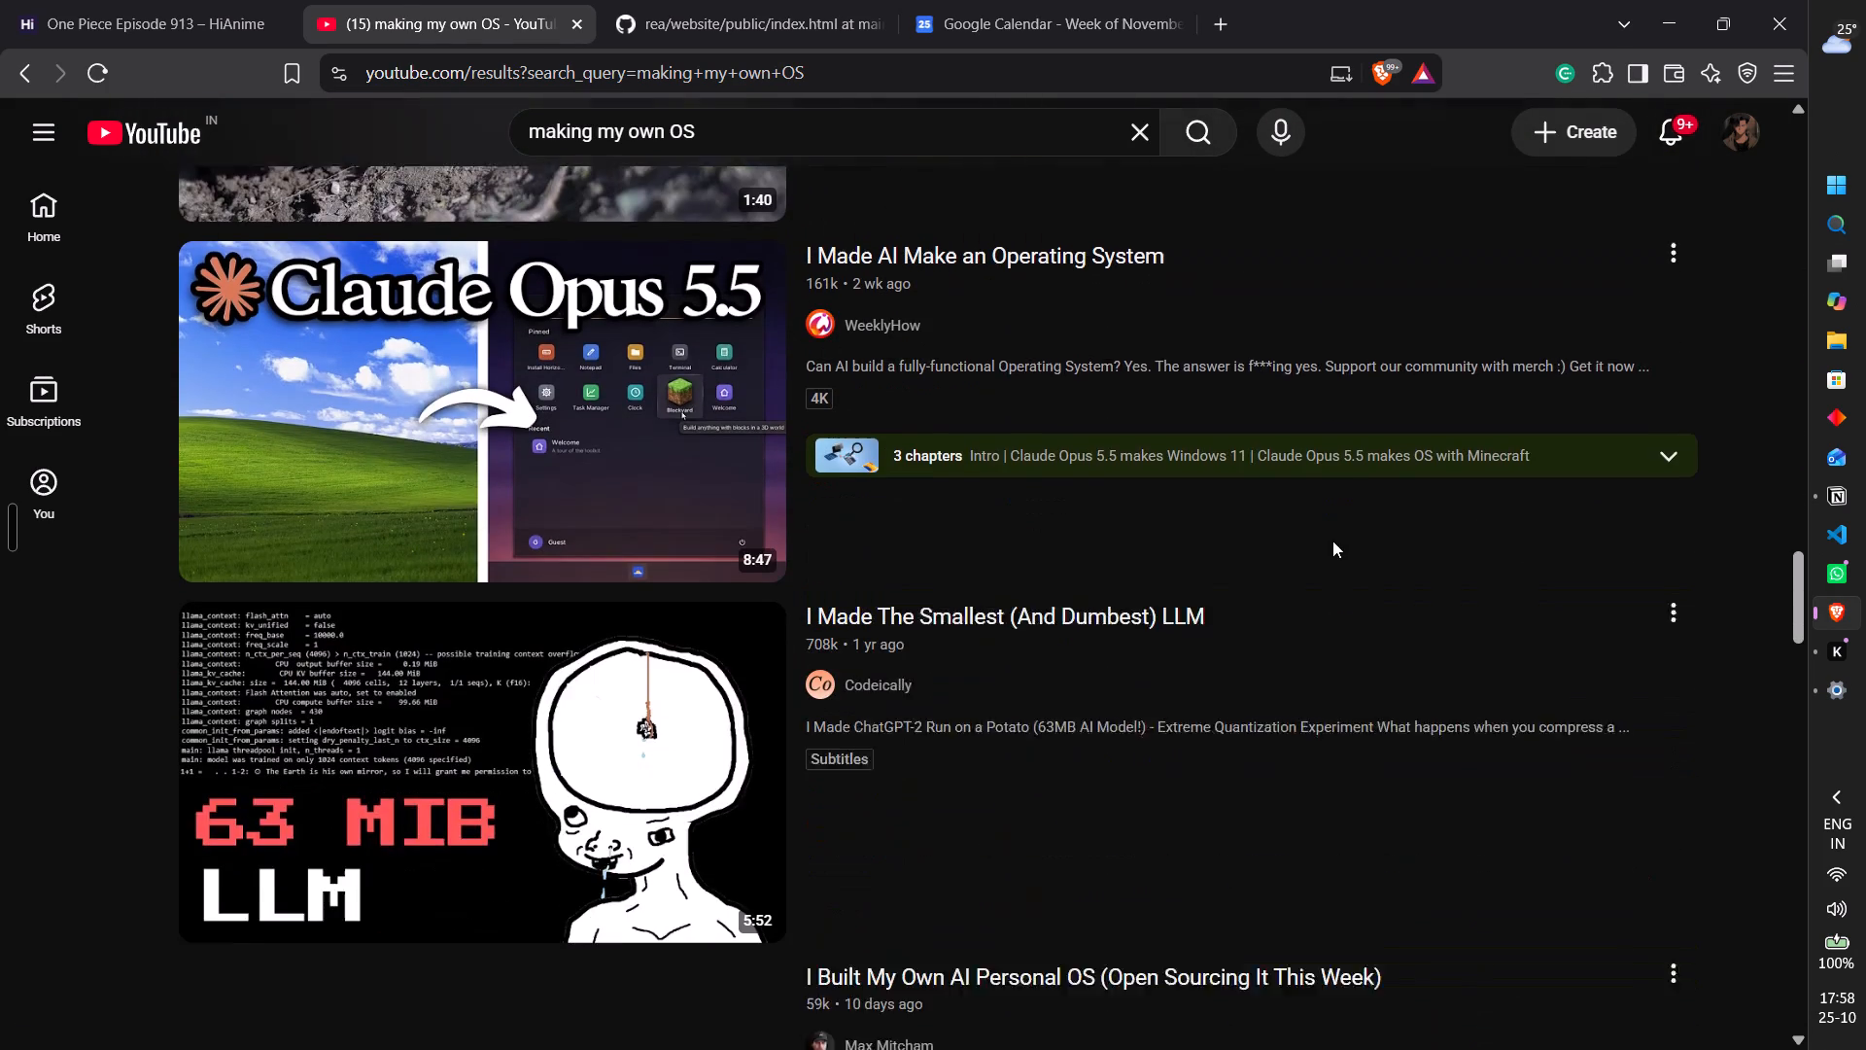
scroll(1332, 541, down, 1)
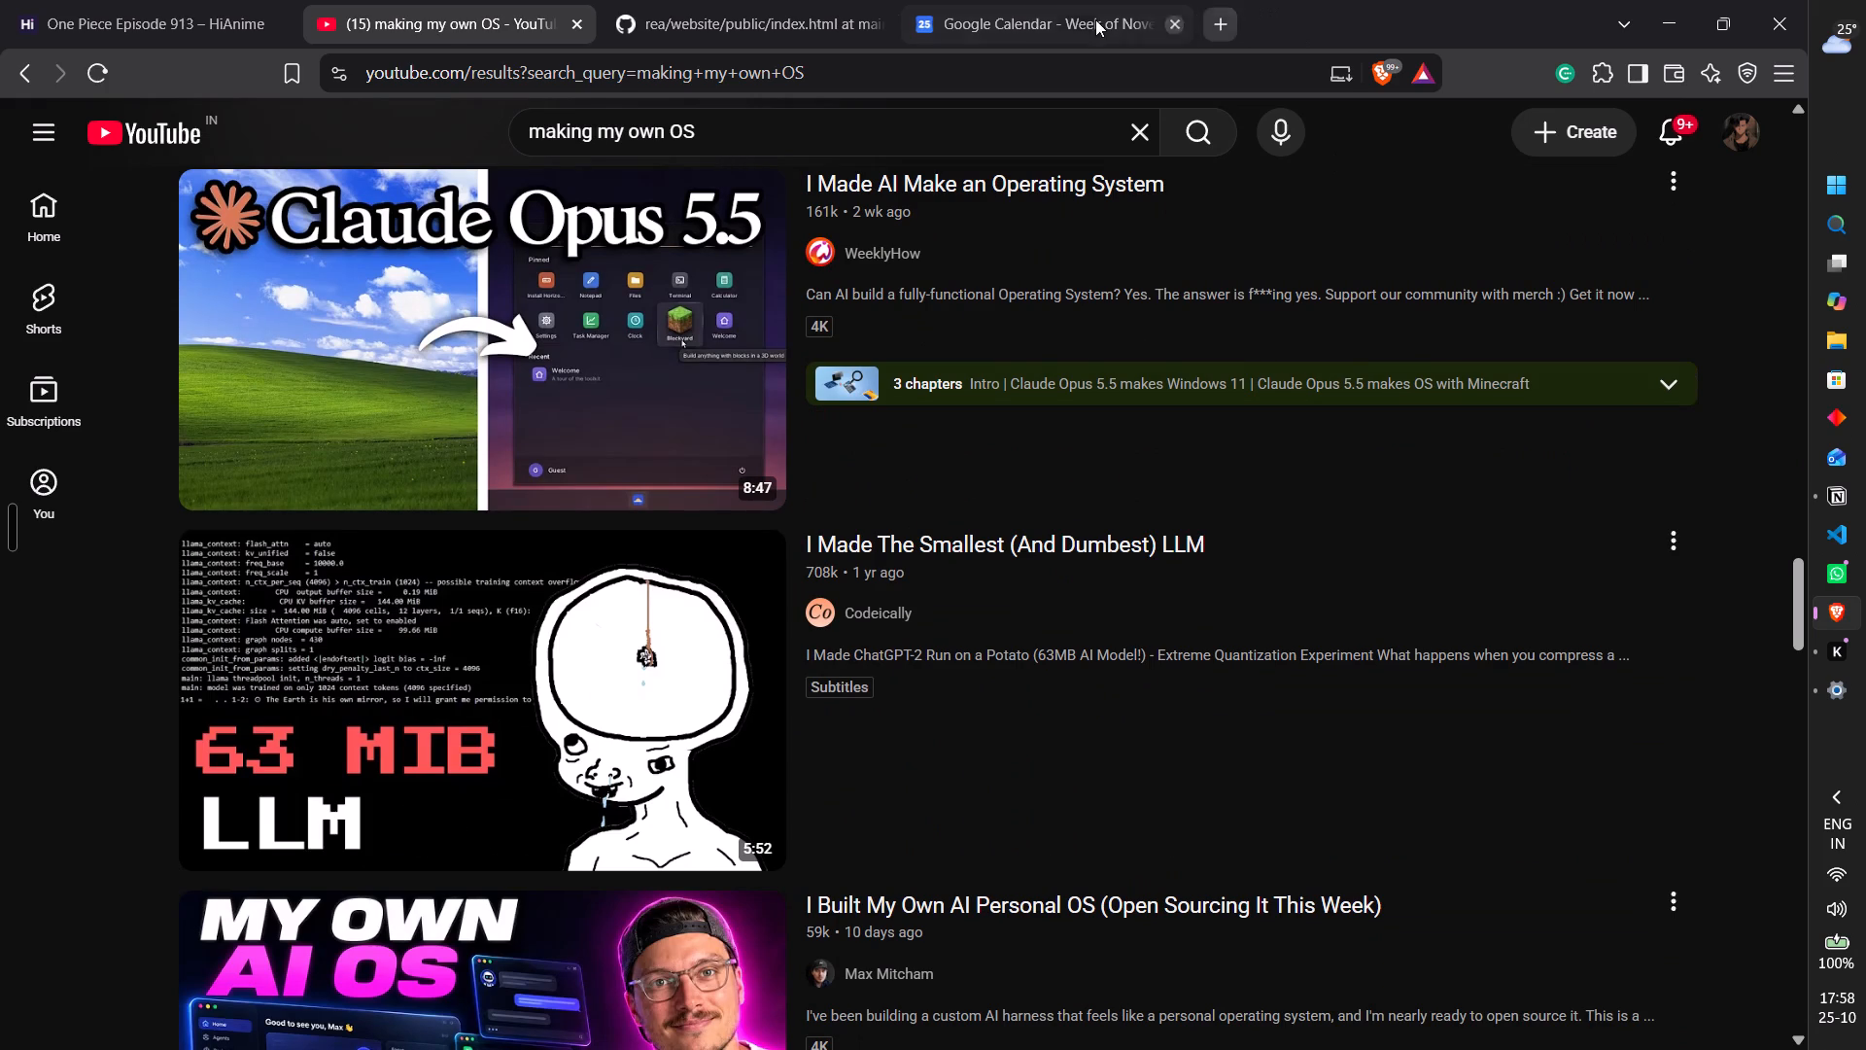
Close the YouTube search results tab and the GitHub tab showing the rea website's index.html.
click(568, 28)
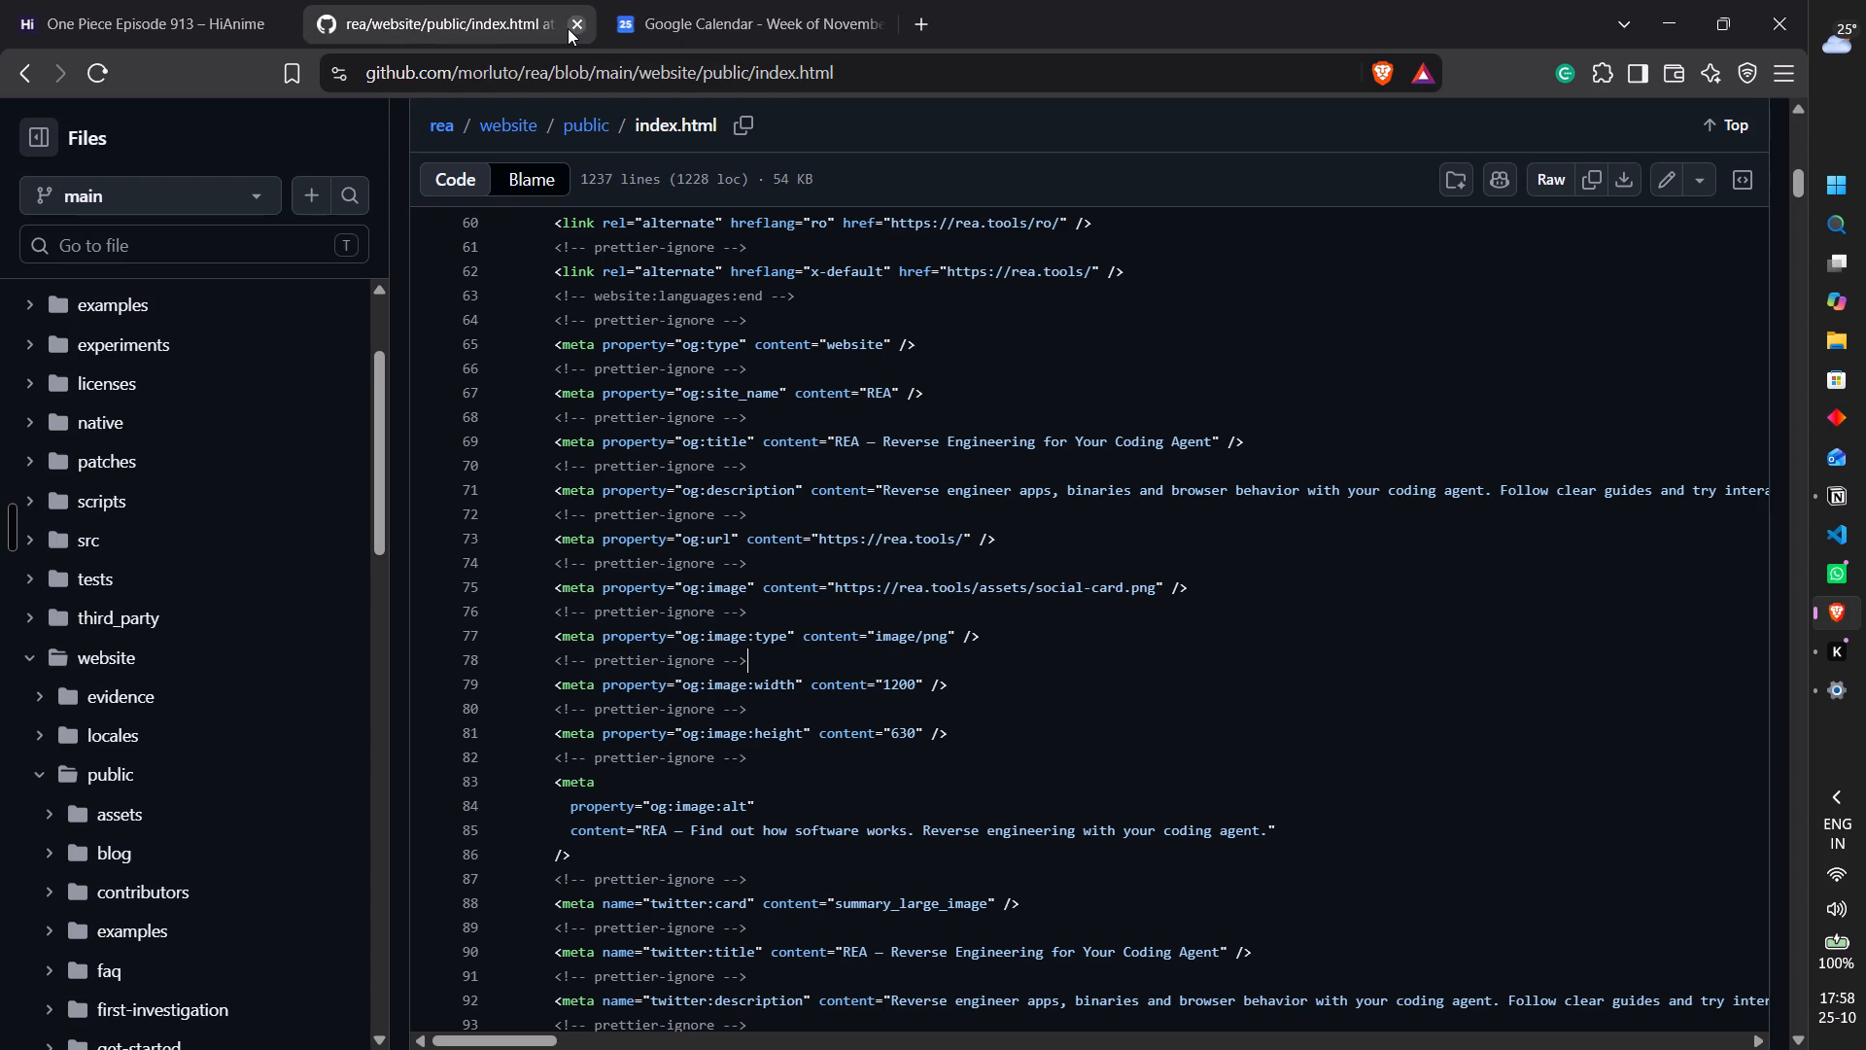
click(582, 21)
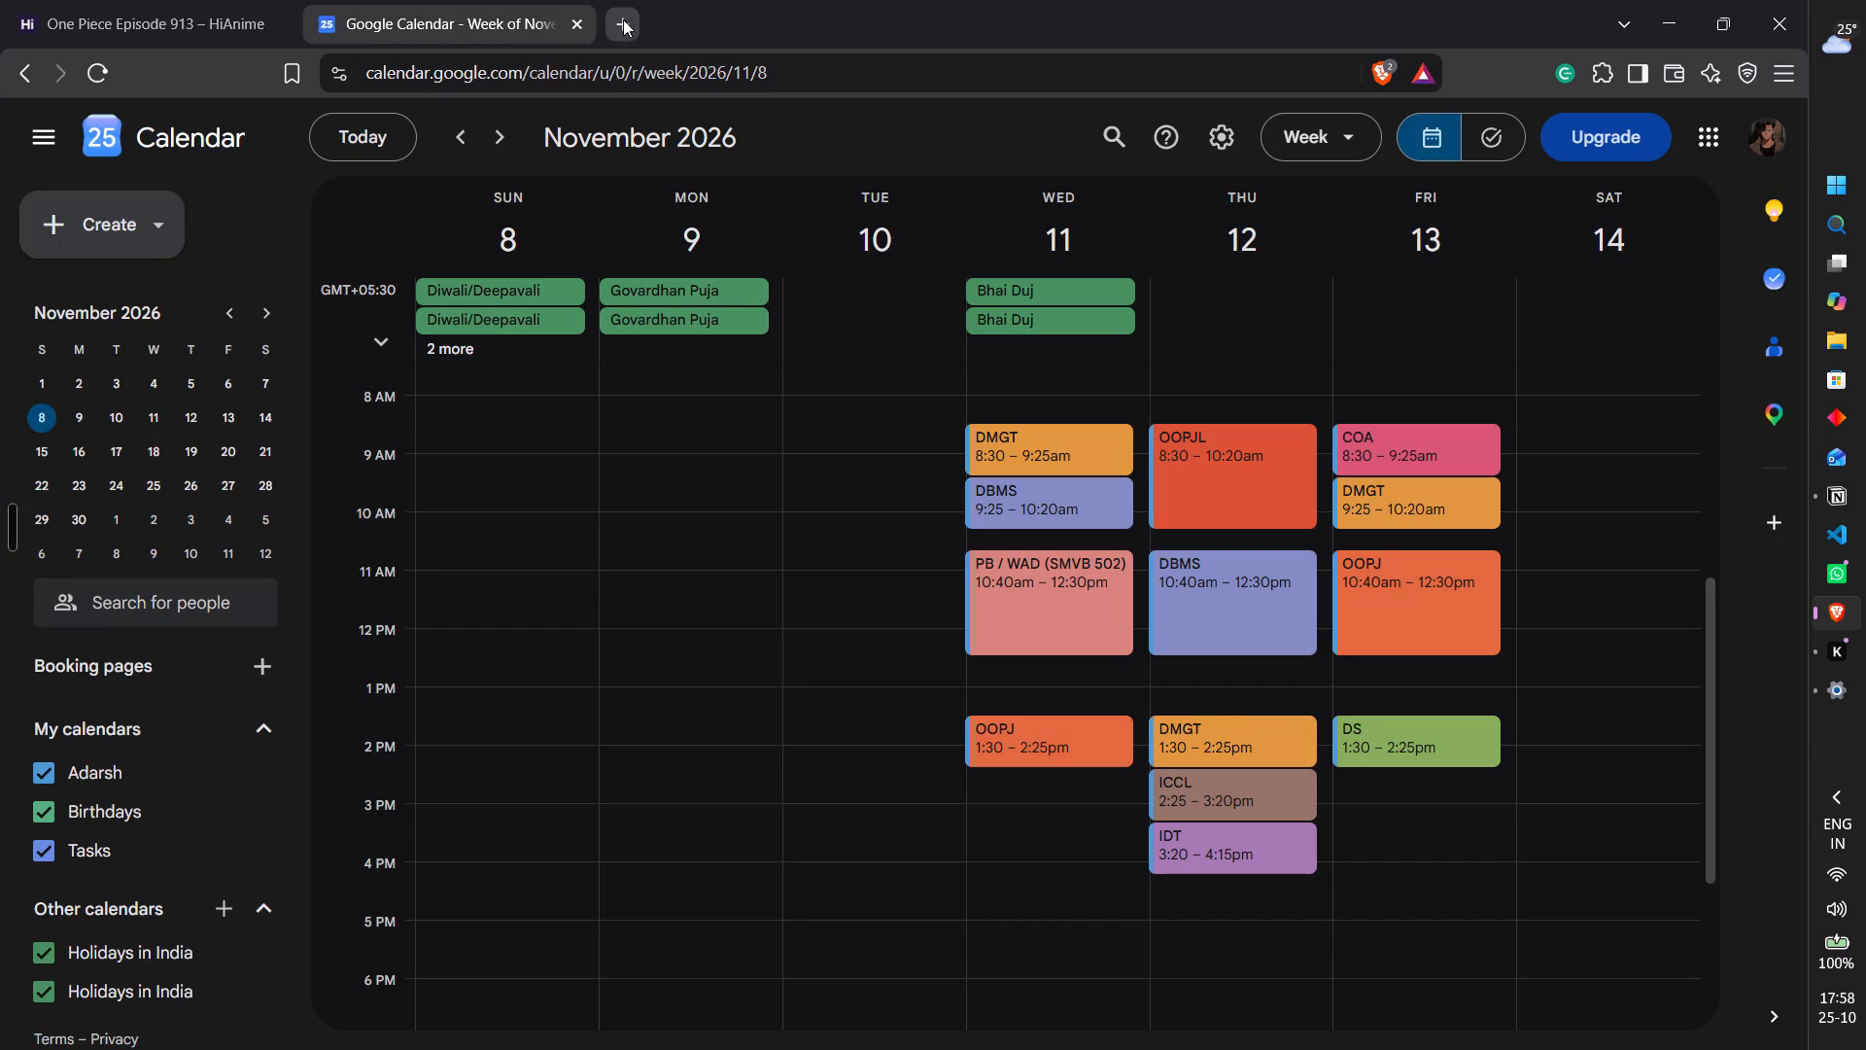
Open the YouTube home page in a new browser tab.
click(623, 19)
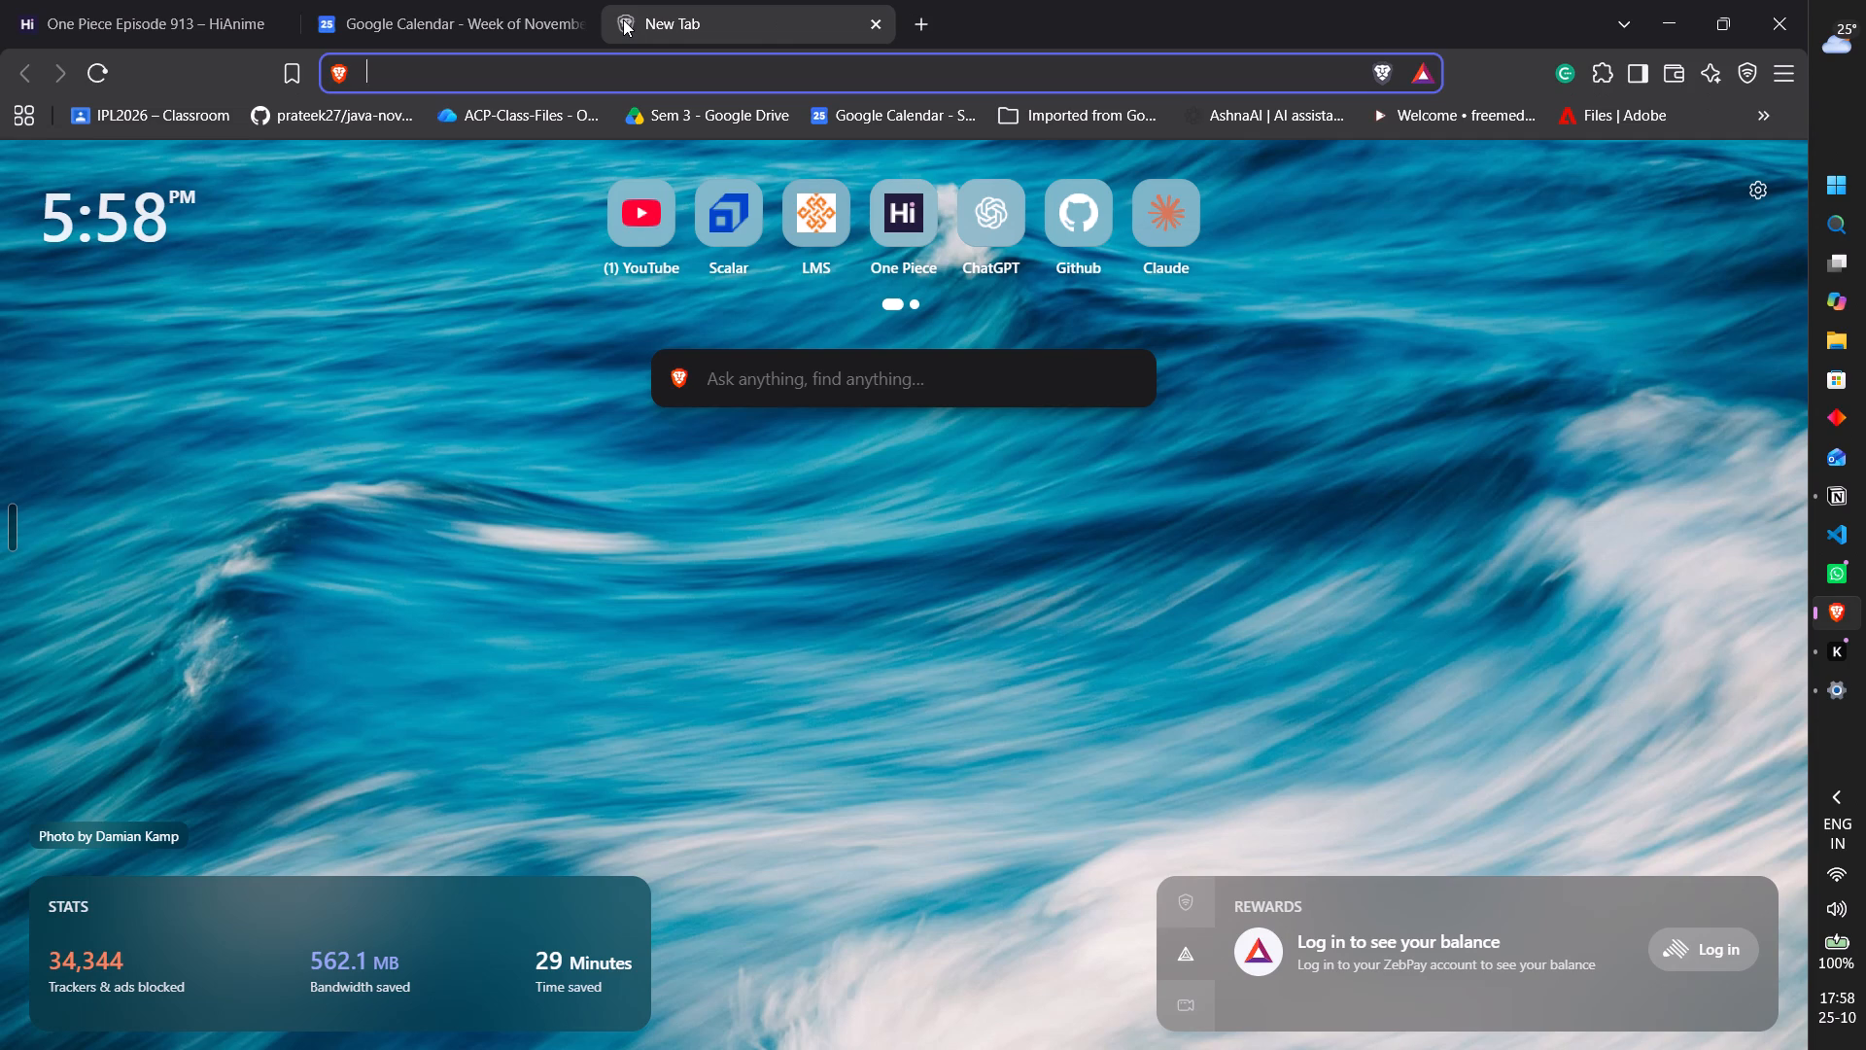
click(669, 253)
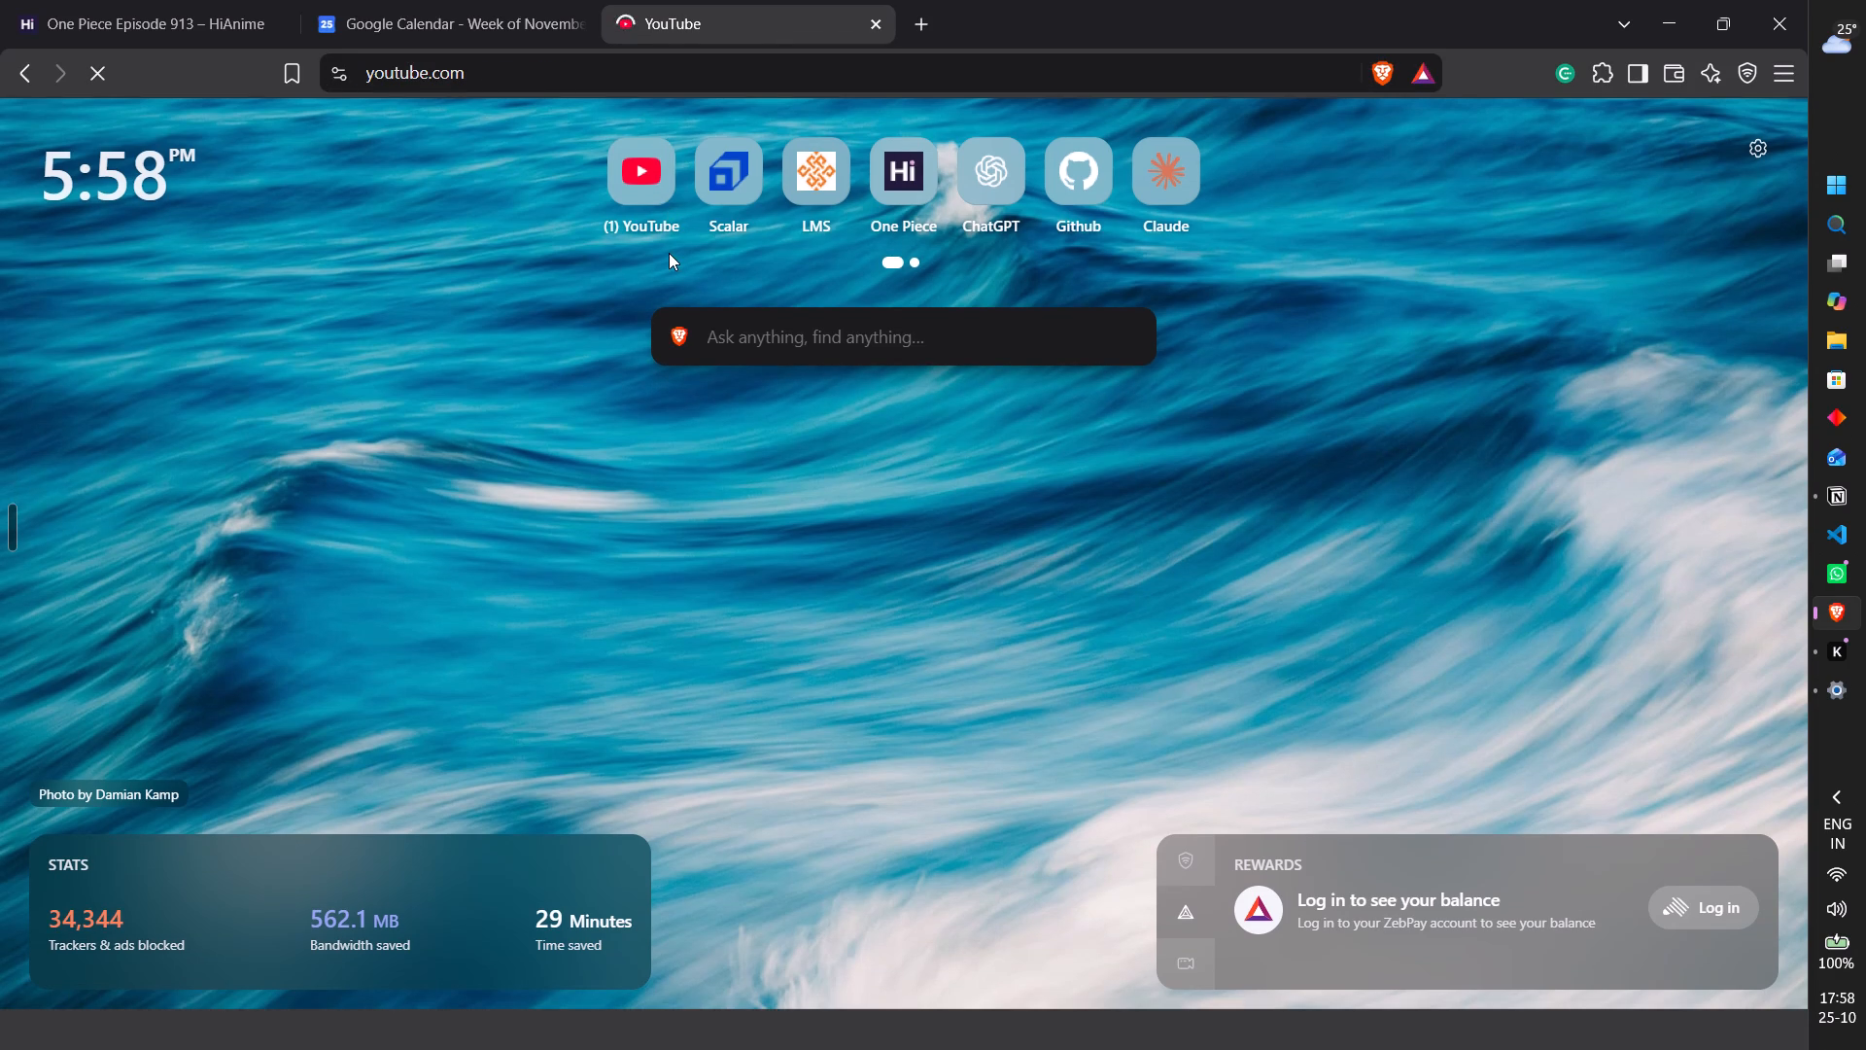
Open a new browser tab and expand its top sites to show more items.
click(925, 31)
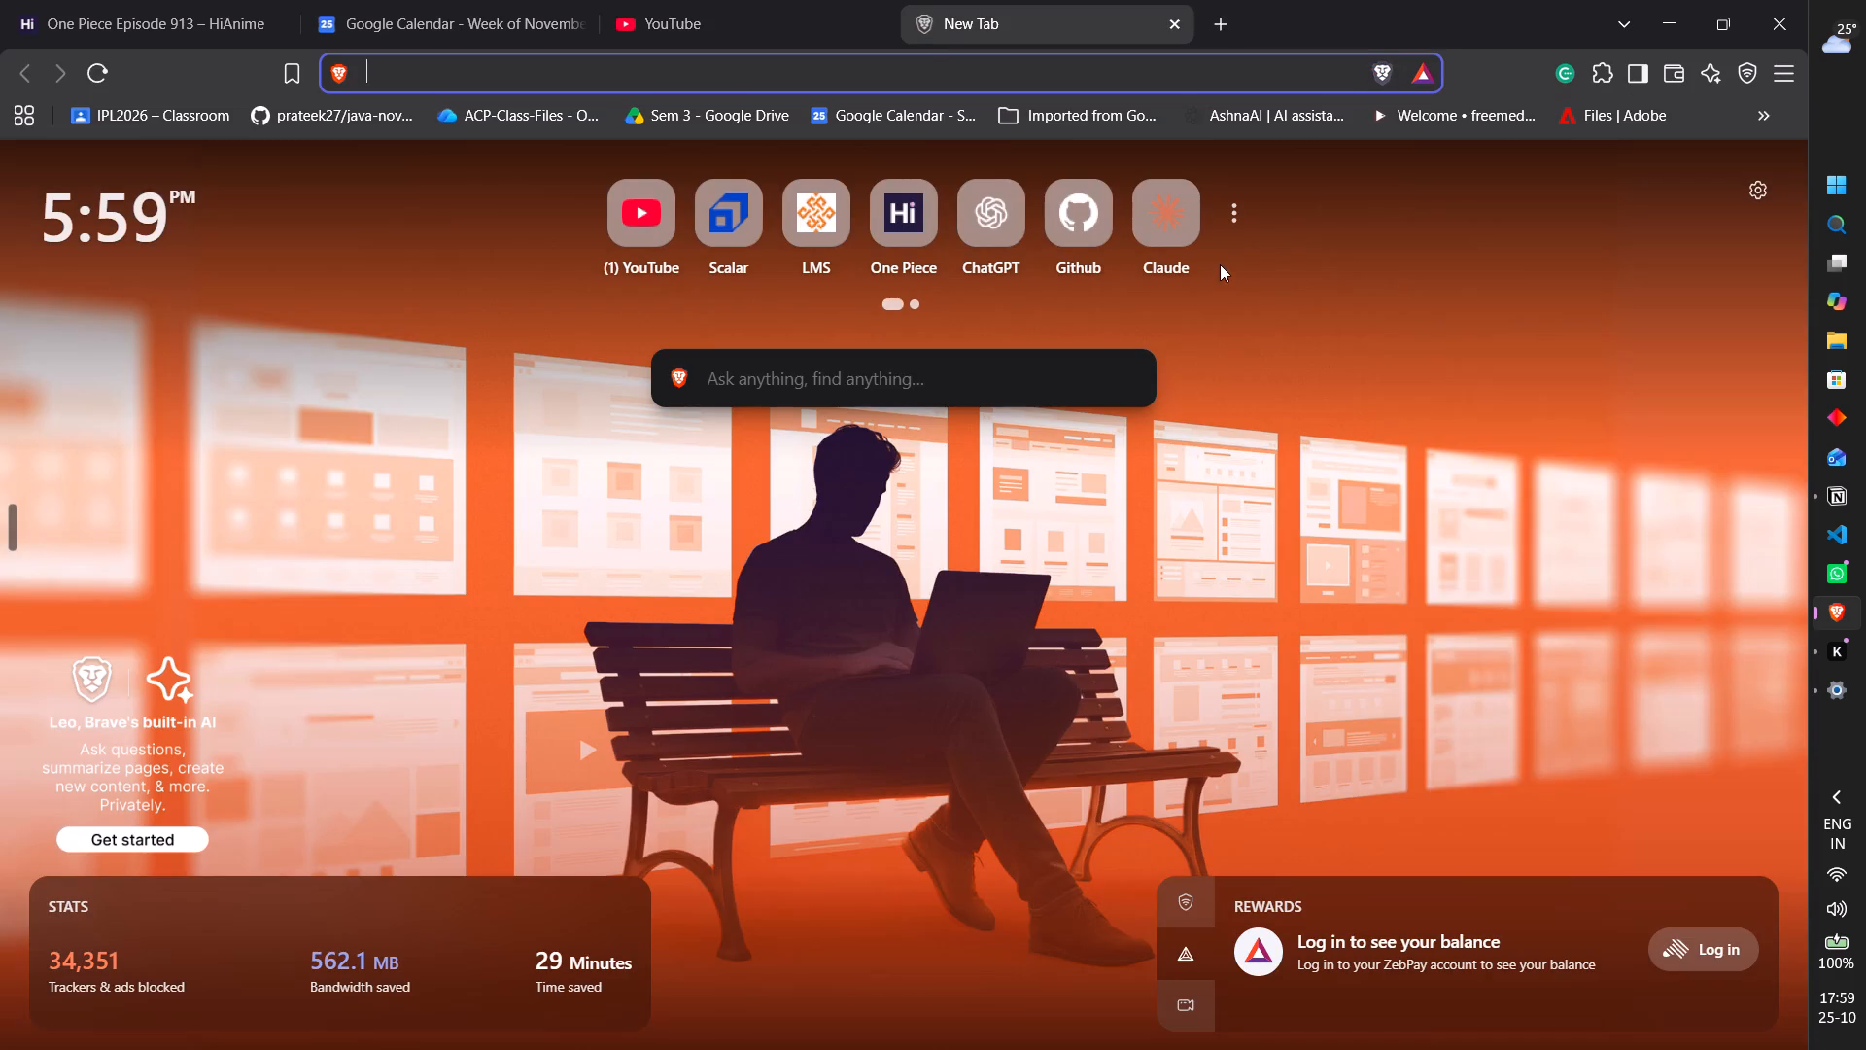
drag(1235, 234, 1235, 223)
click(1235, 223)
click(1235, 223)
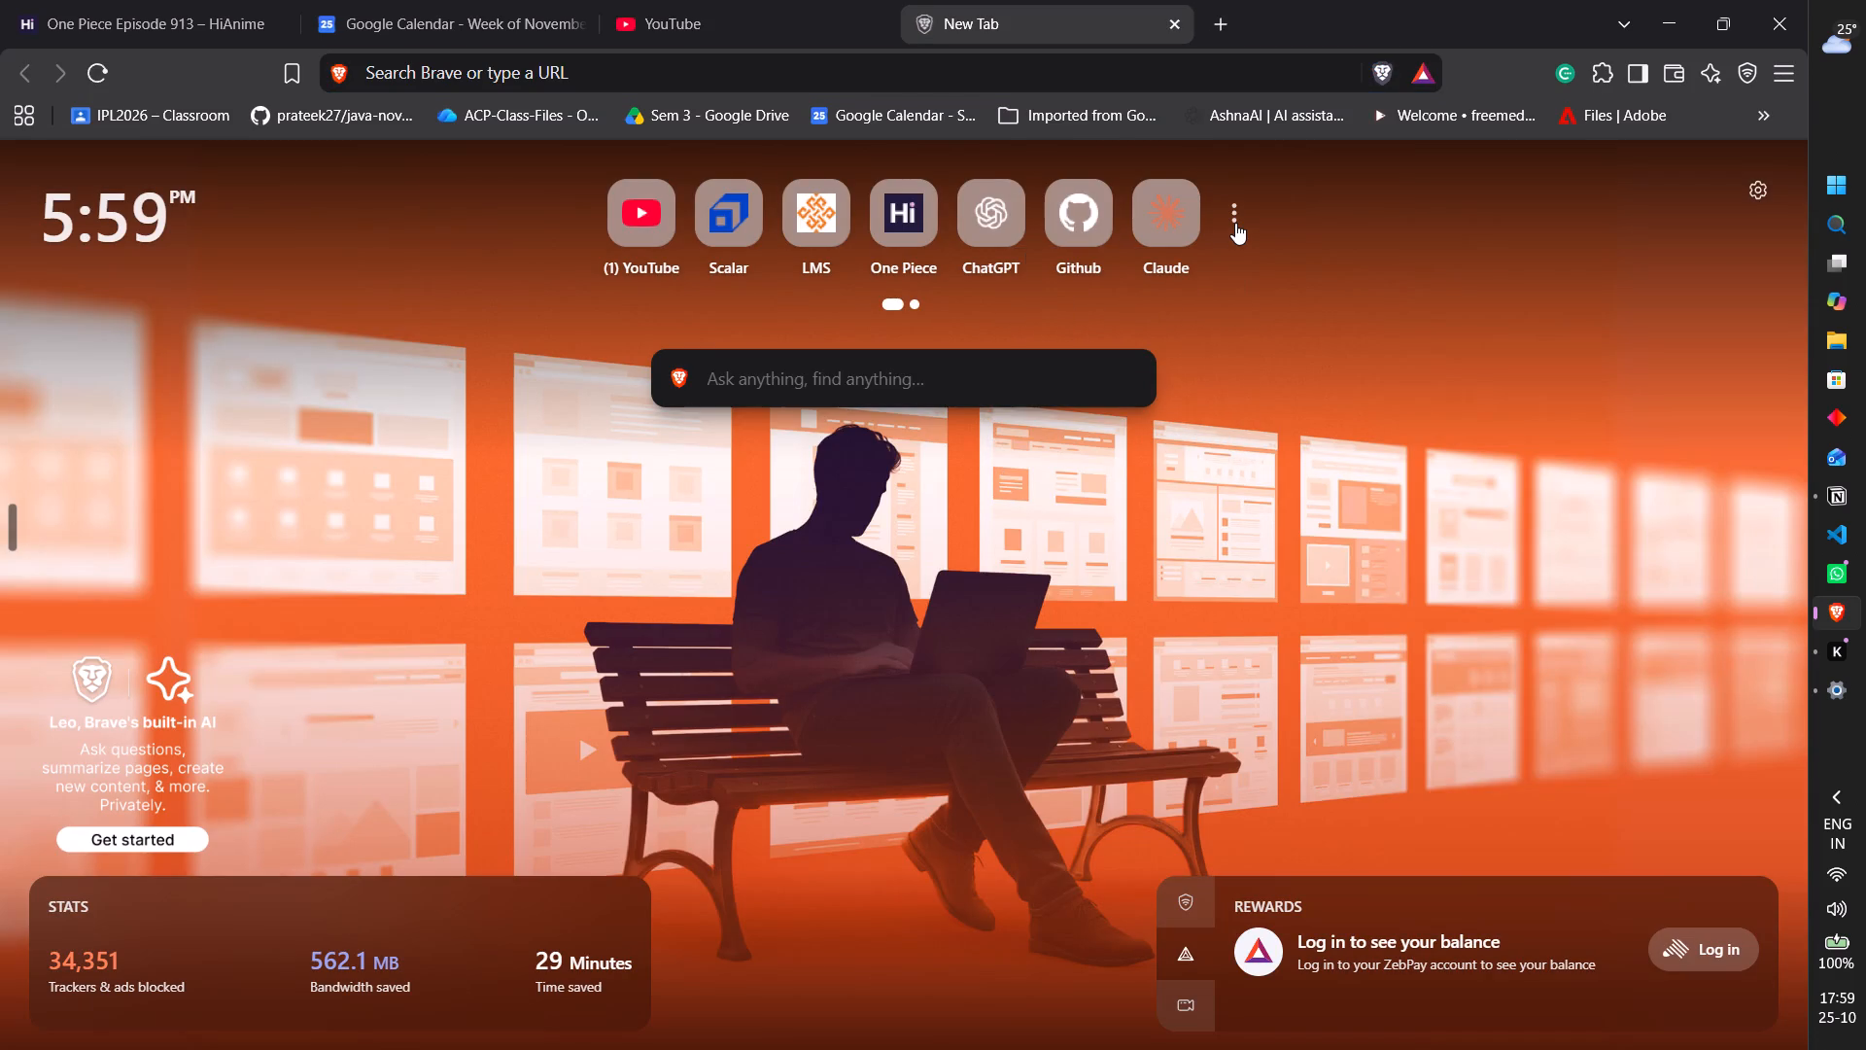
click(1145, 332)
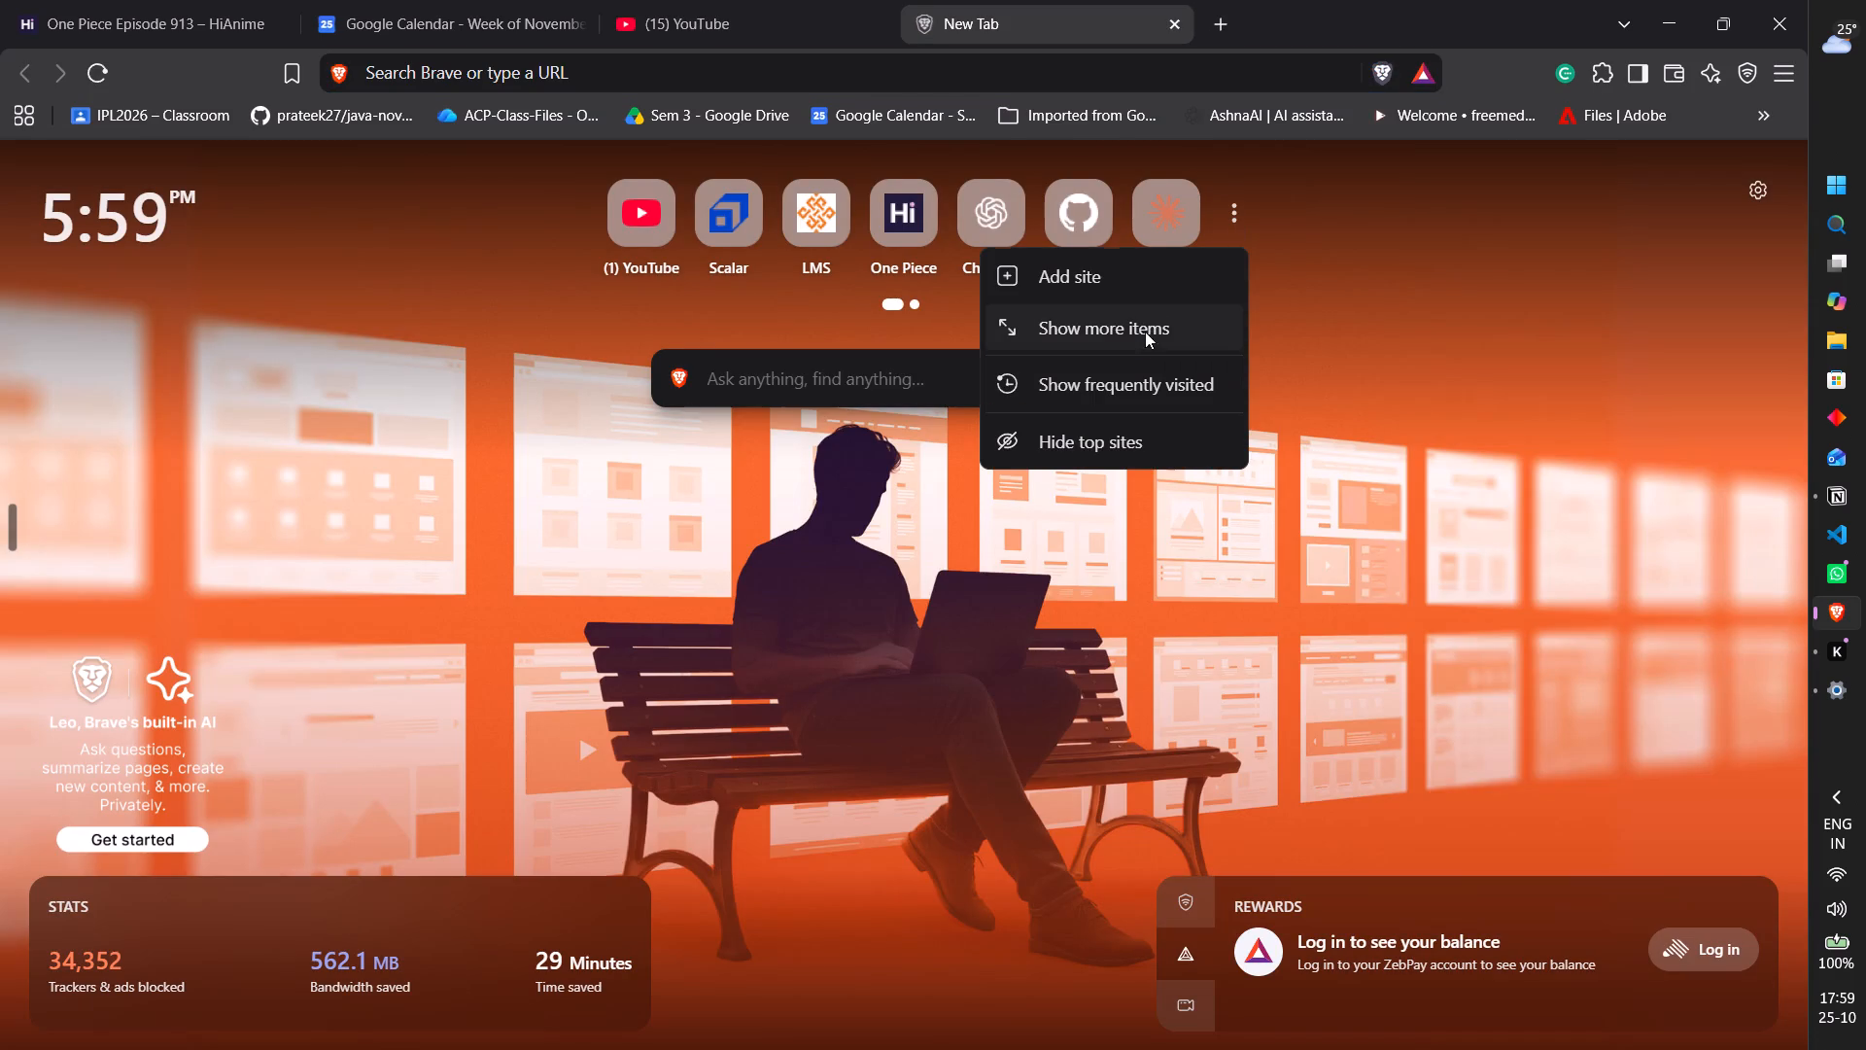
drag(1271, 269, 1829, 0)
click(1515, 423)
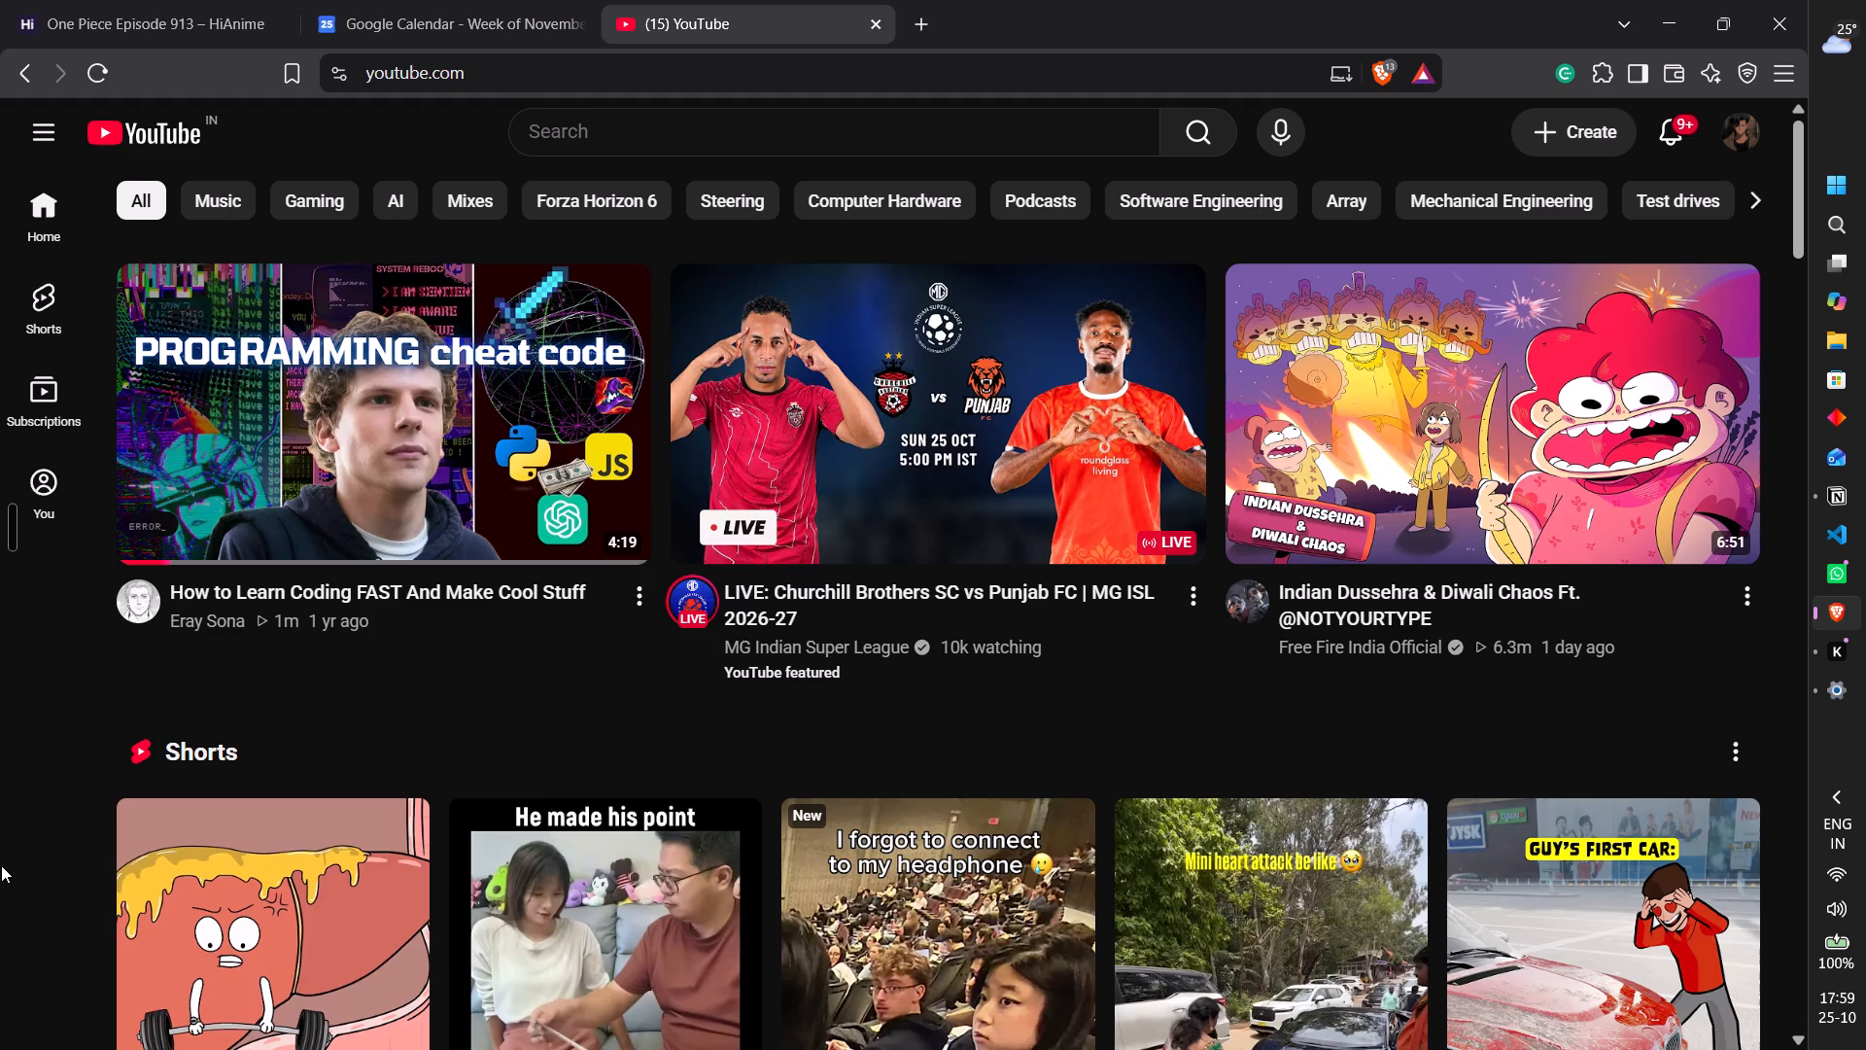
Switch to Notion and go from the Resources database to the Dashboard page.
key(alt+Tab)
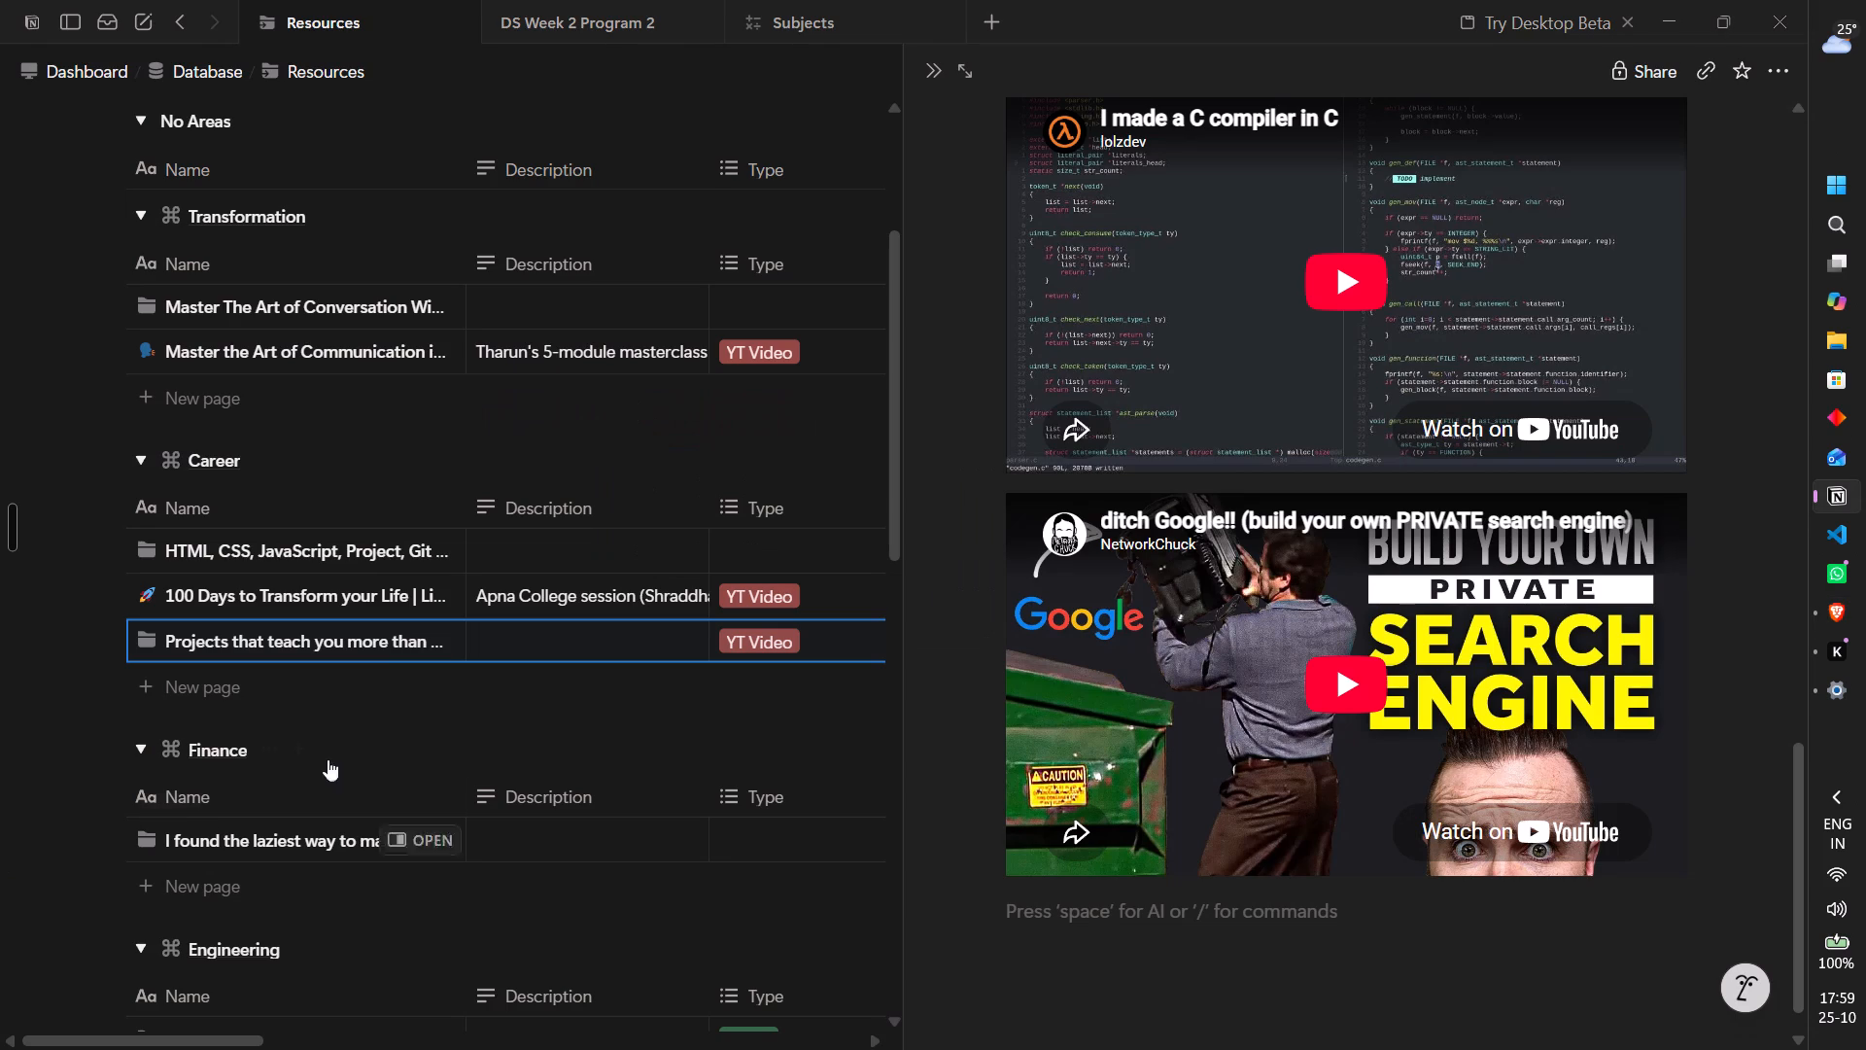
scroll(568, 482, up, 8)
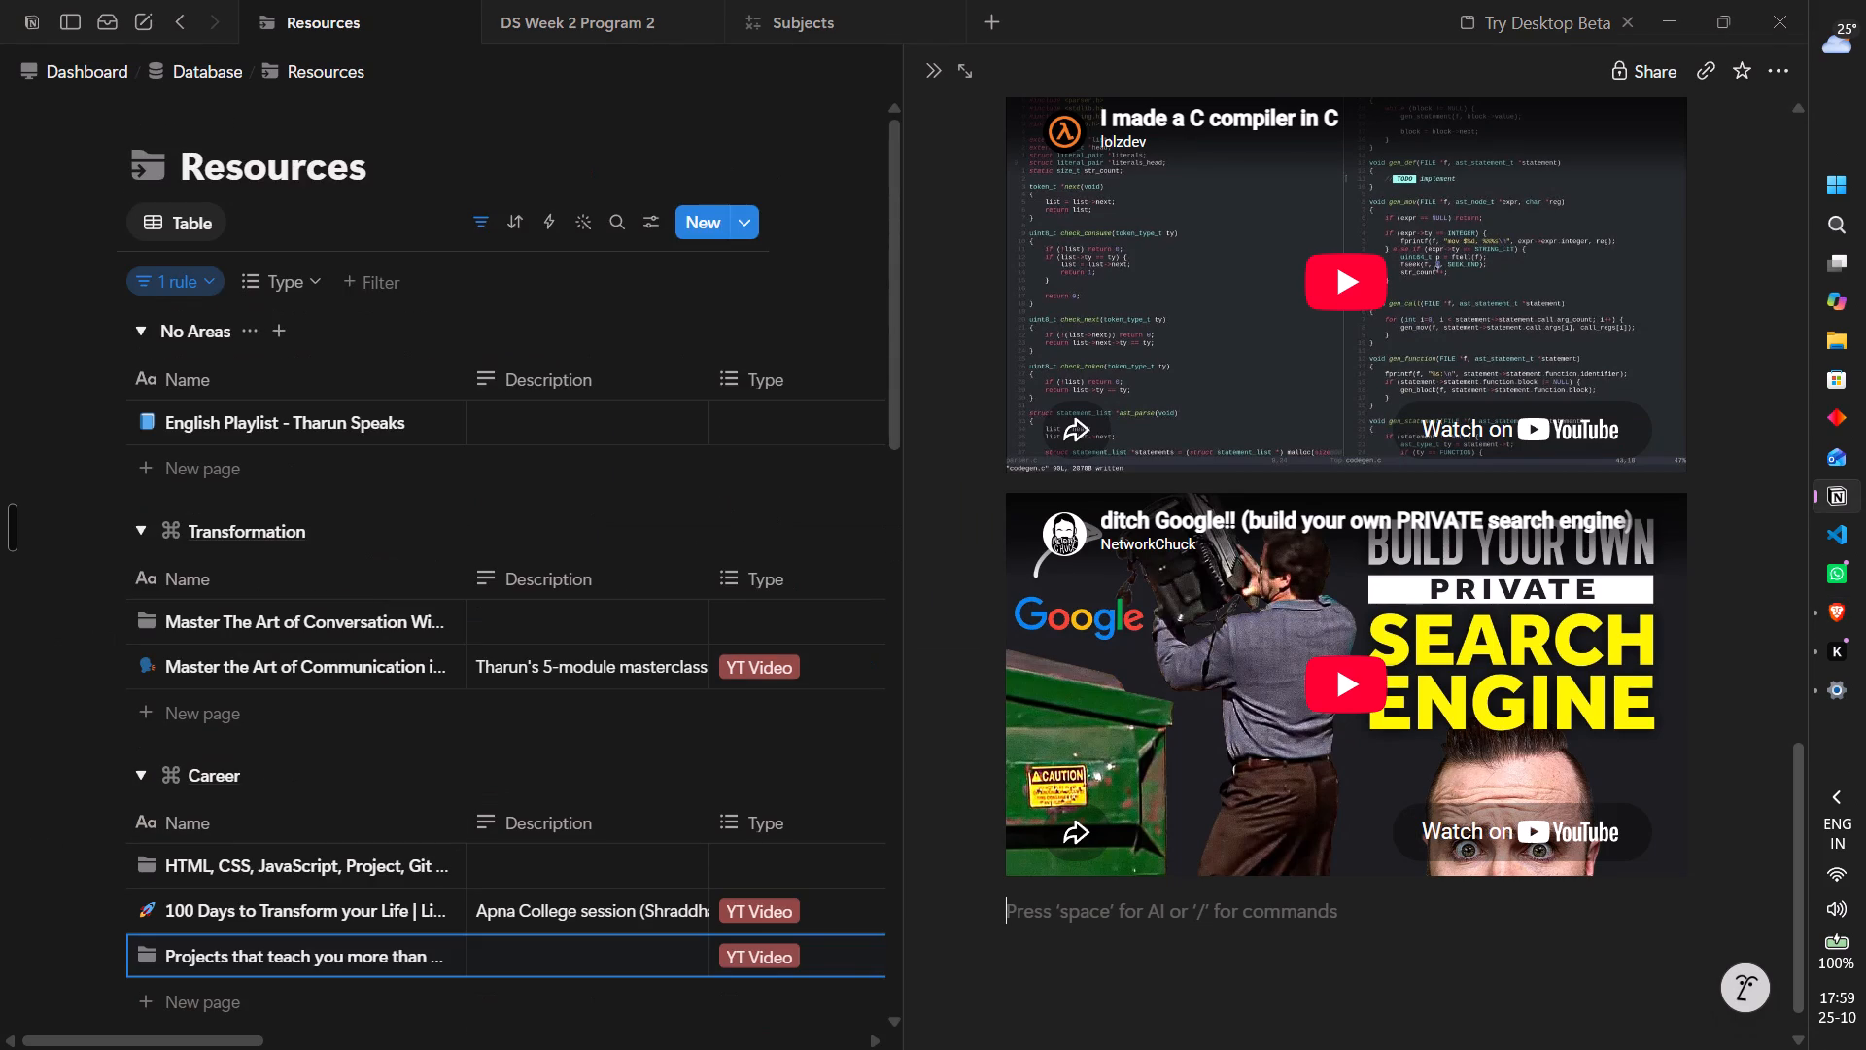
click(115, 64)
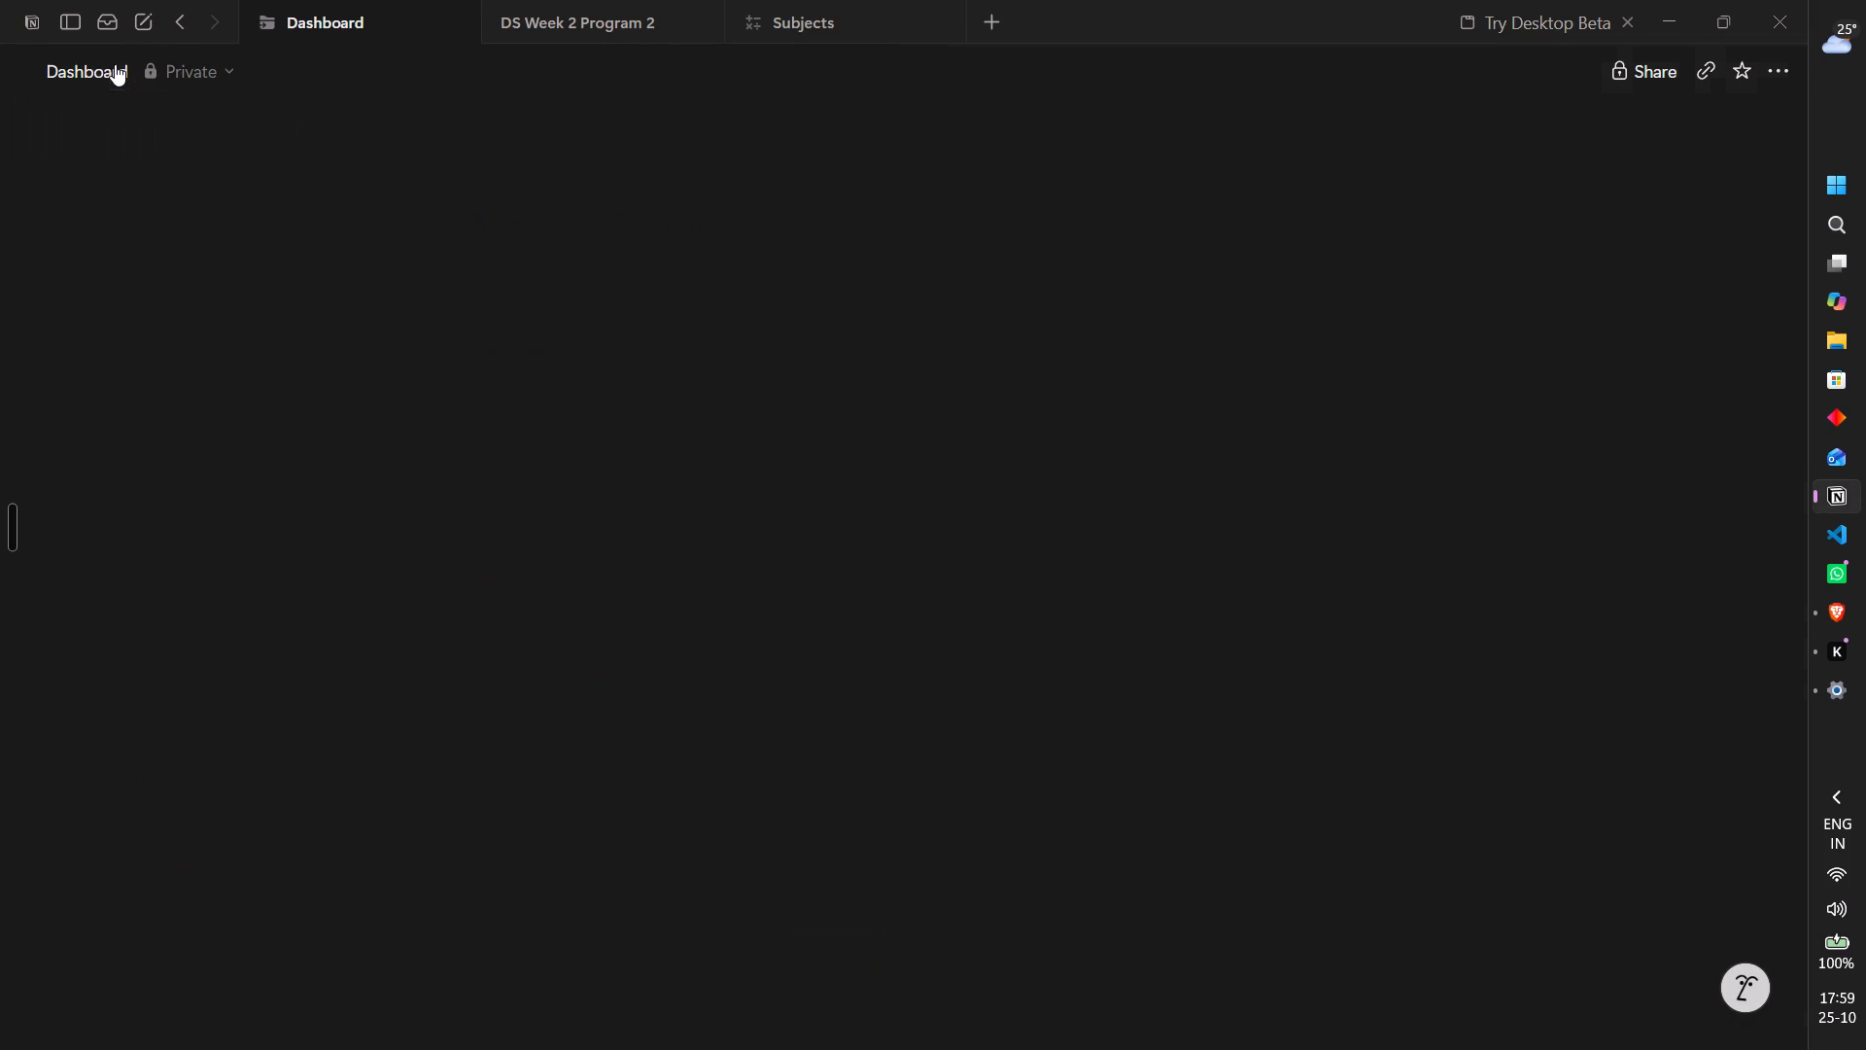
Open the Resources database in a new Notion tab and place it directly after the Dashboard tab.
click(997, 17)
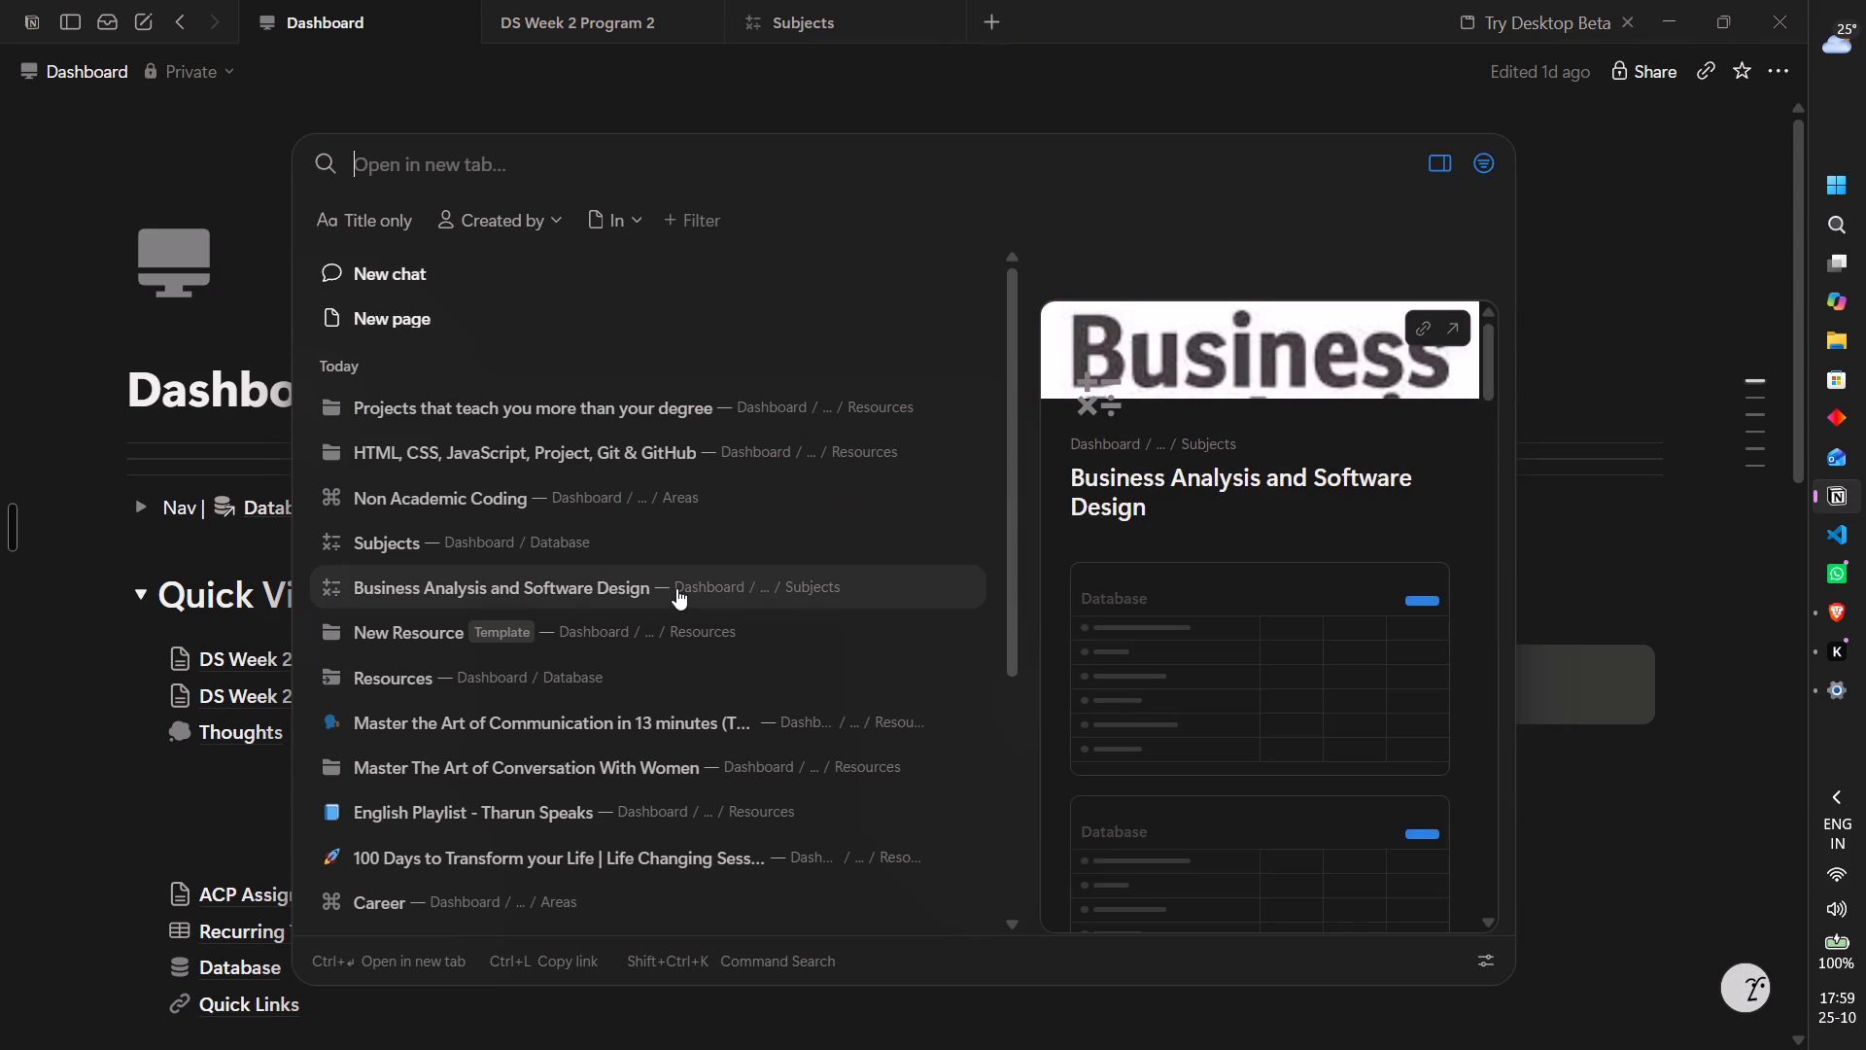
scroll(710, 782, down, 1)
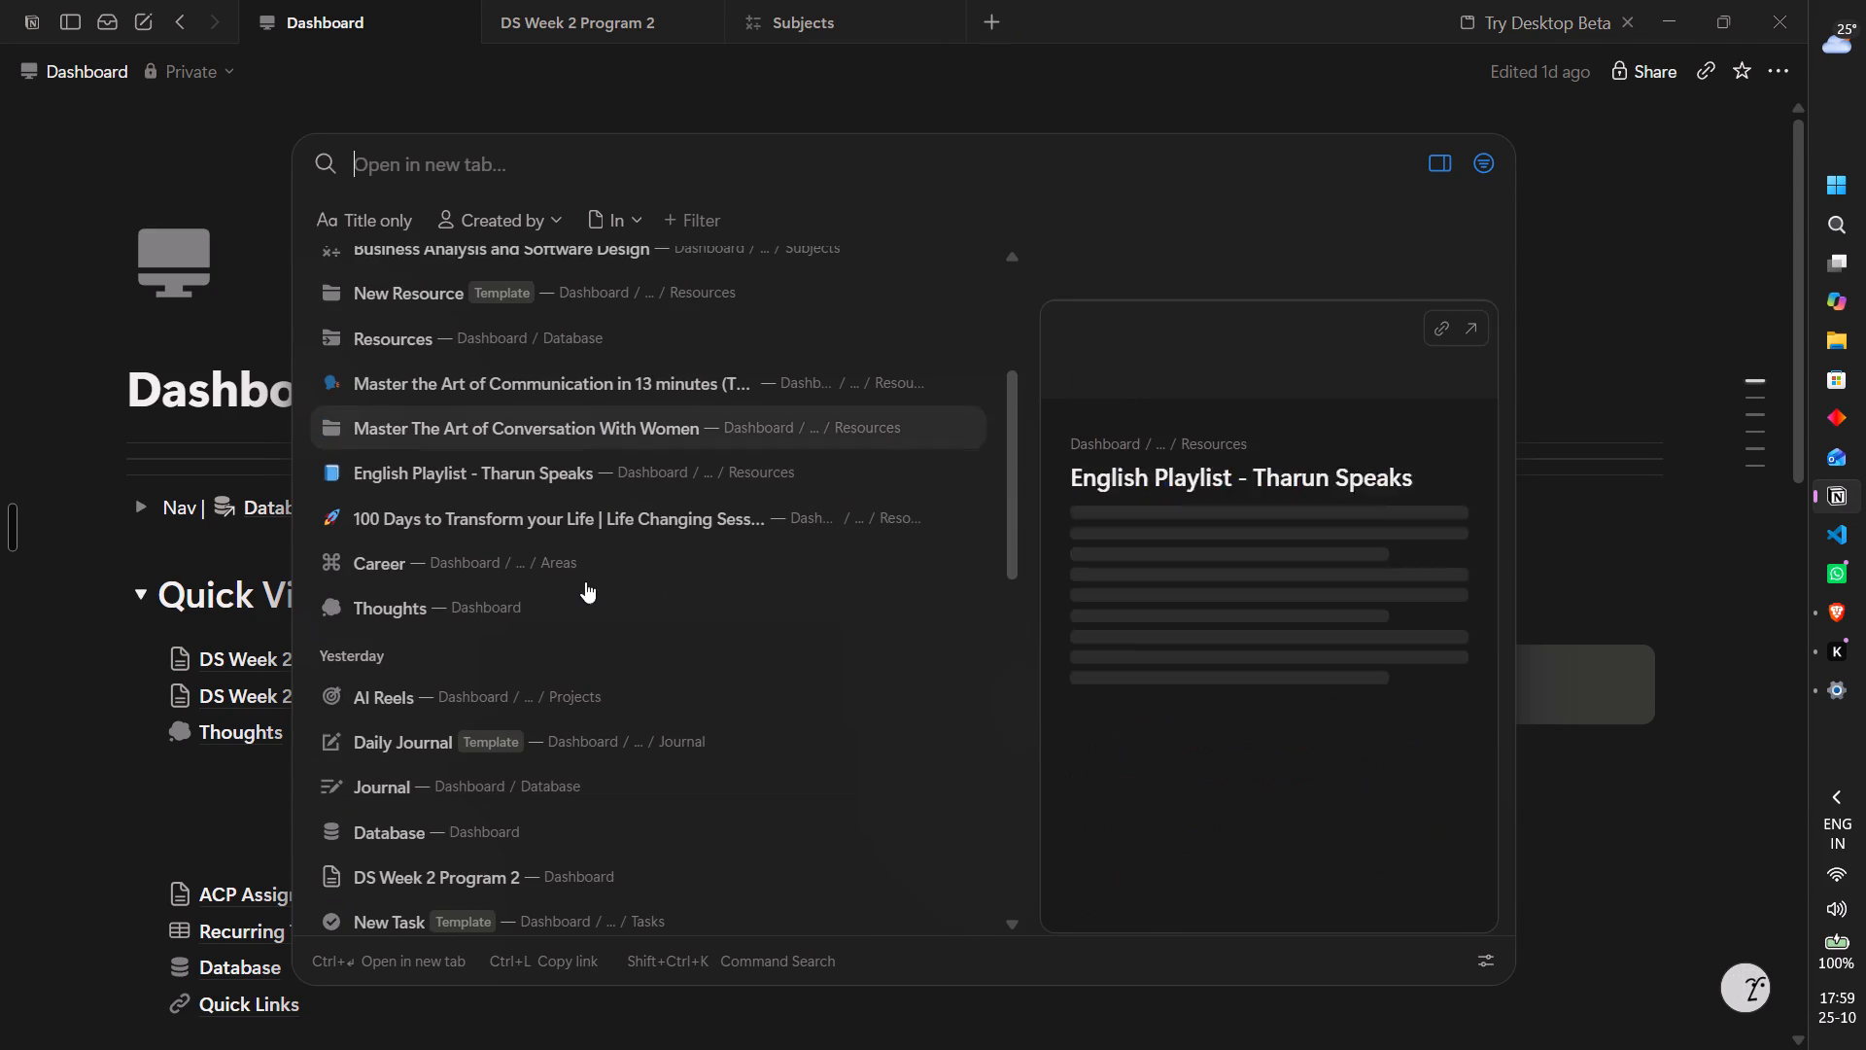
click(554, 319)
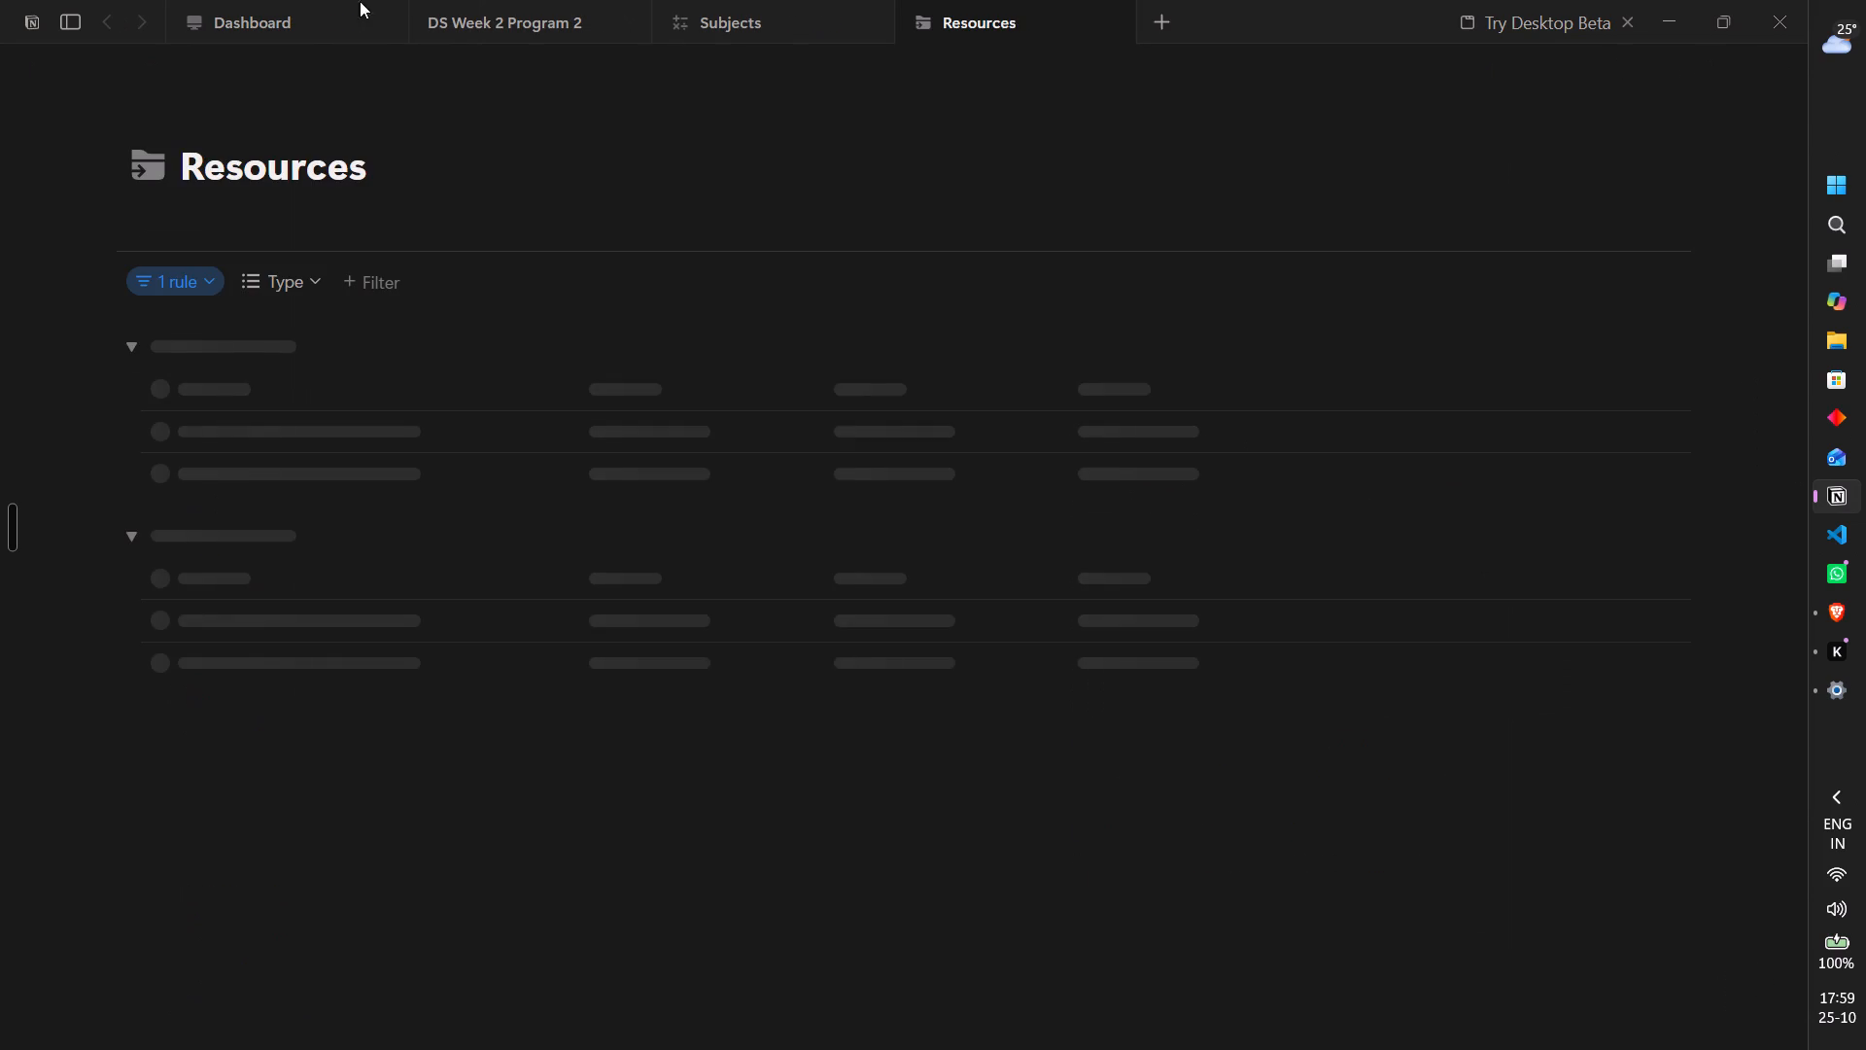
click(281, 0)
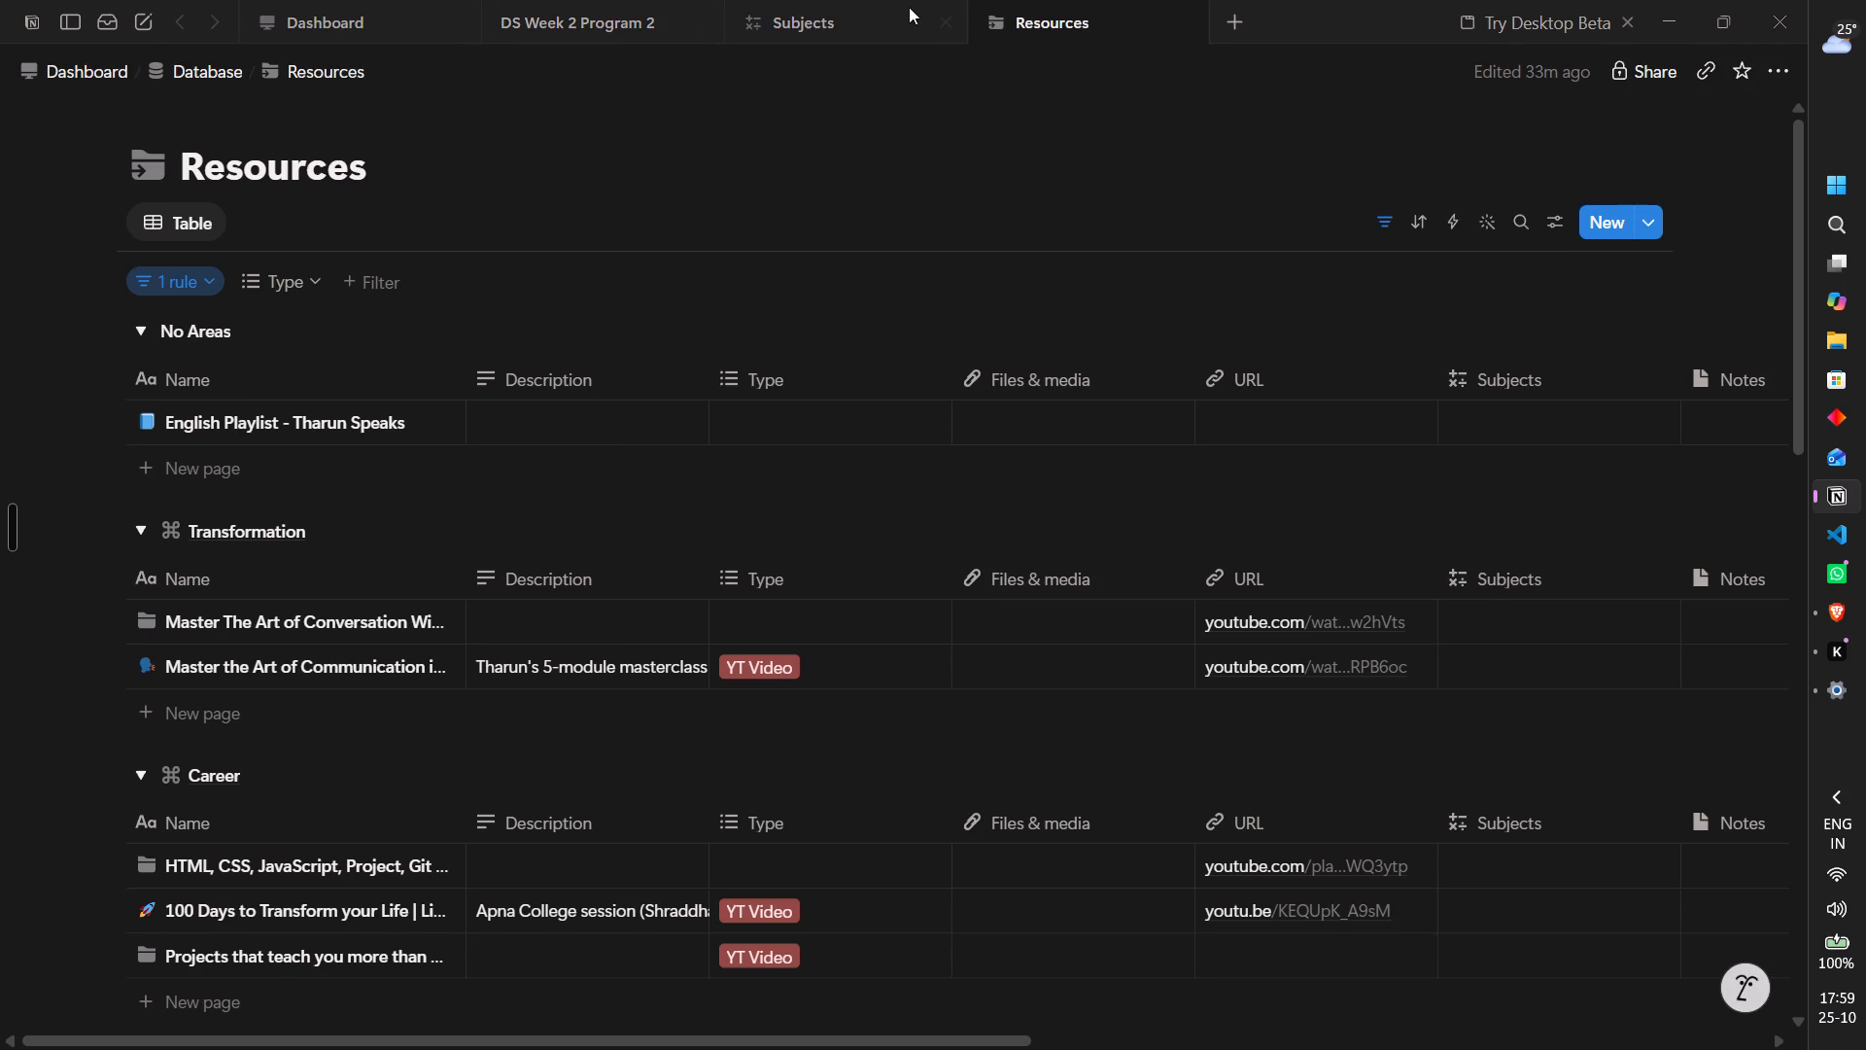
drag(1023, 23, 865, 13)
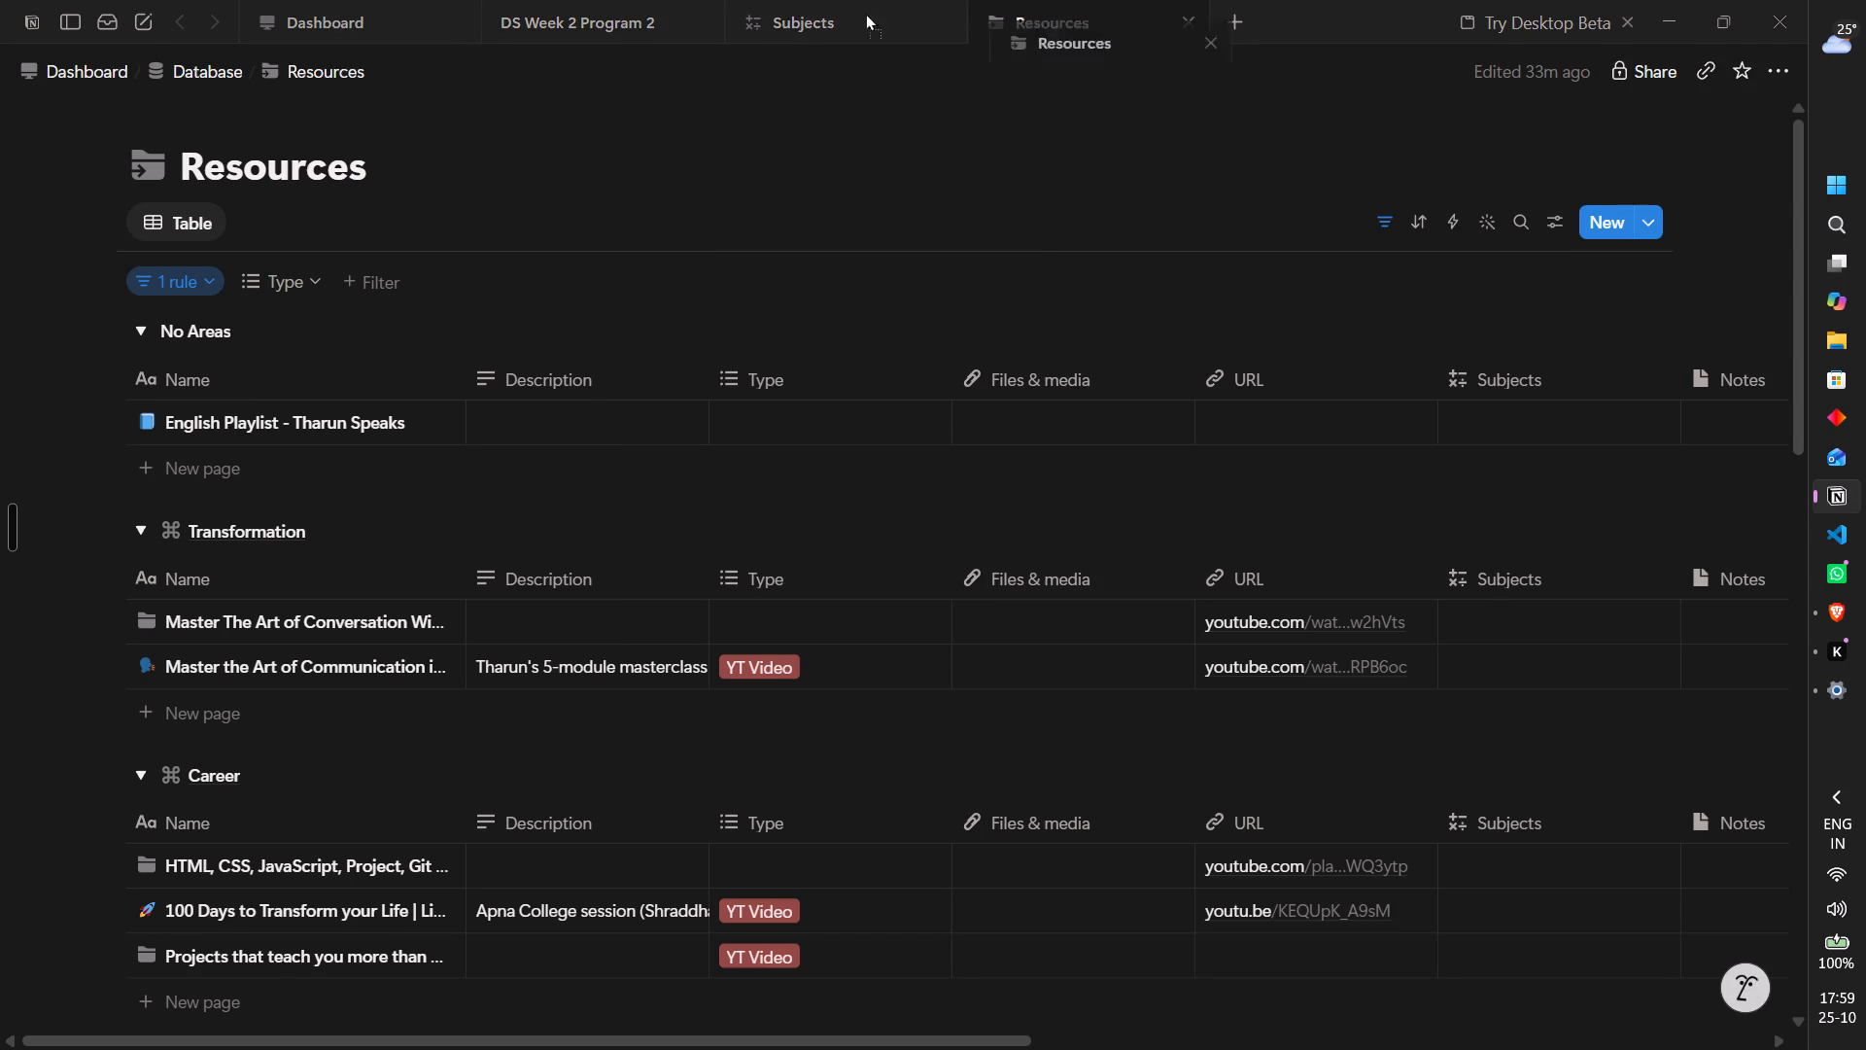
drag(865, 13, 508, 17)
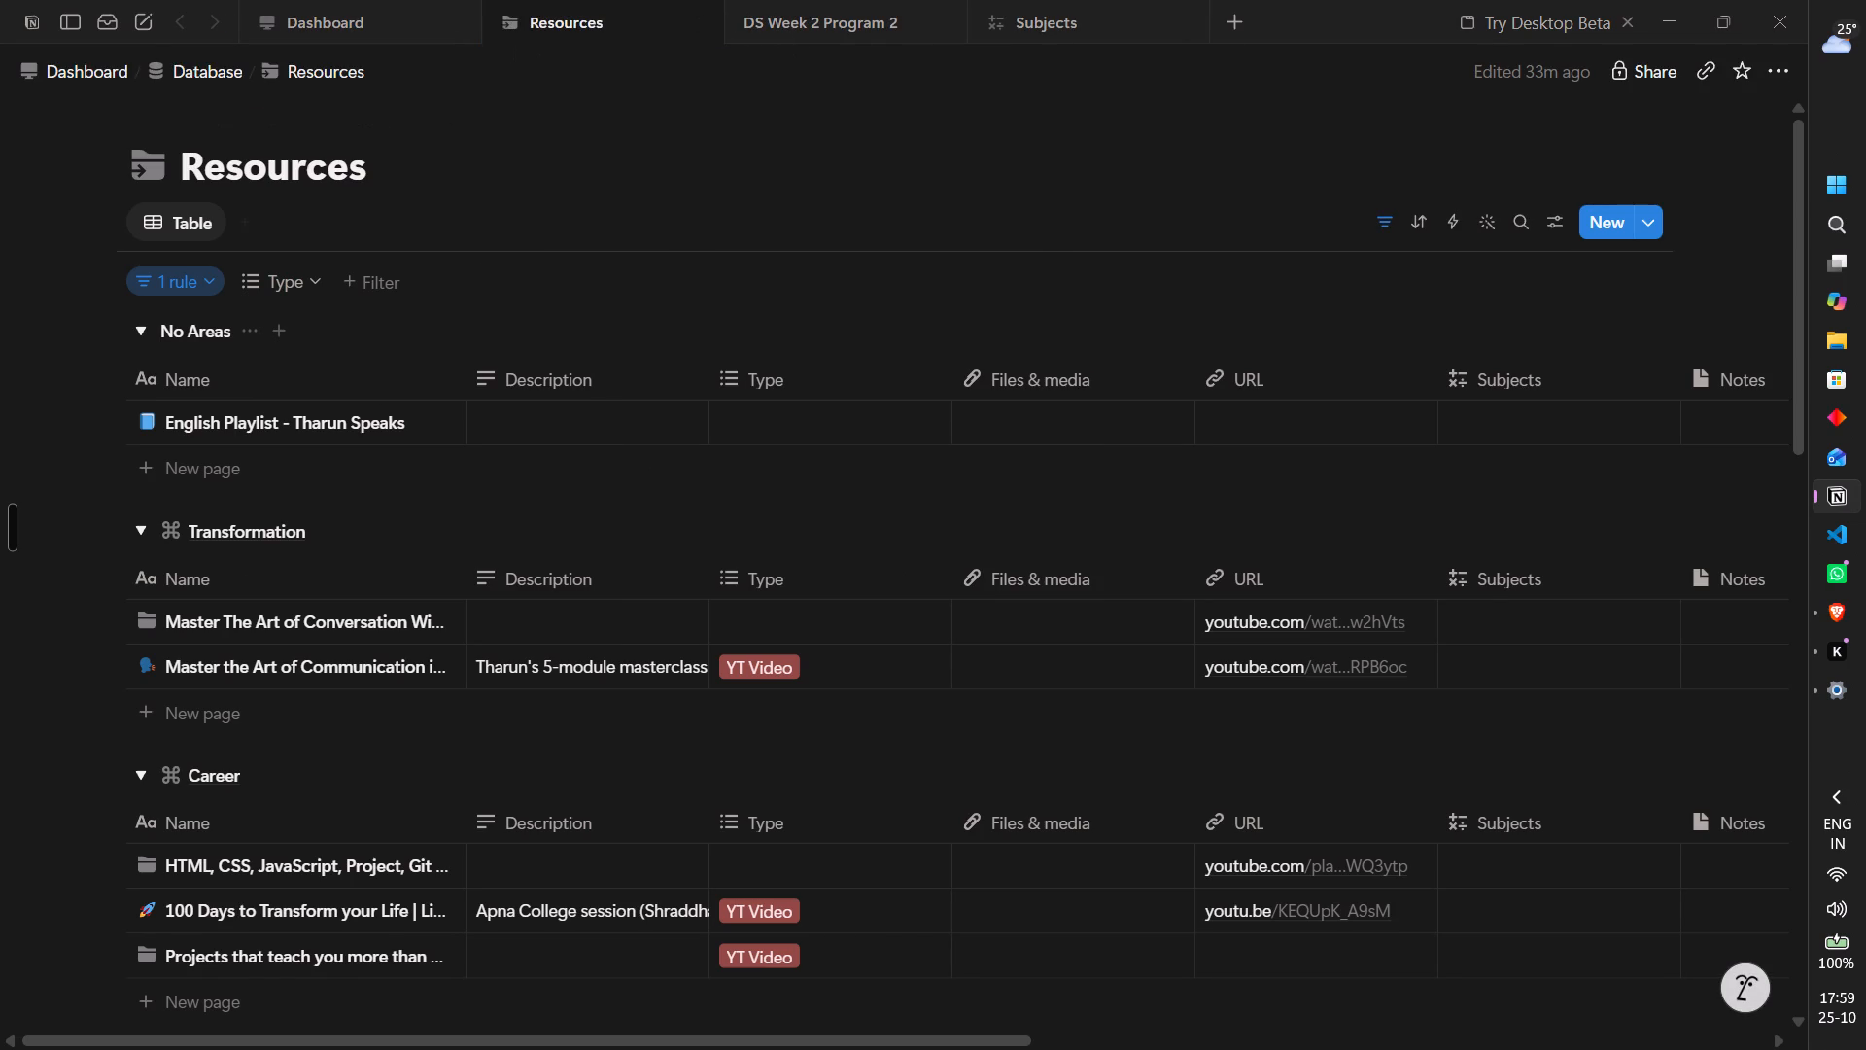
Return to the Dashboard and view the Free Time list, collapsing it again when done.
click(394, 9)
click(387, 24)
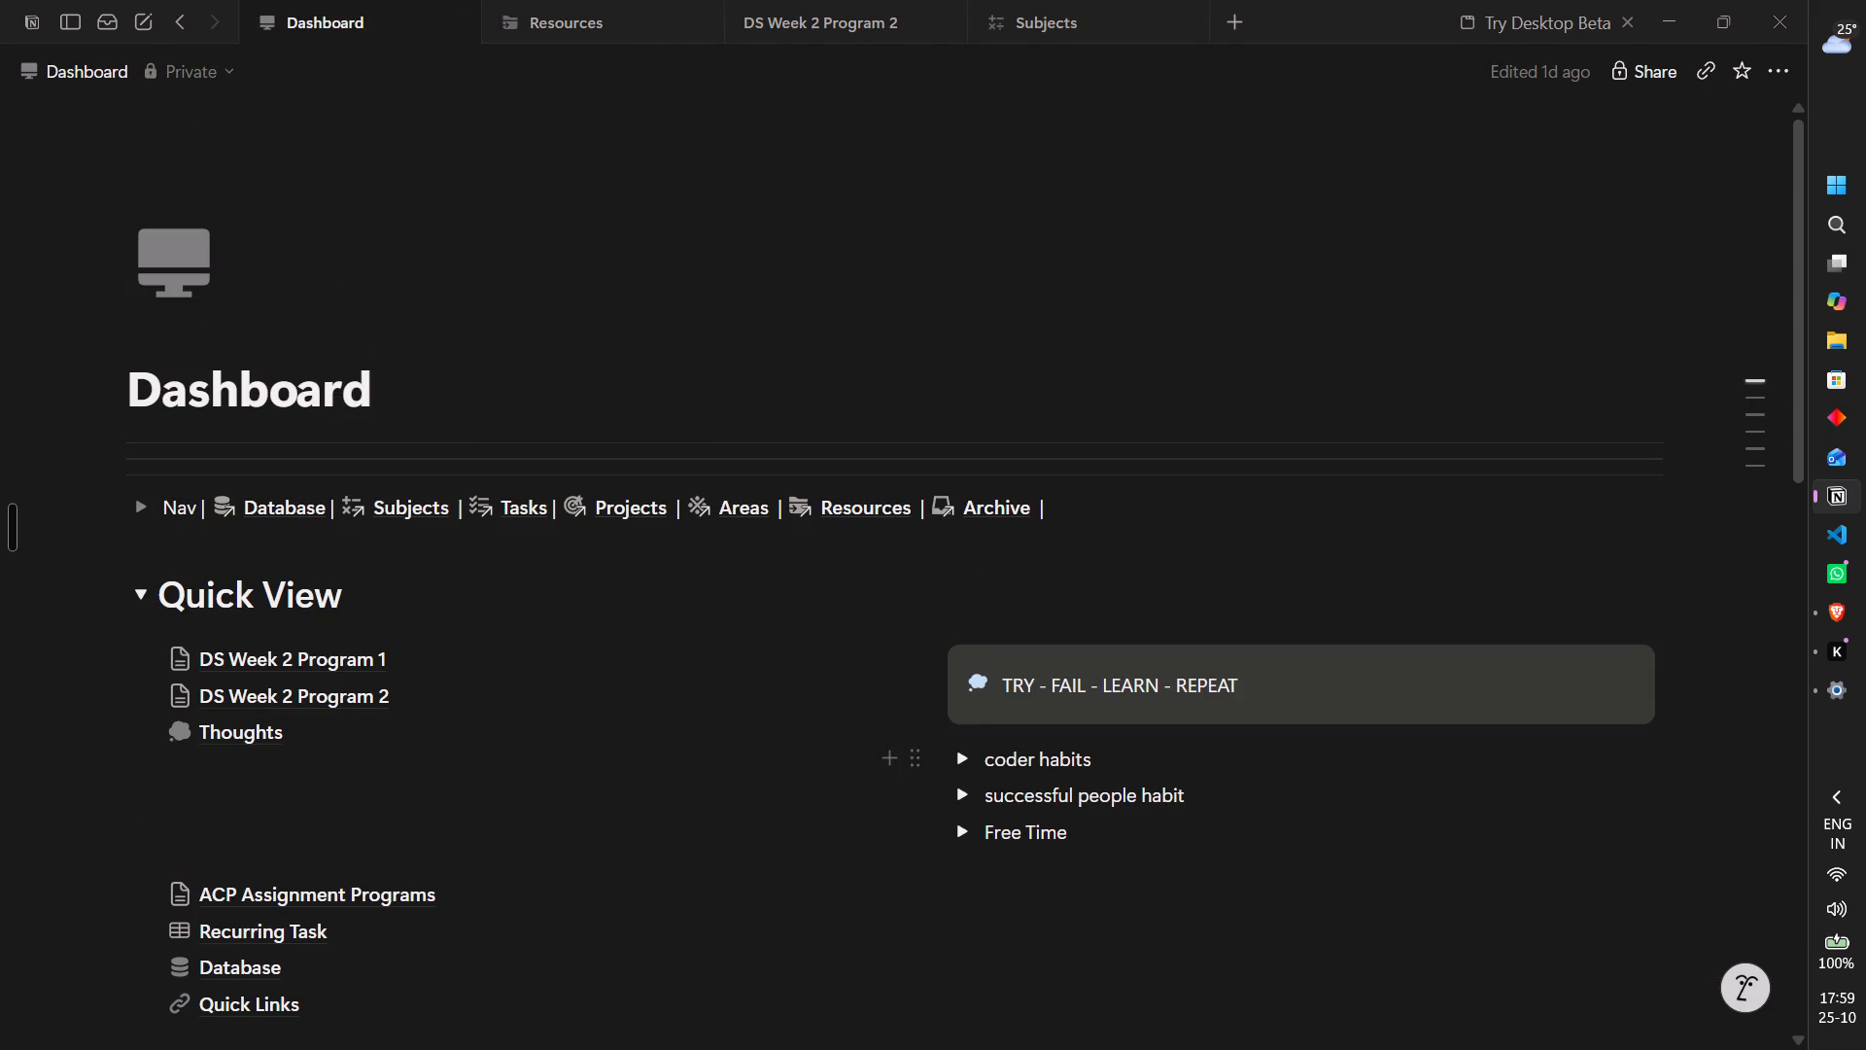
scroll(1064, 762, down, 2)
click(970, 510)
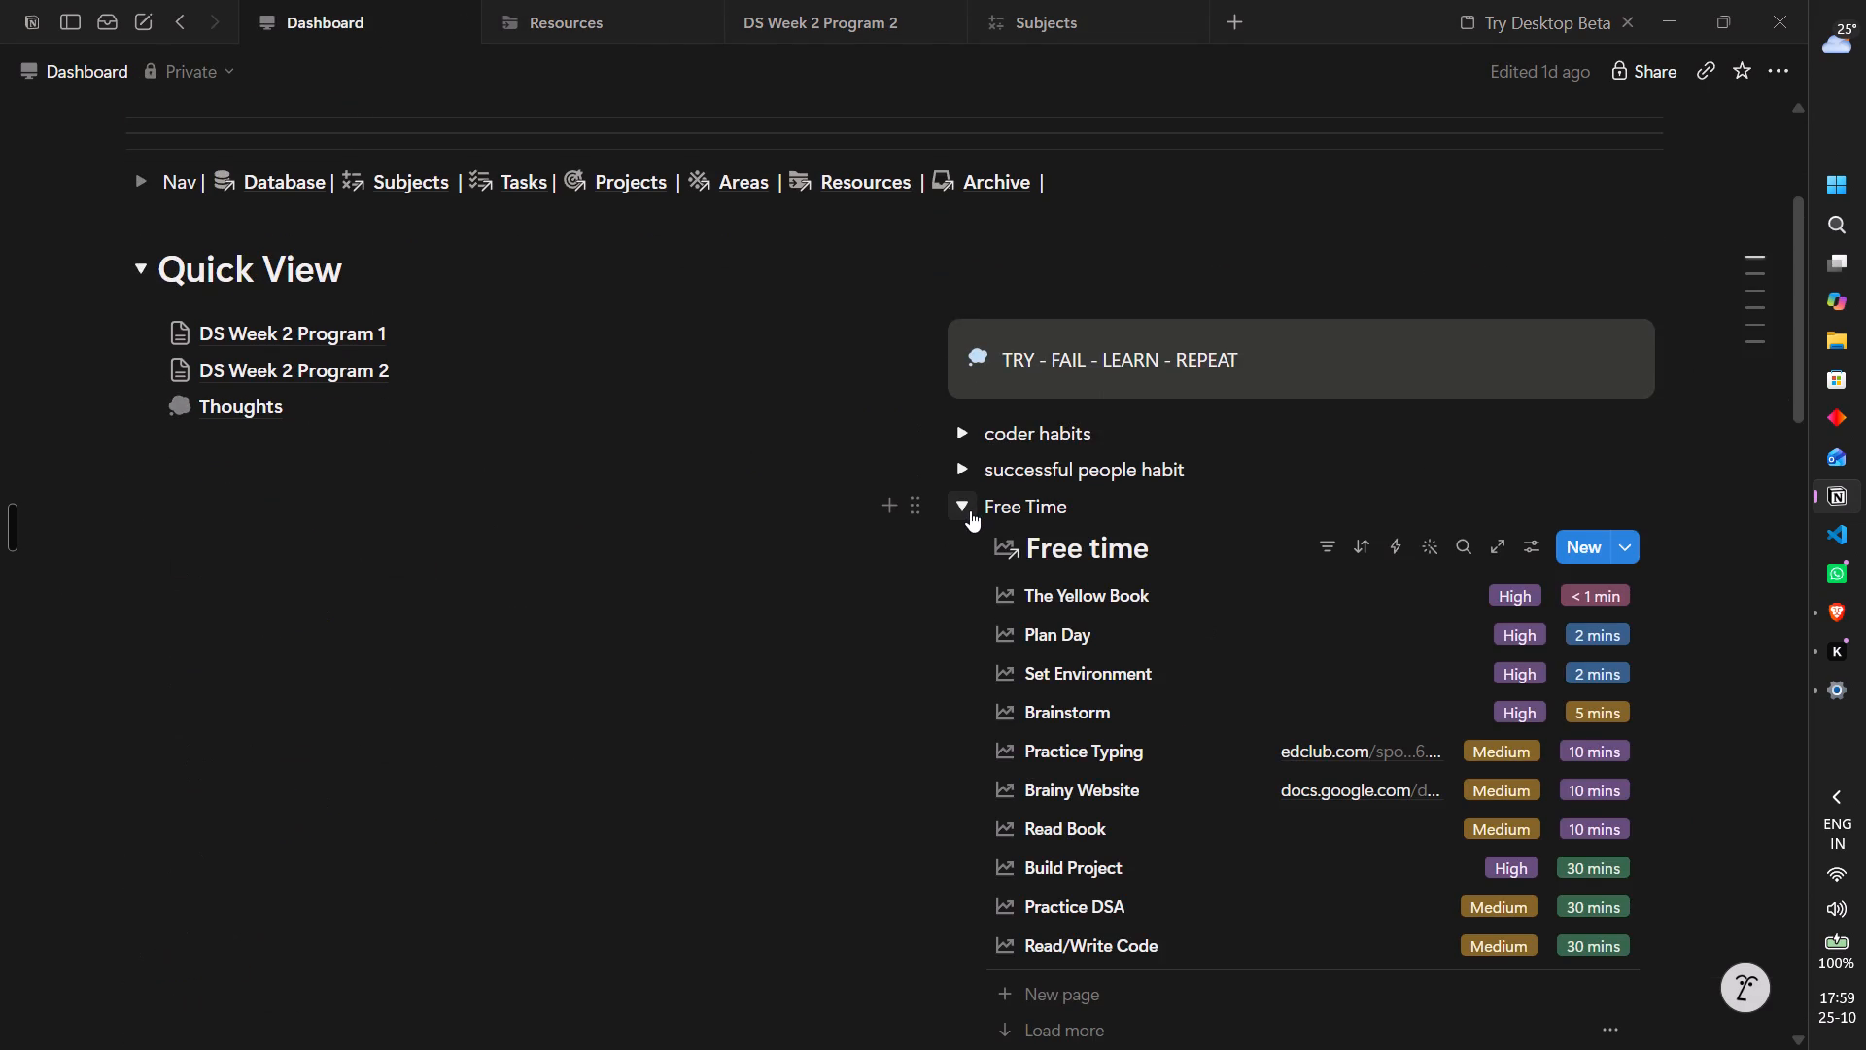
click(970, 510)
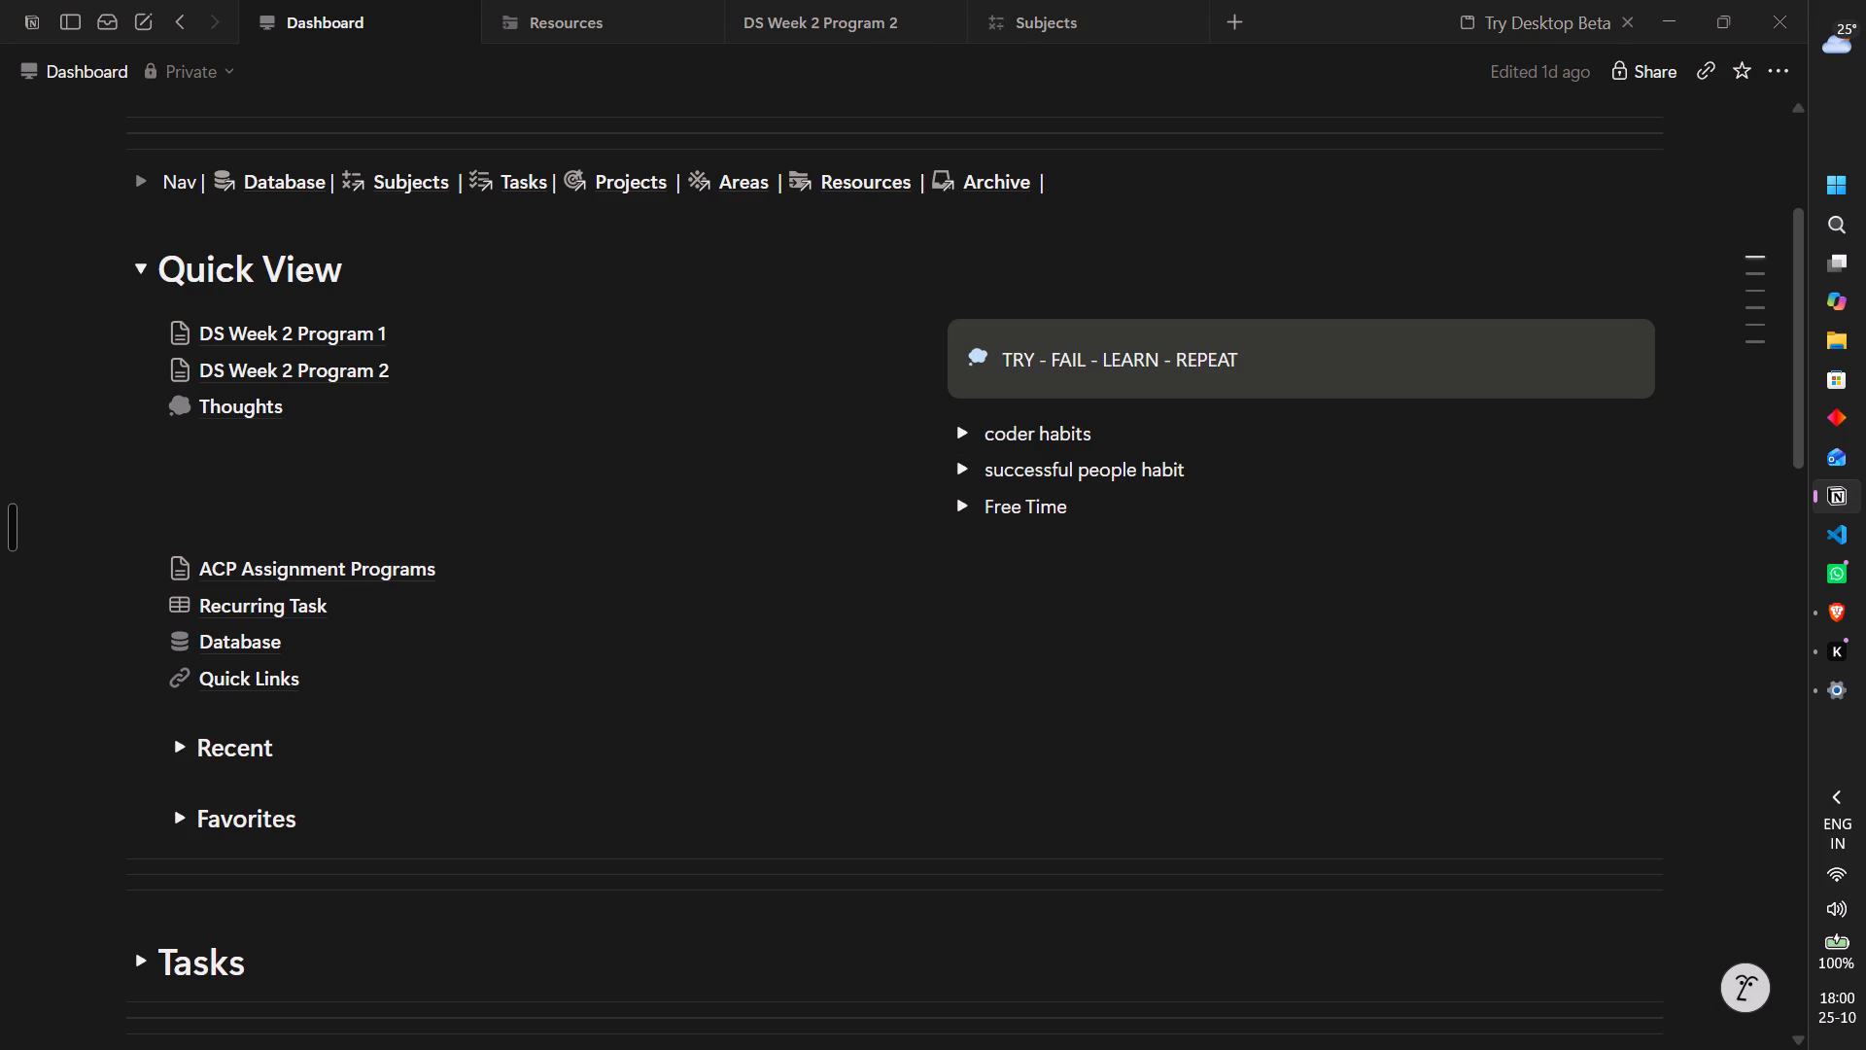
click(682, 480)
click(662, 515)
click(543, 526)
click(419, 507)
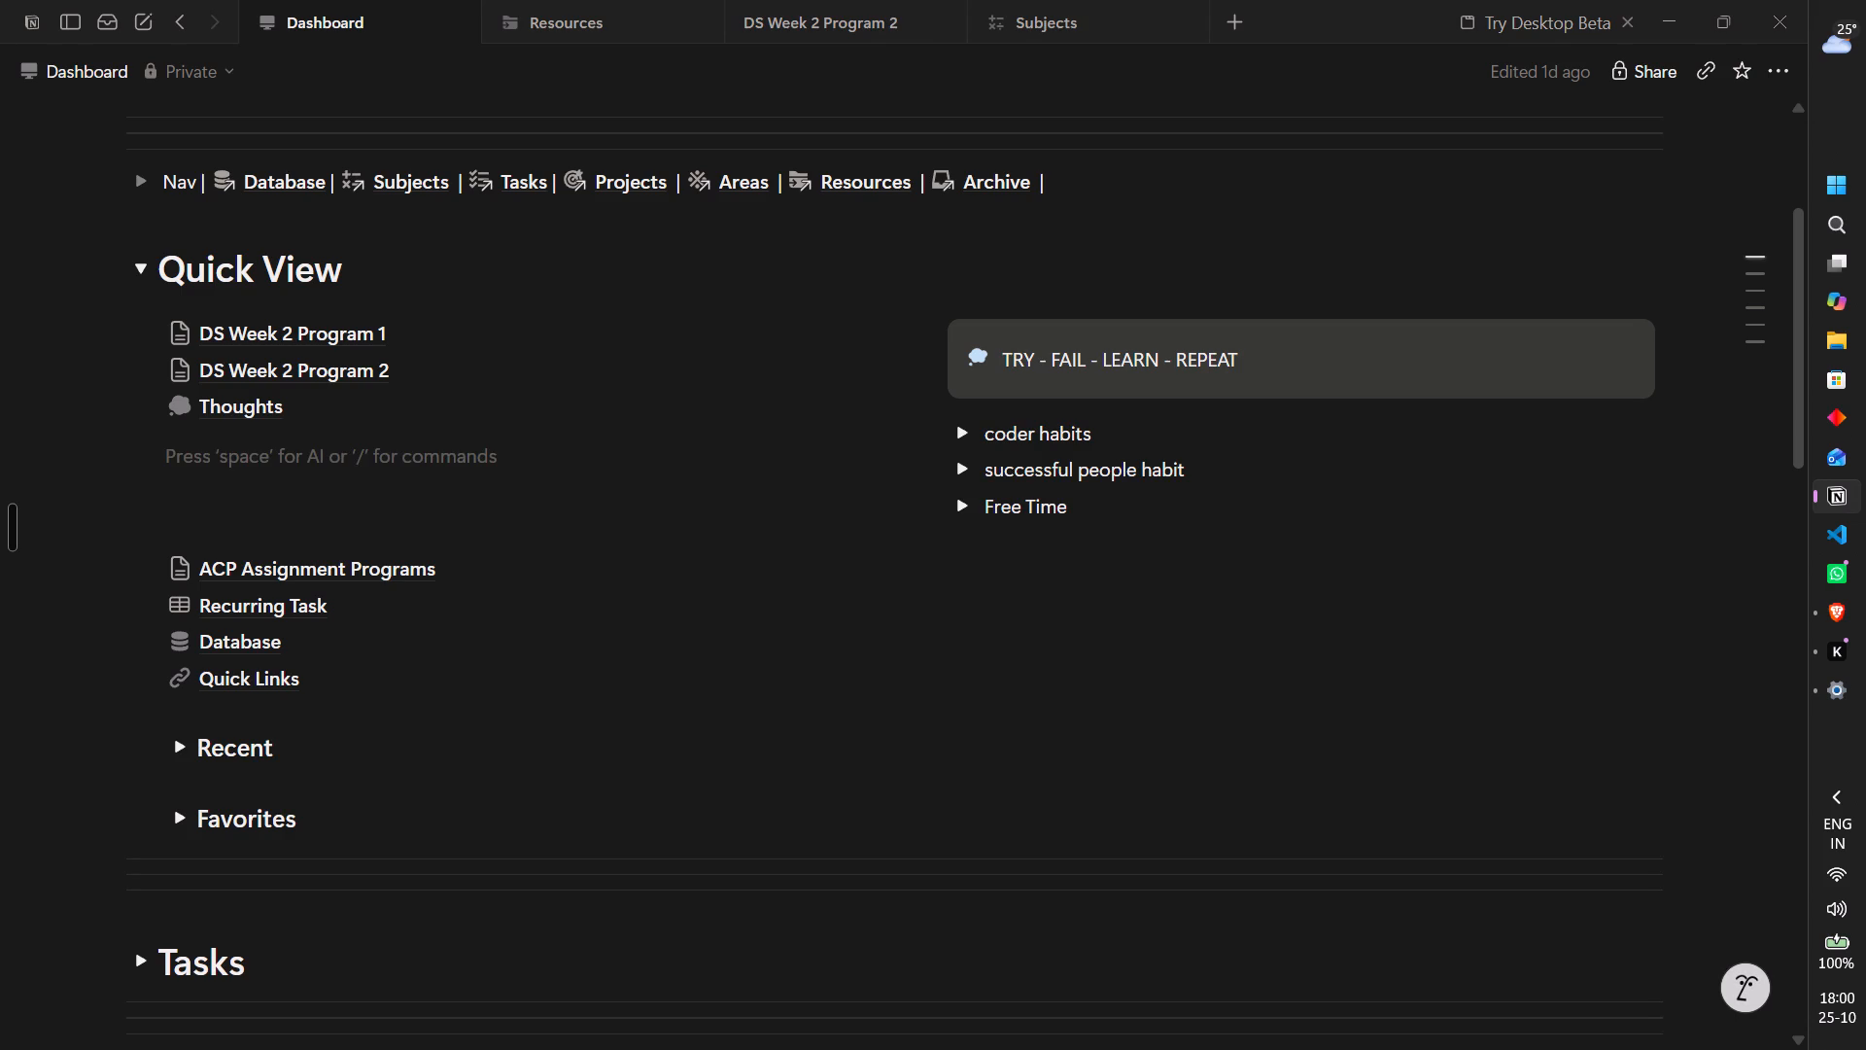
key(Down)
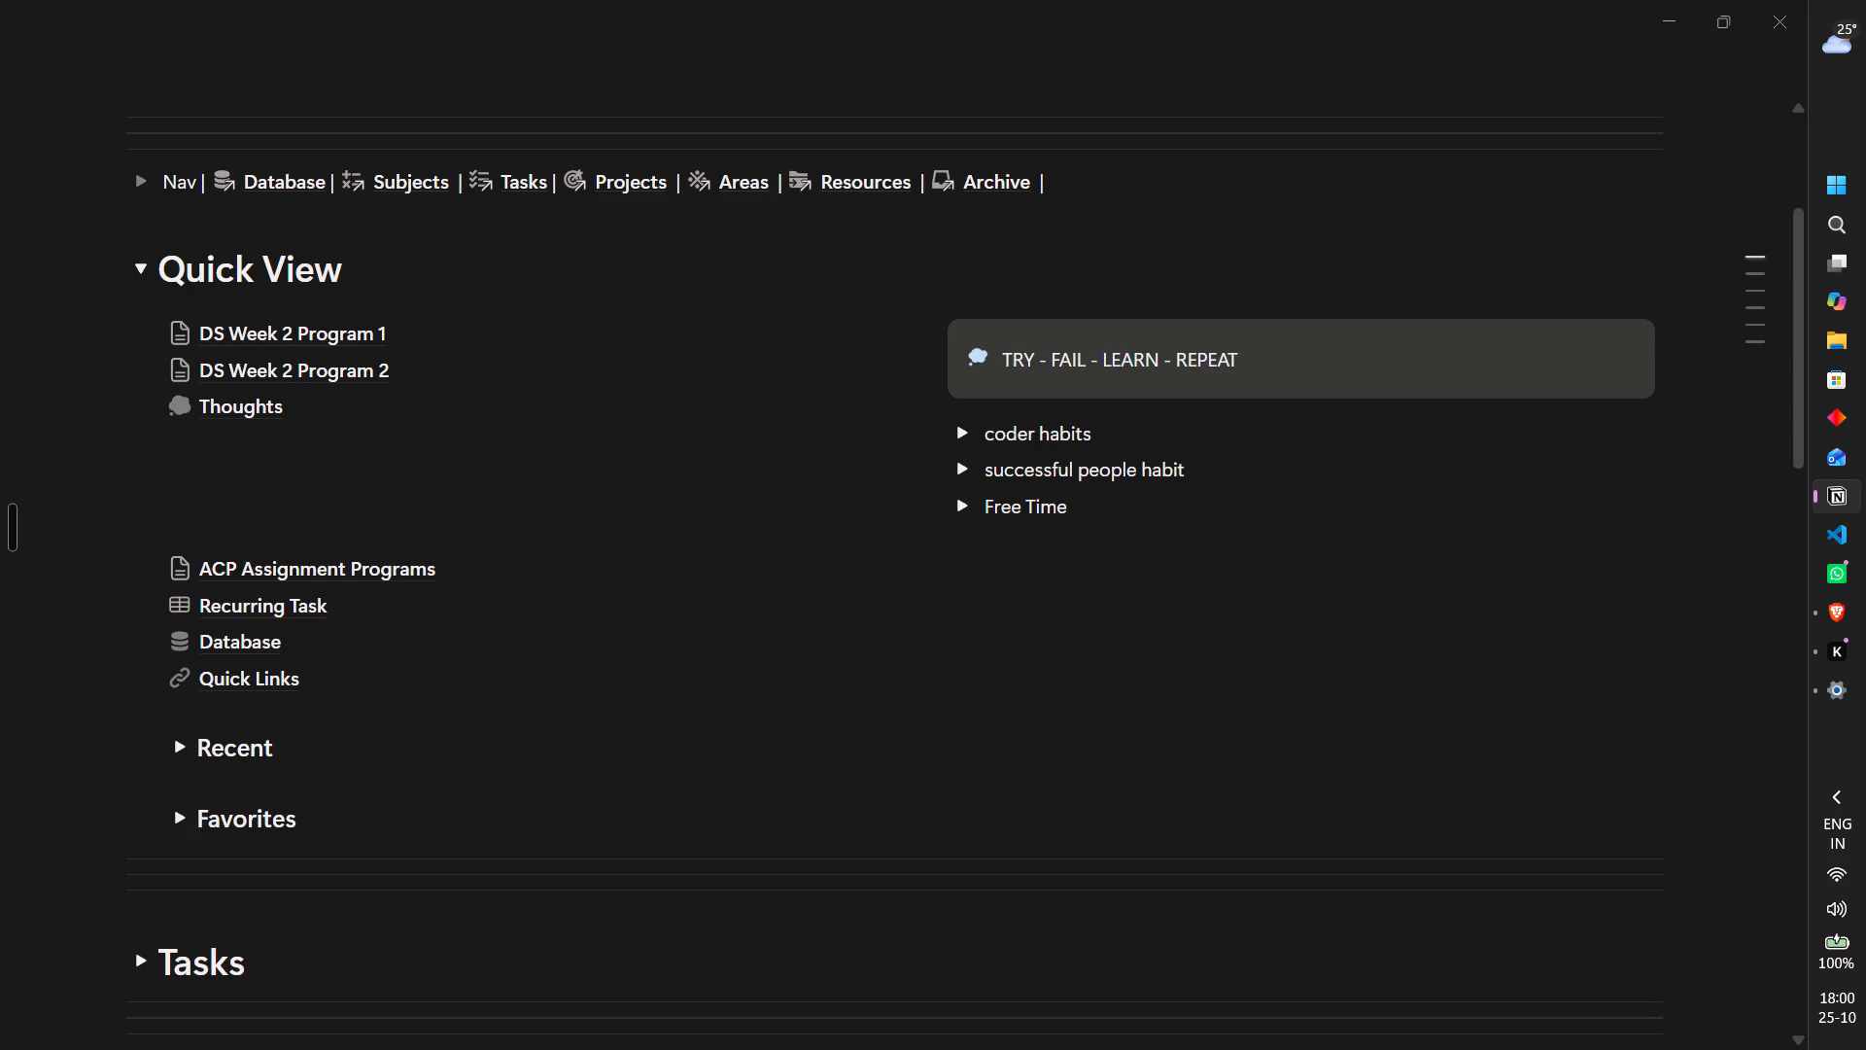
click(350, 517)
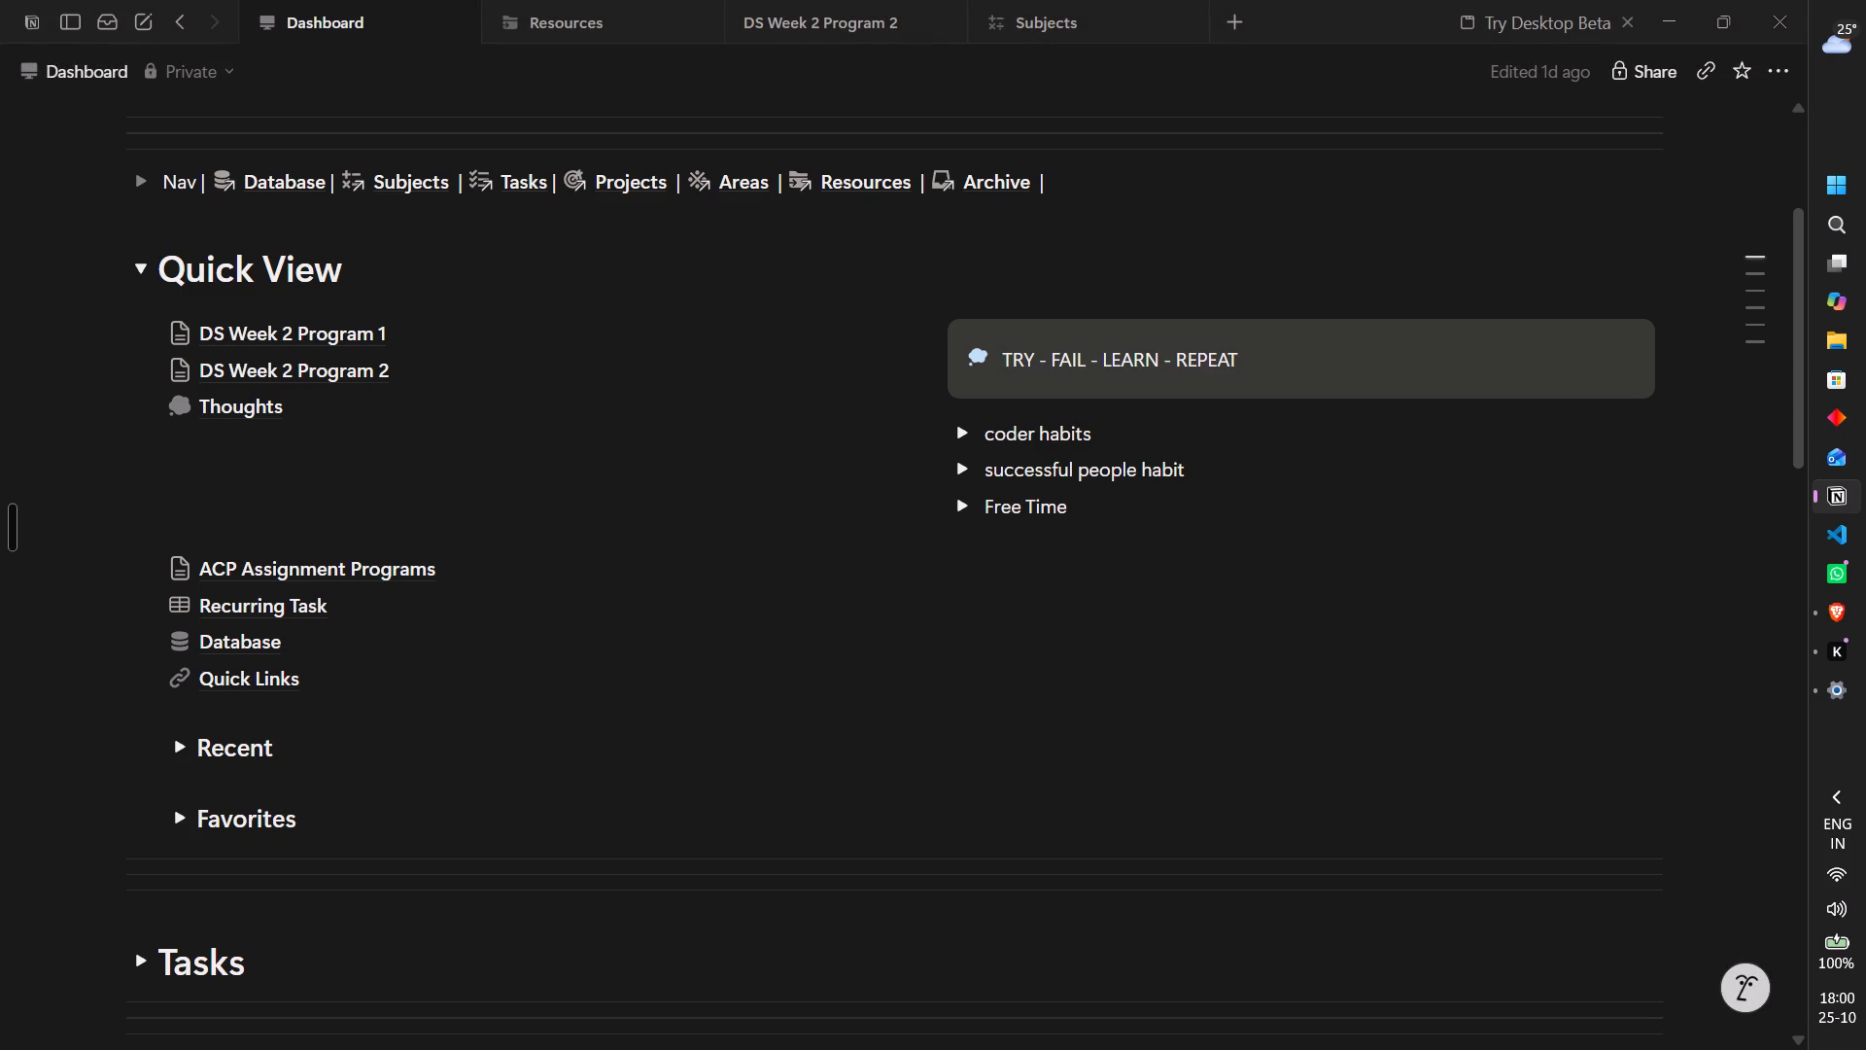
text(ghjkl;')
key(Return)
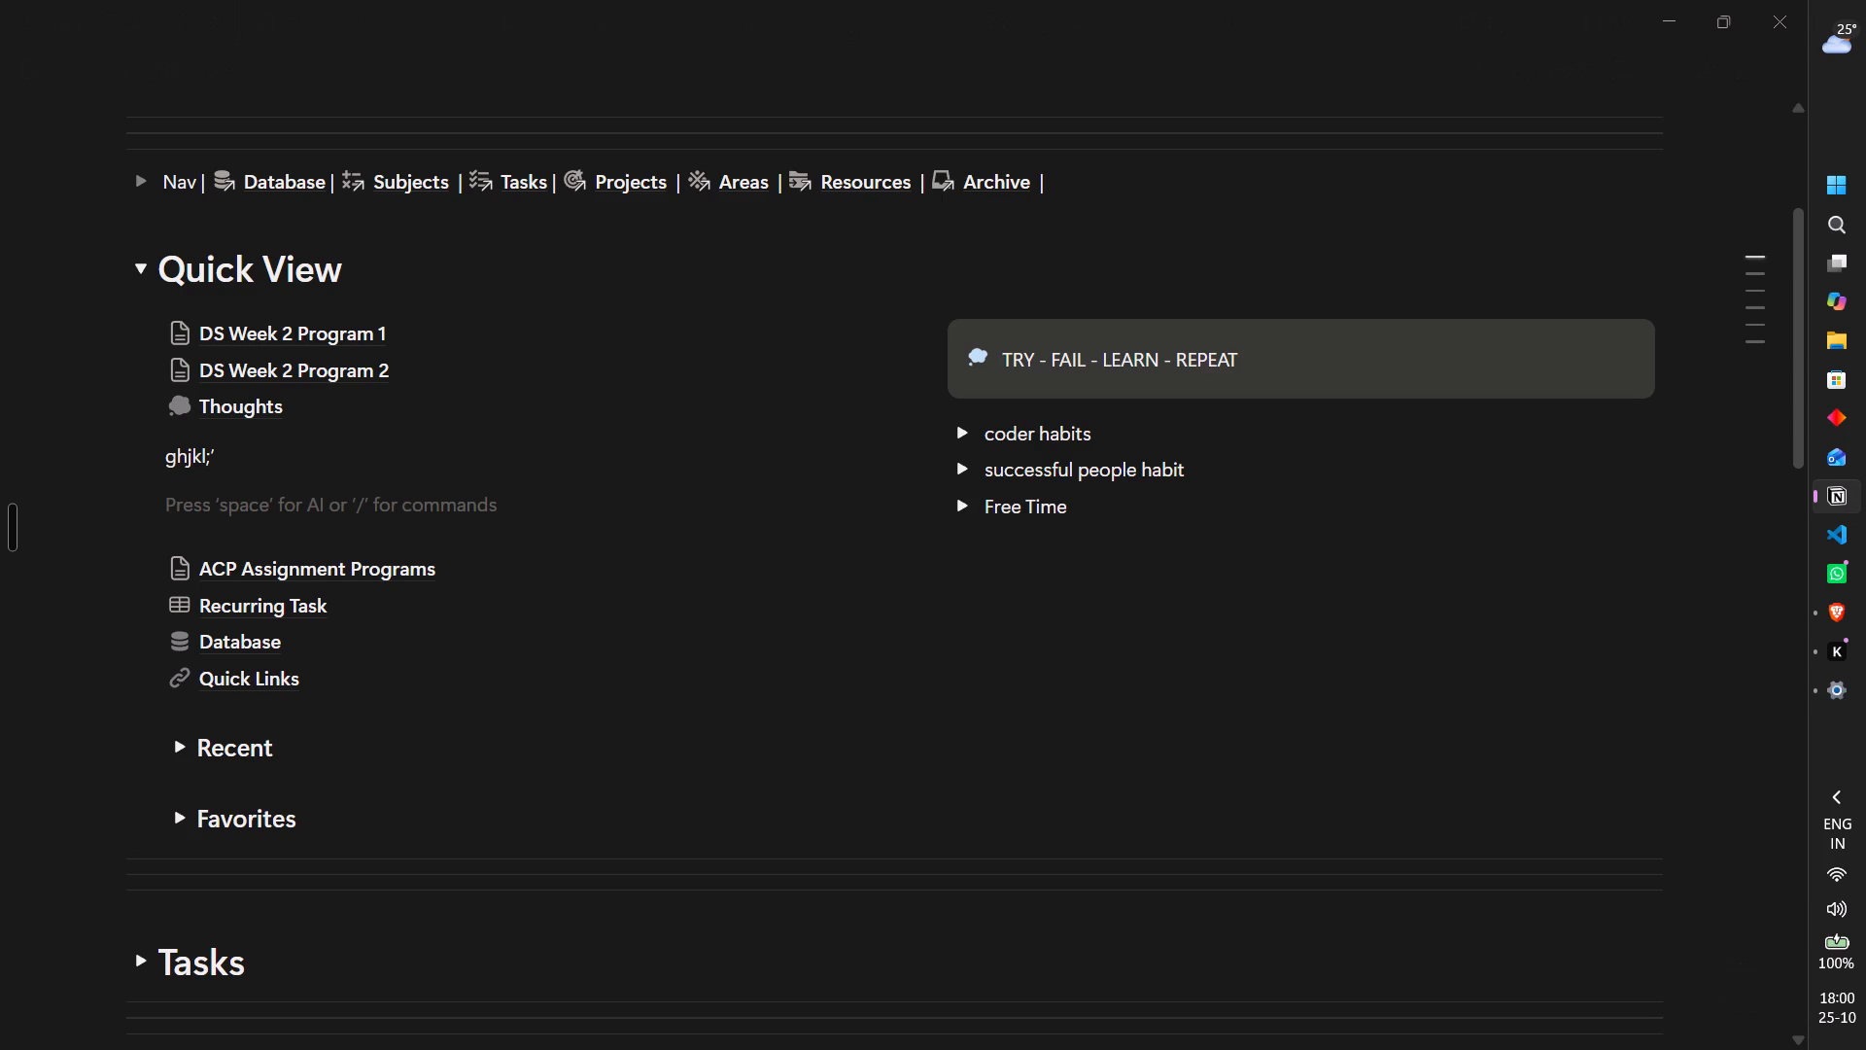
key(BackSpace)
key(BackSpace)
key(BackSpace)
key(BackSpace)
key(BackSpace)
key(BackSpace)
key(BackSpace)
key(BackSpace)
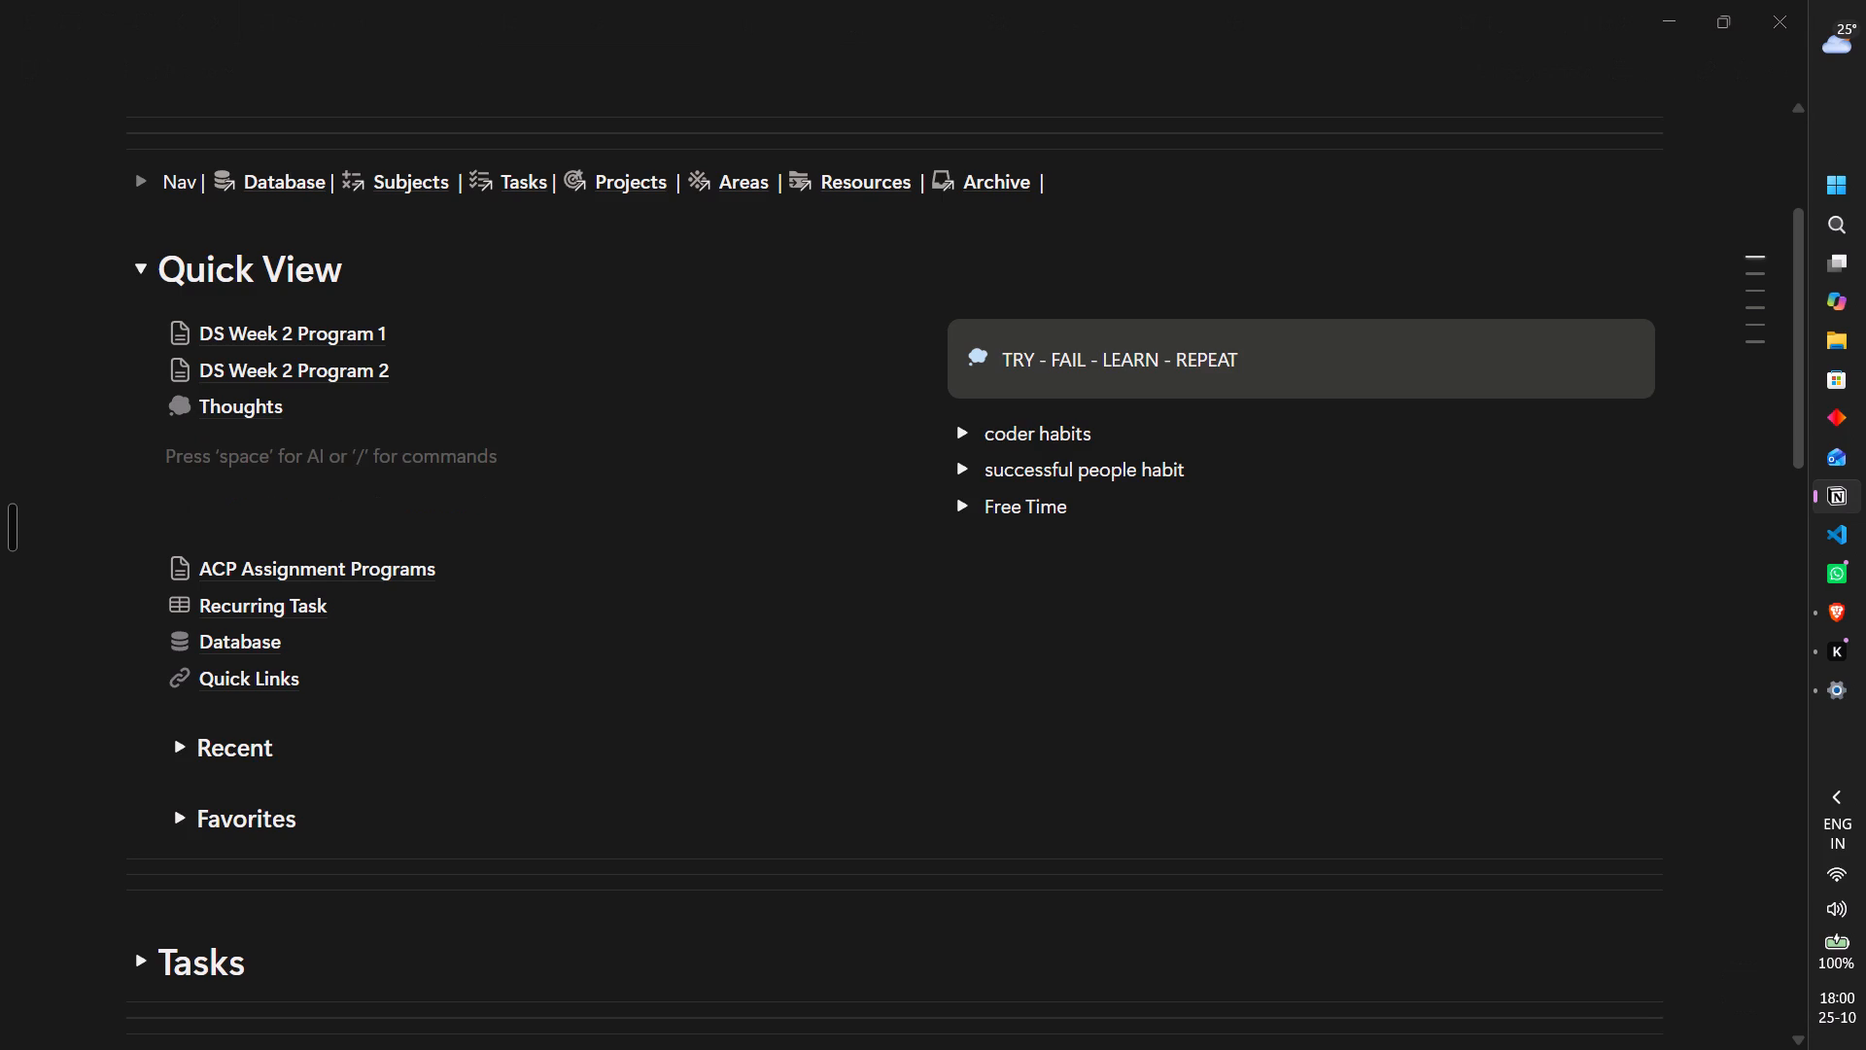
Insert three blank lines below Thoughts in the Quick View section and delete two of them.
click(588, 496)
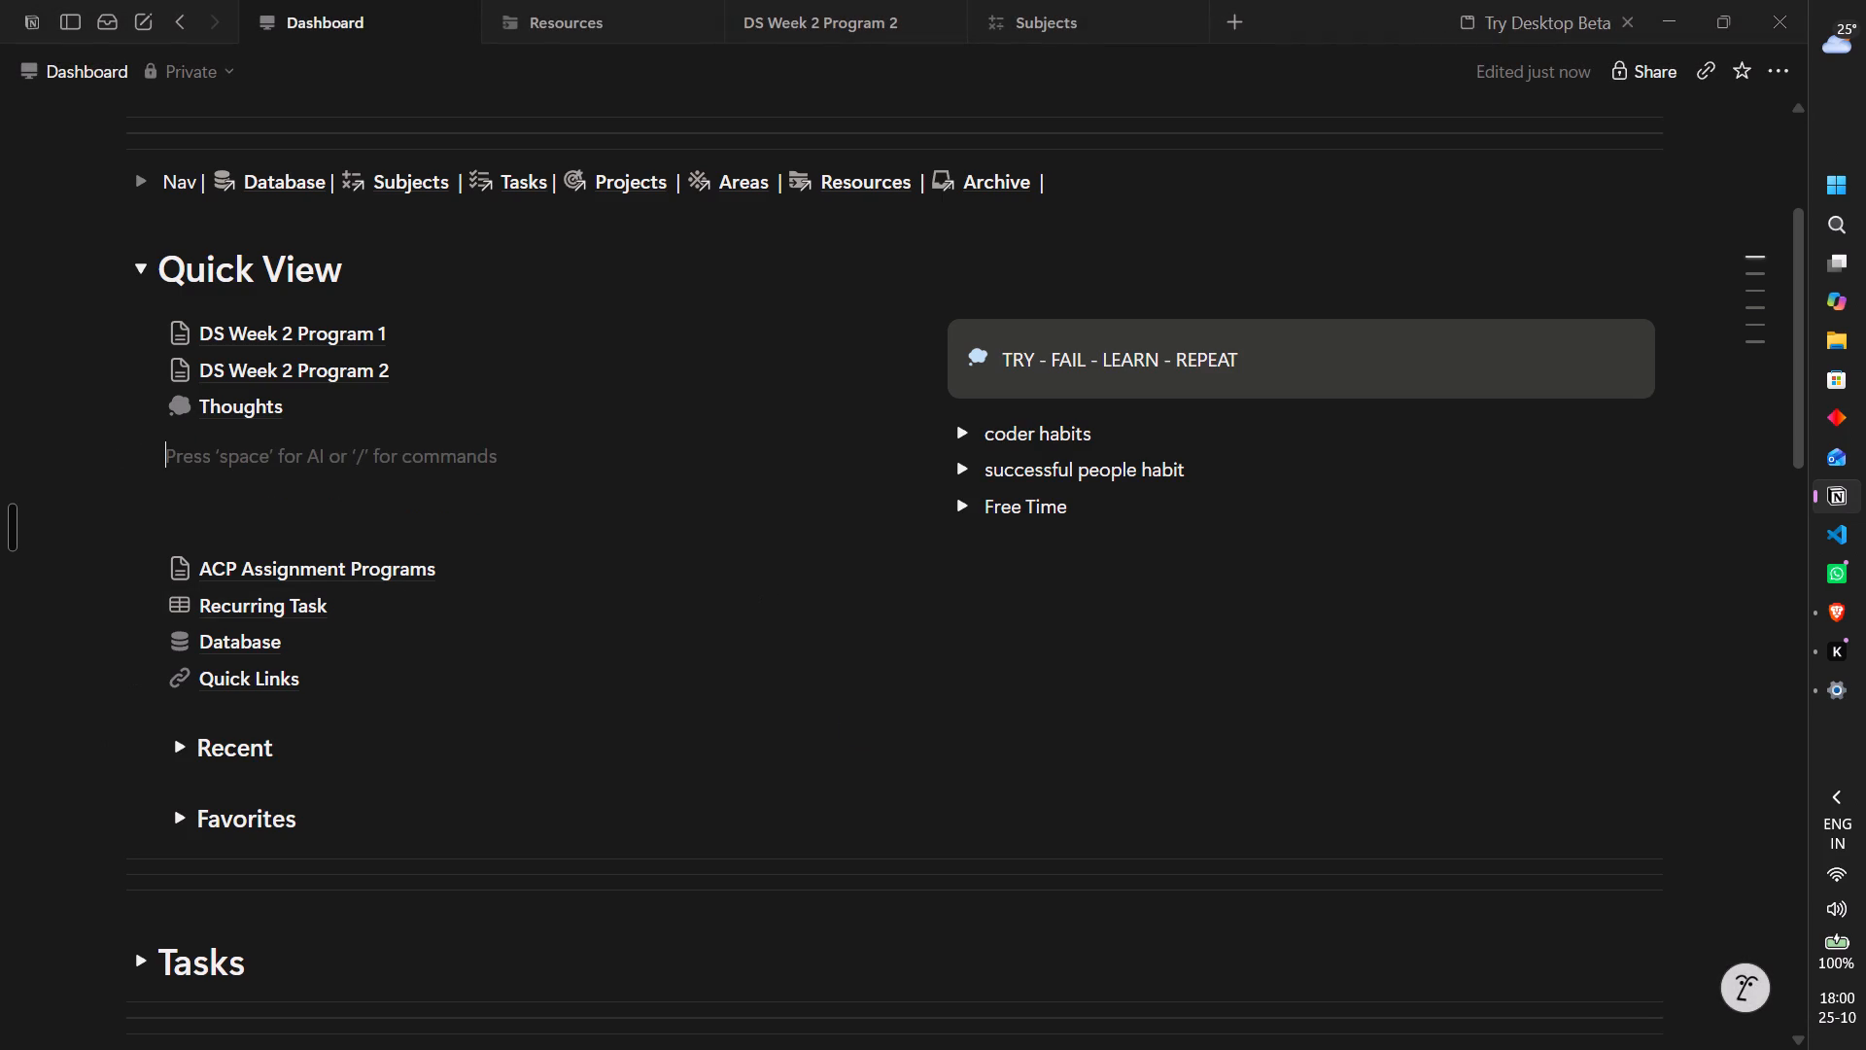
key(Down)
key(Up)
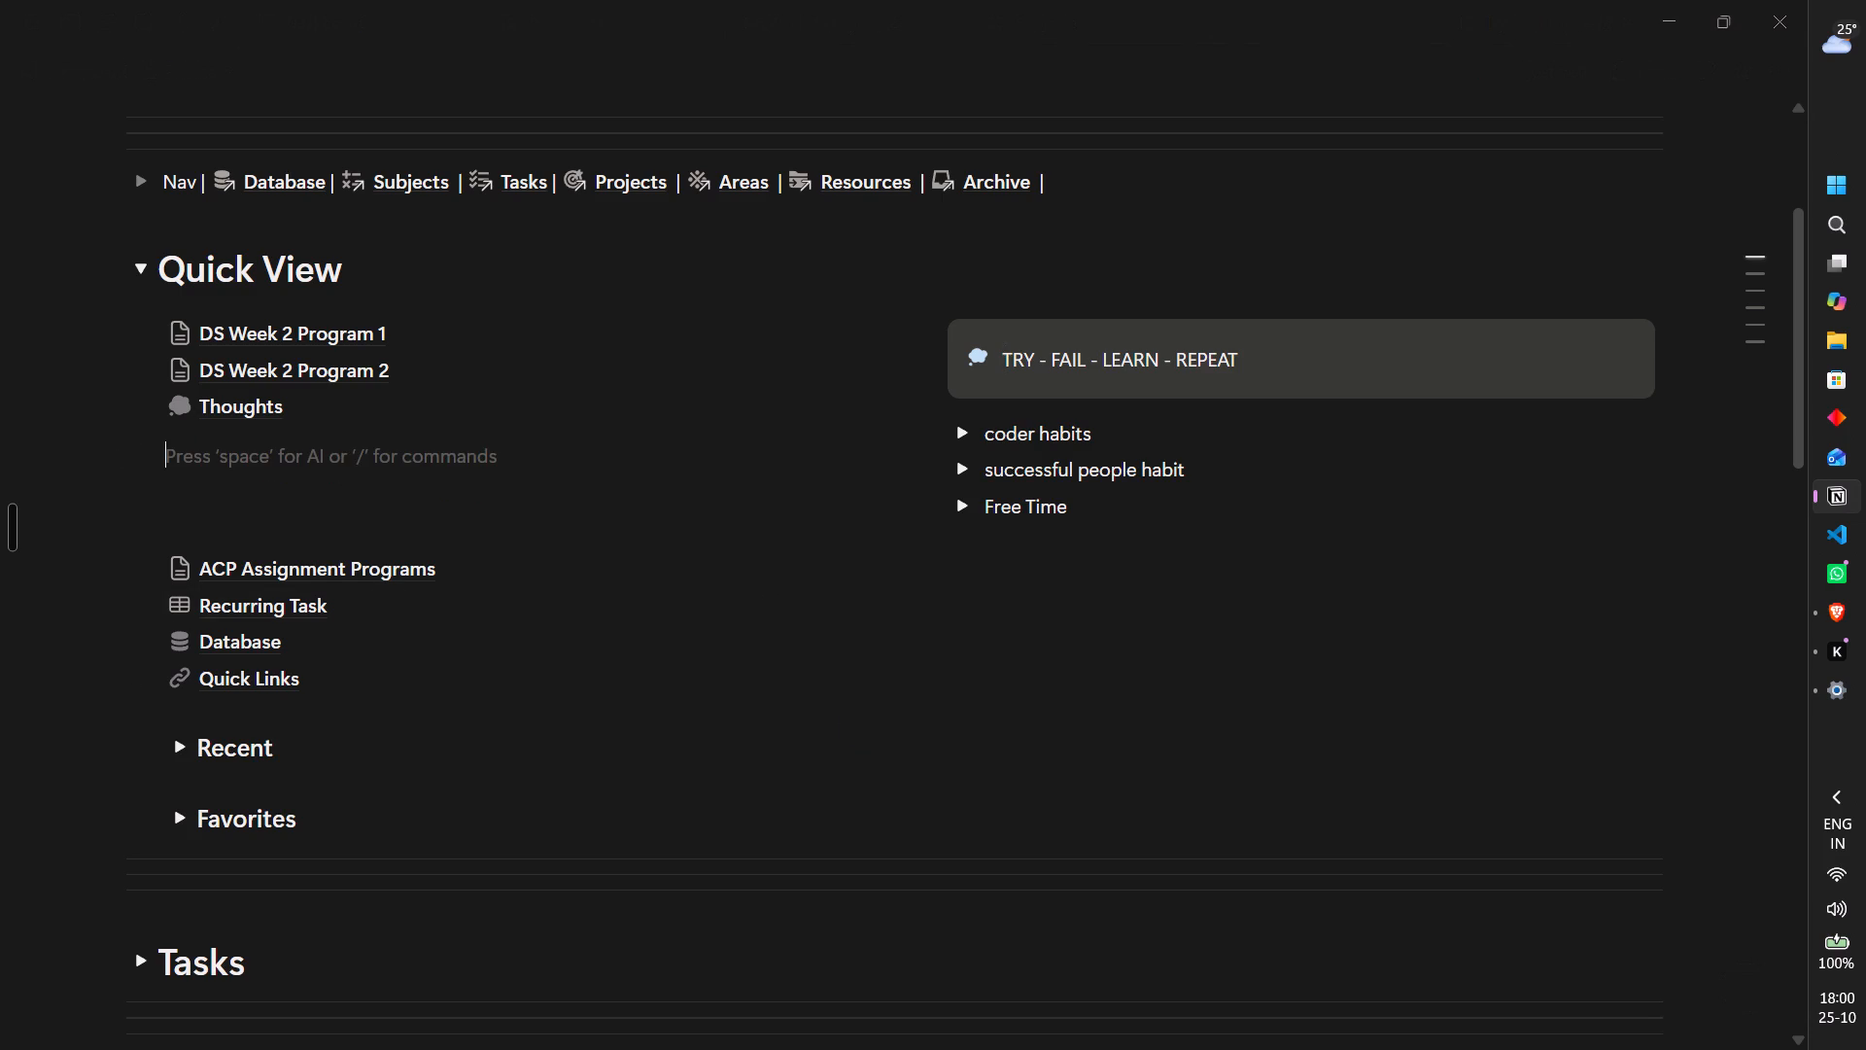
key(Return)
key(Return)
key(Return)
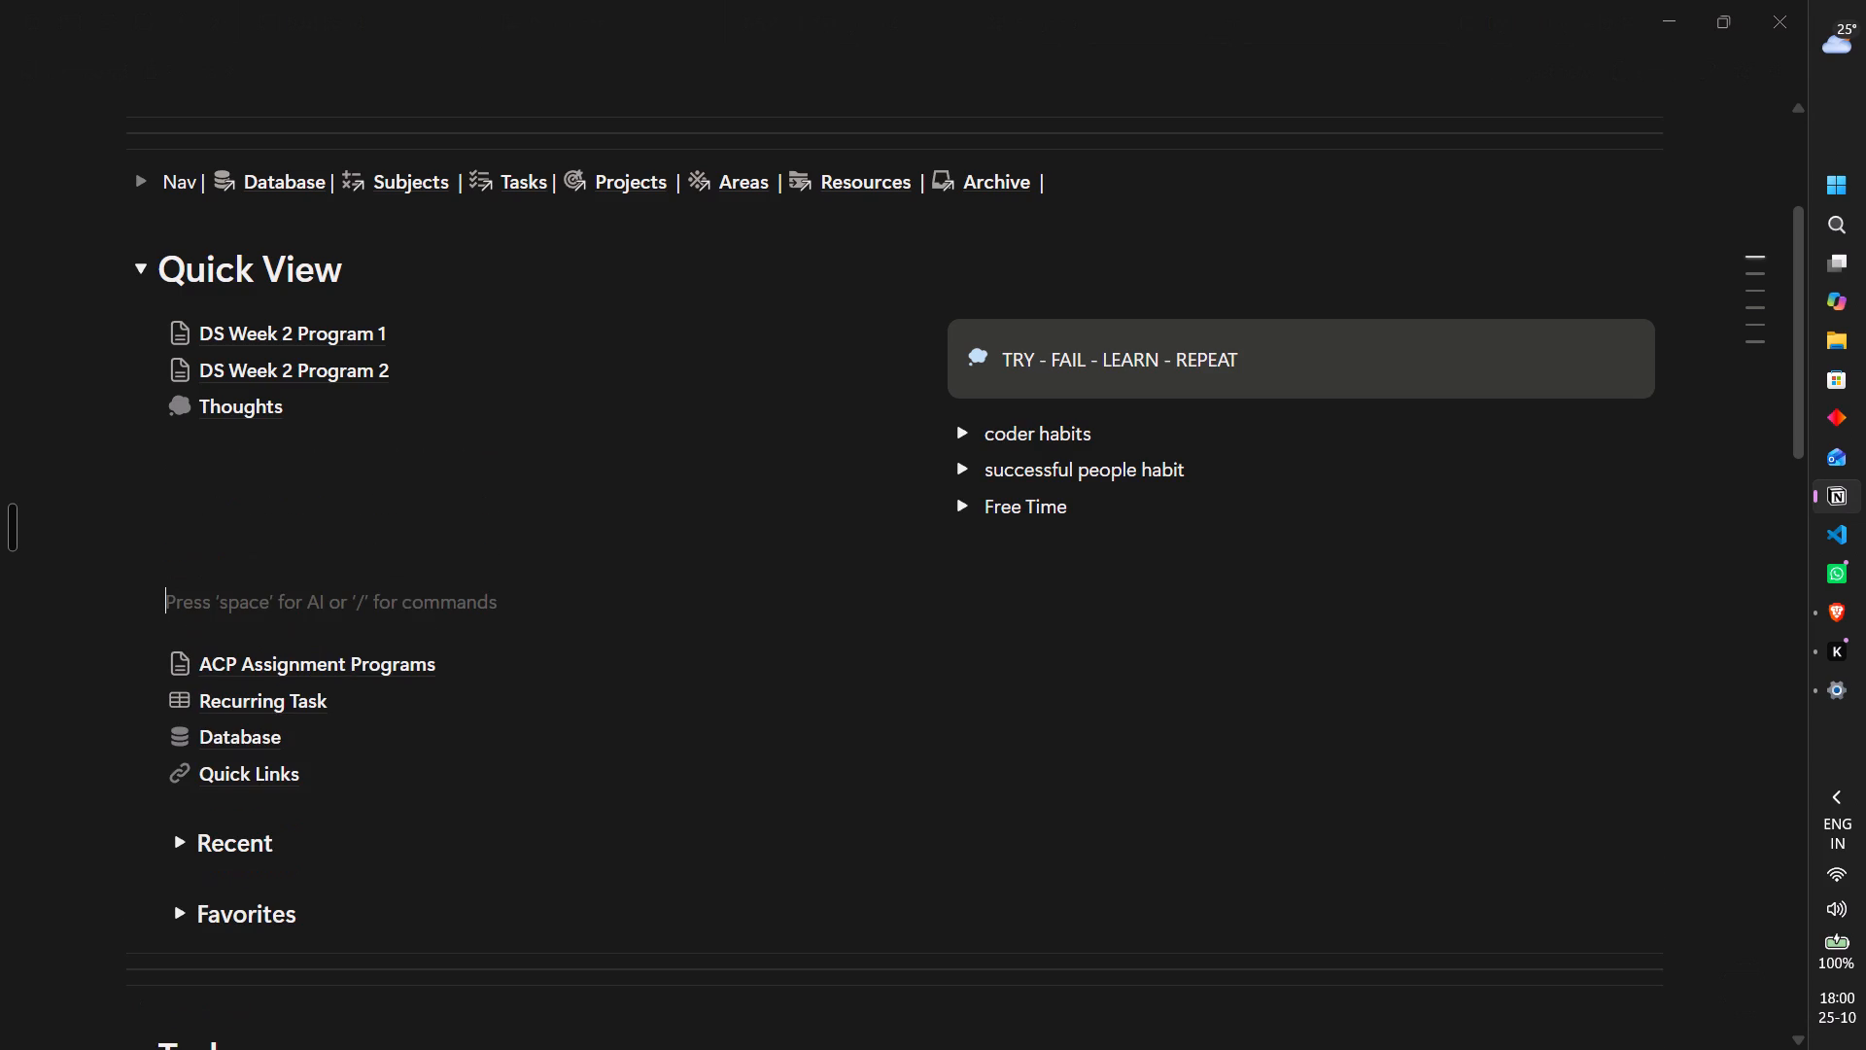
click(1135, 570)
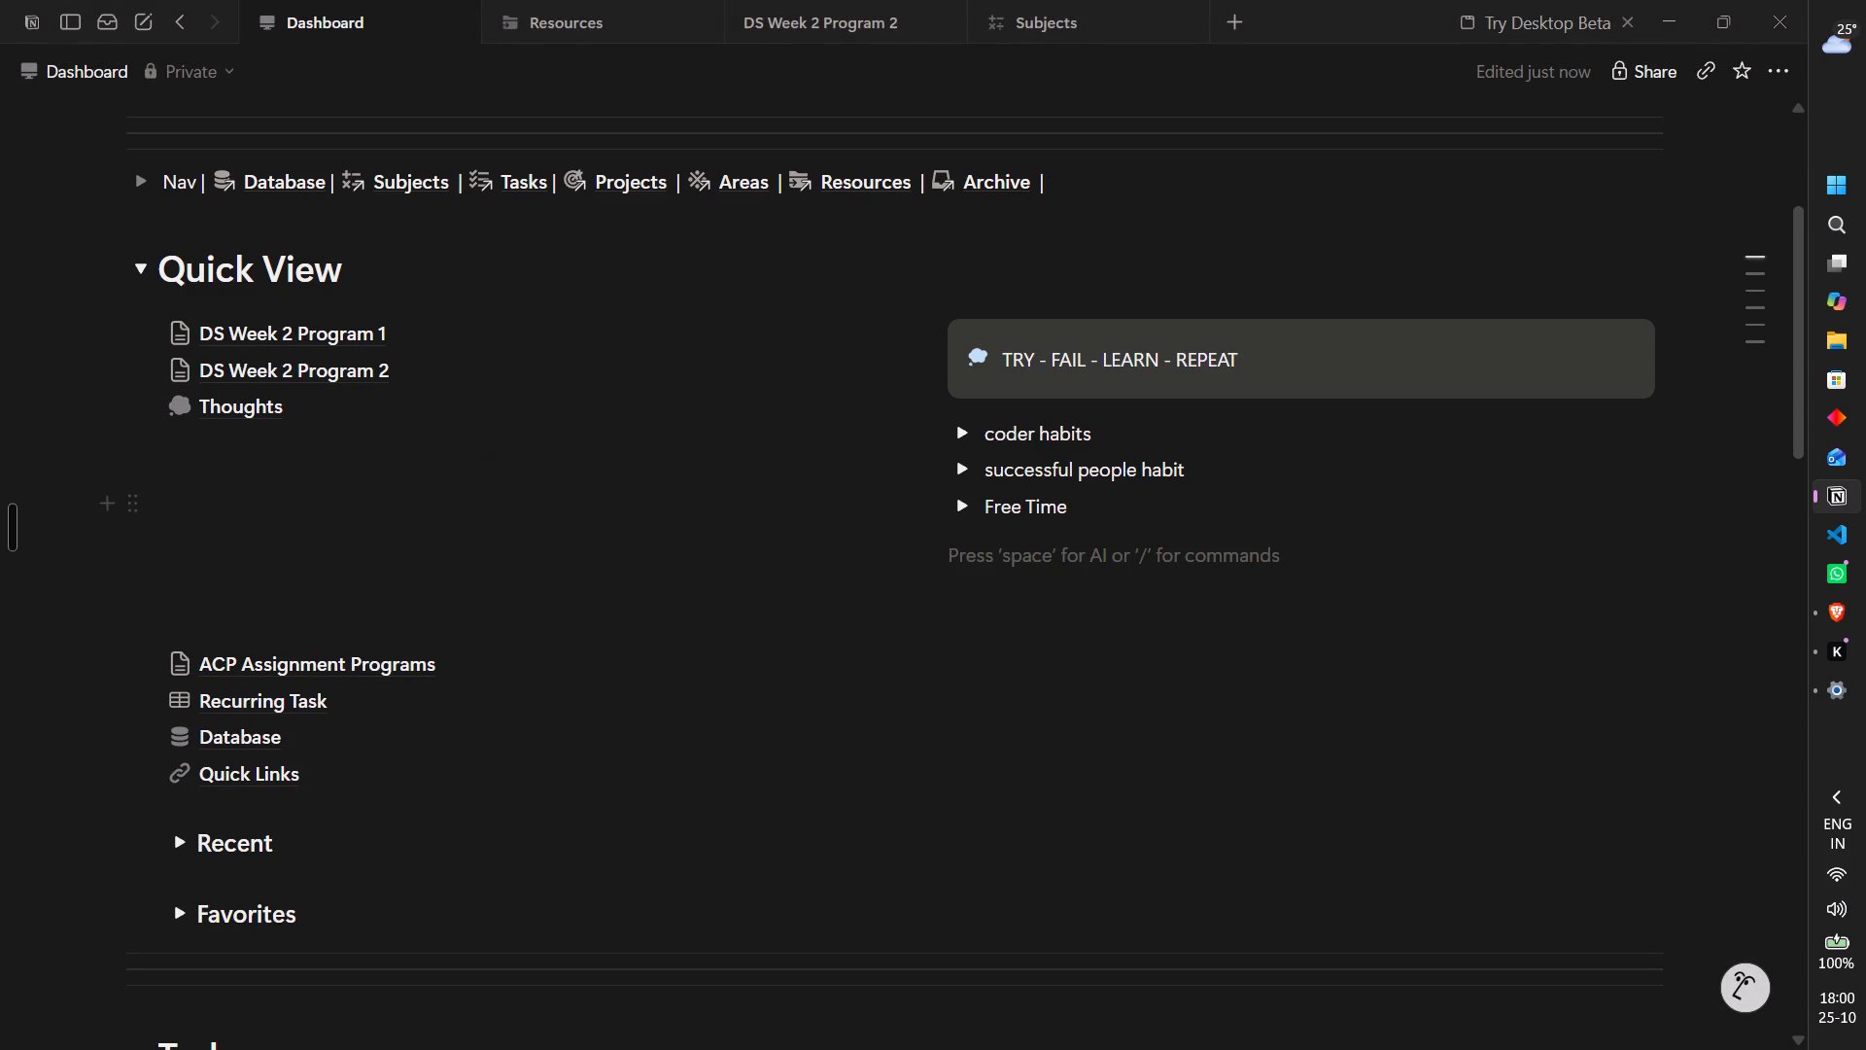
click(573, 455)
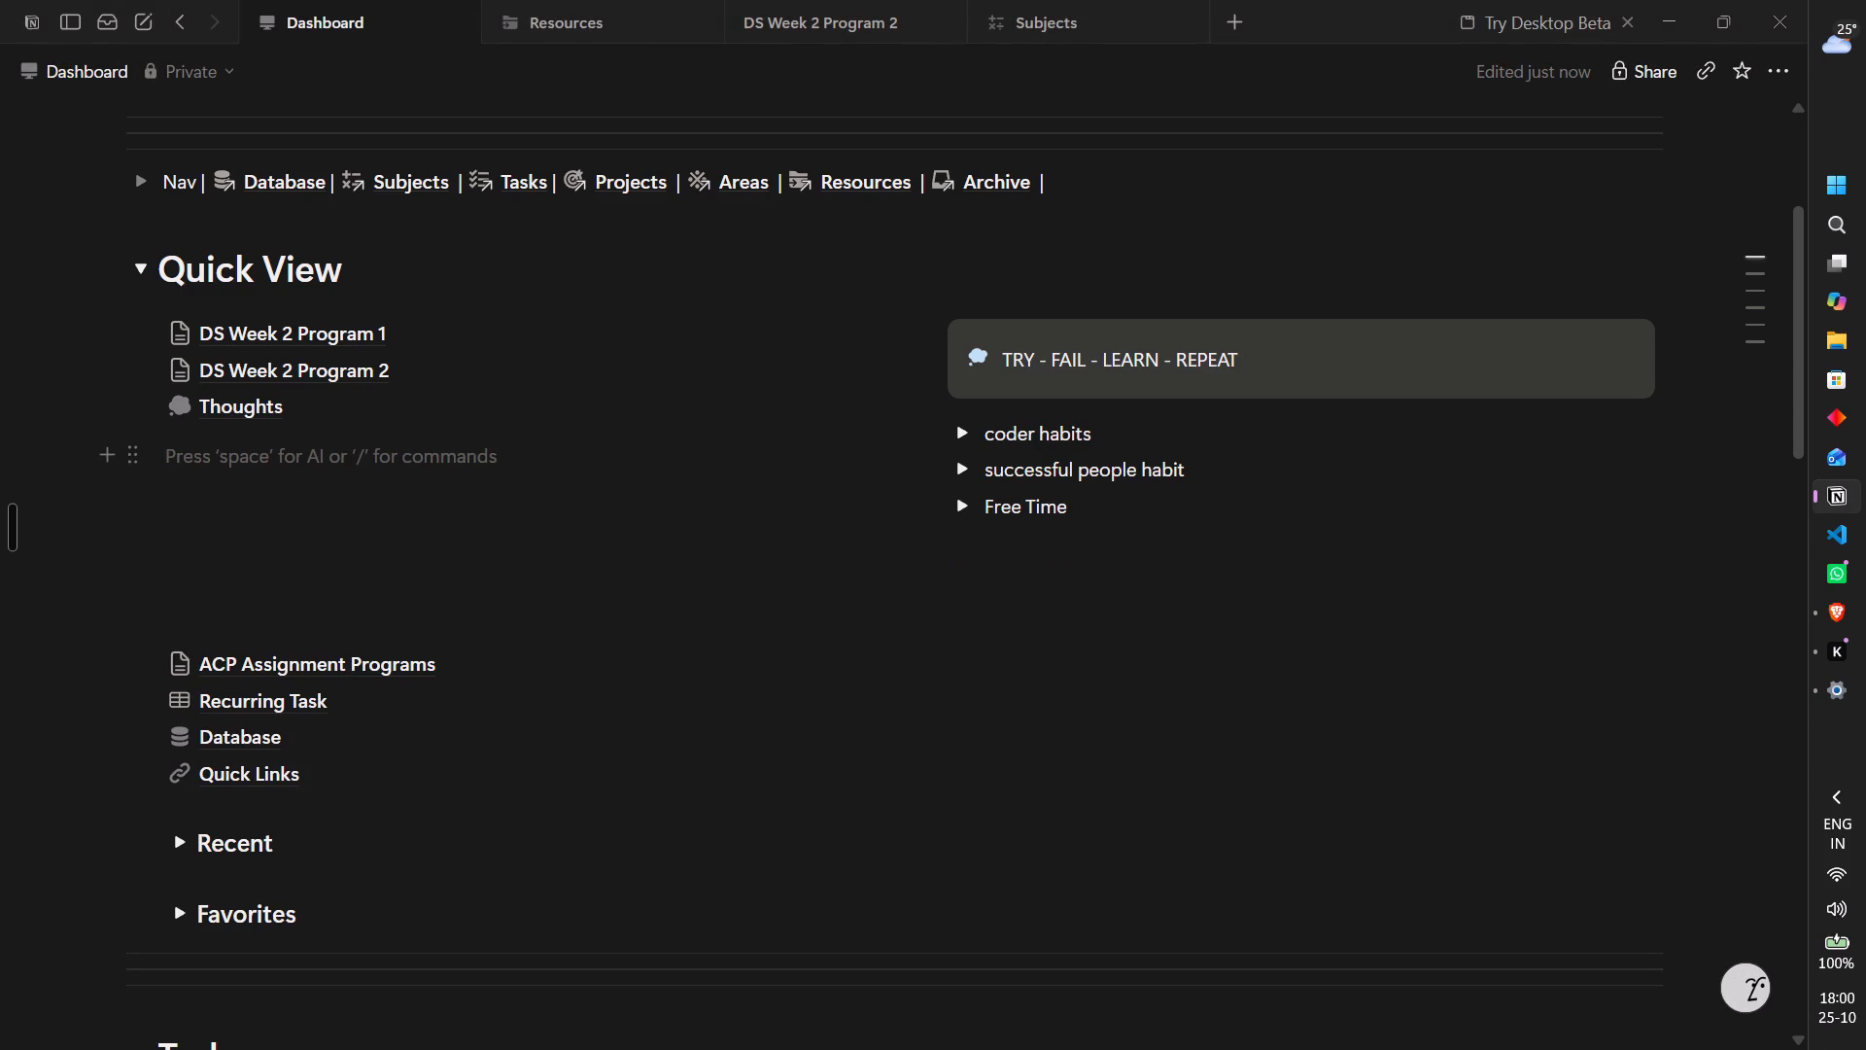
click(629, 597)
key(BackSpace)
key(BackSpace)
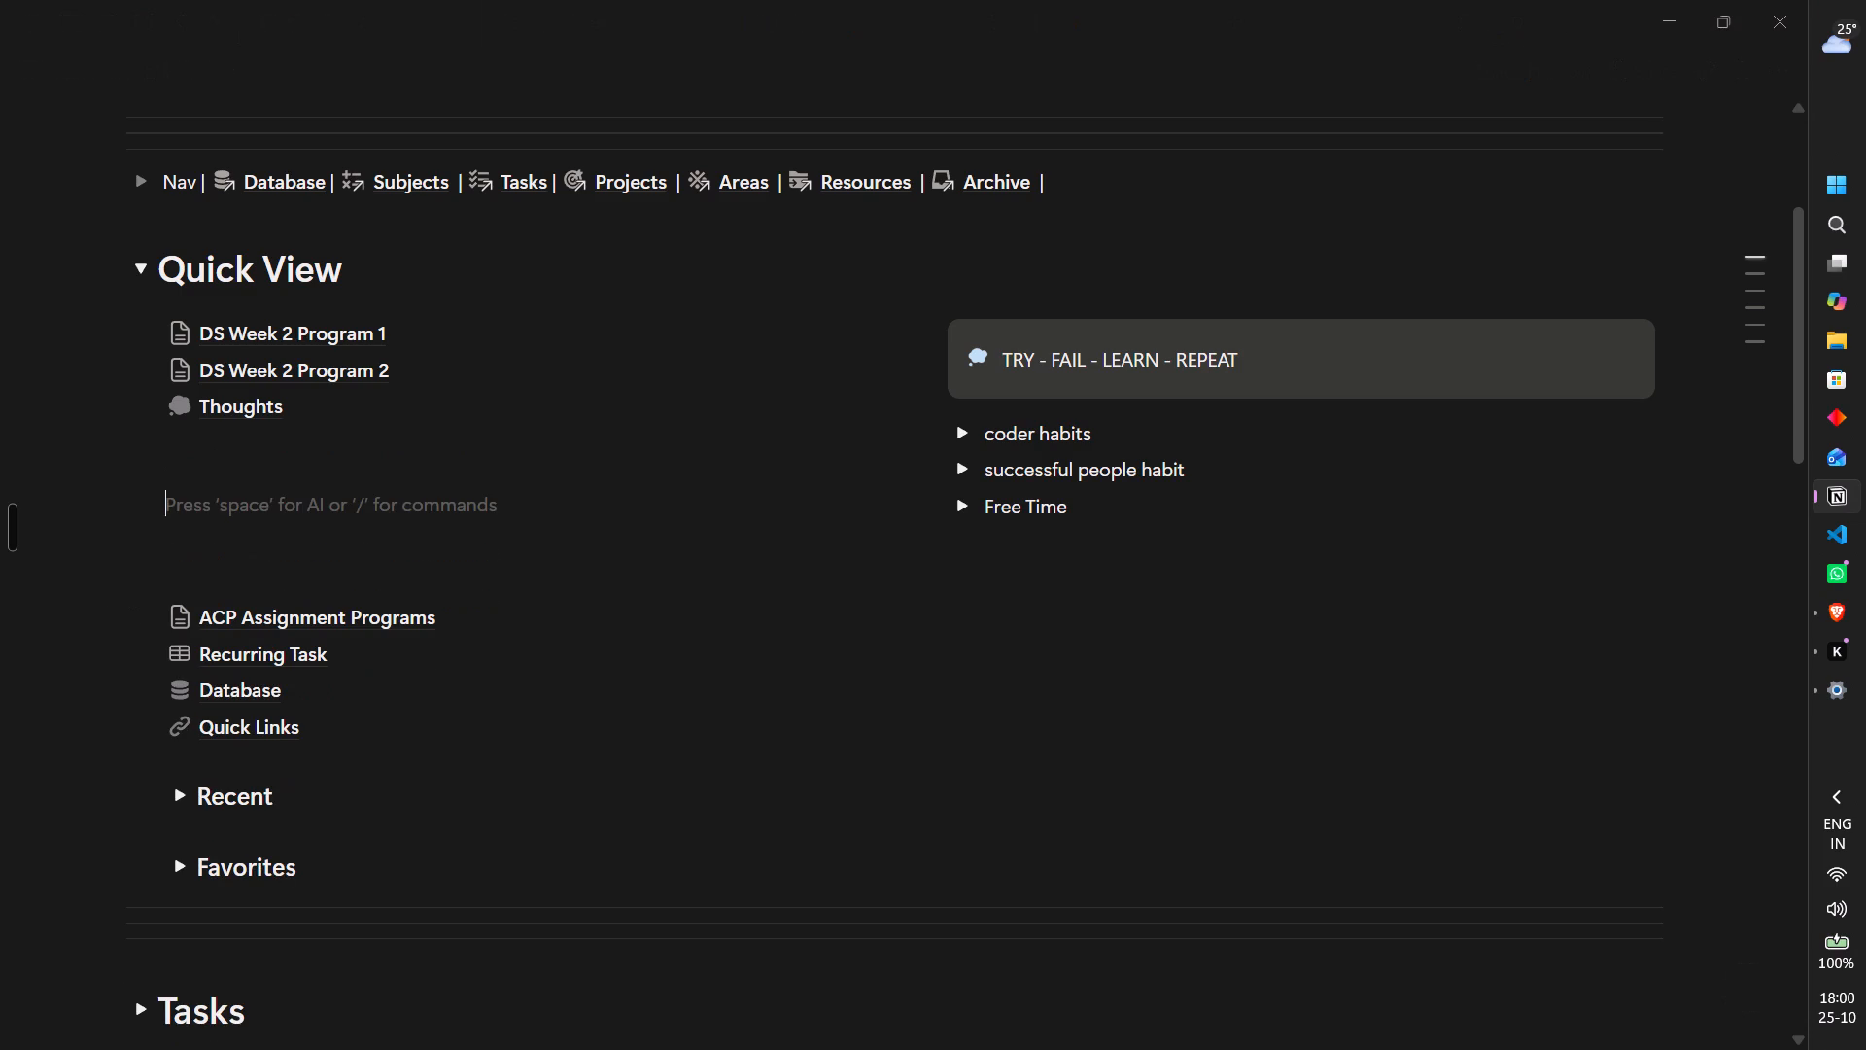
click(377, 439)
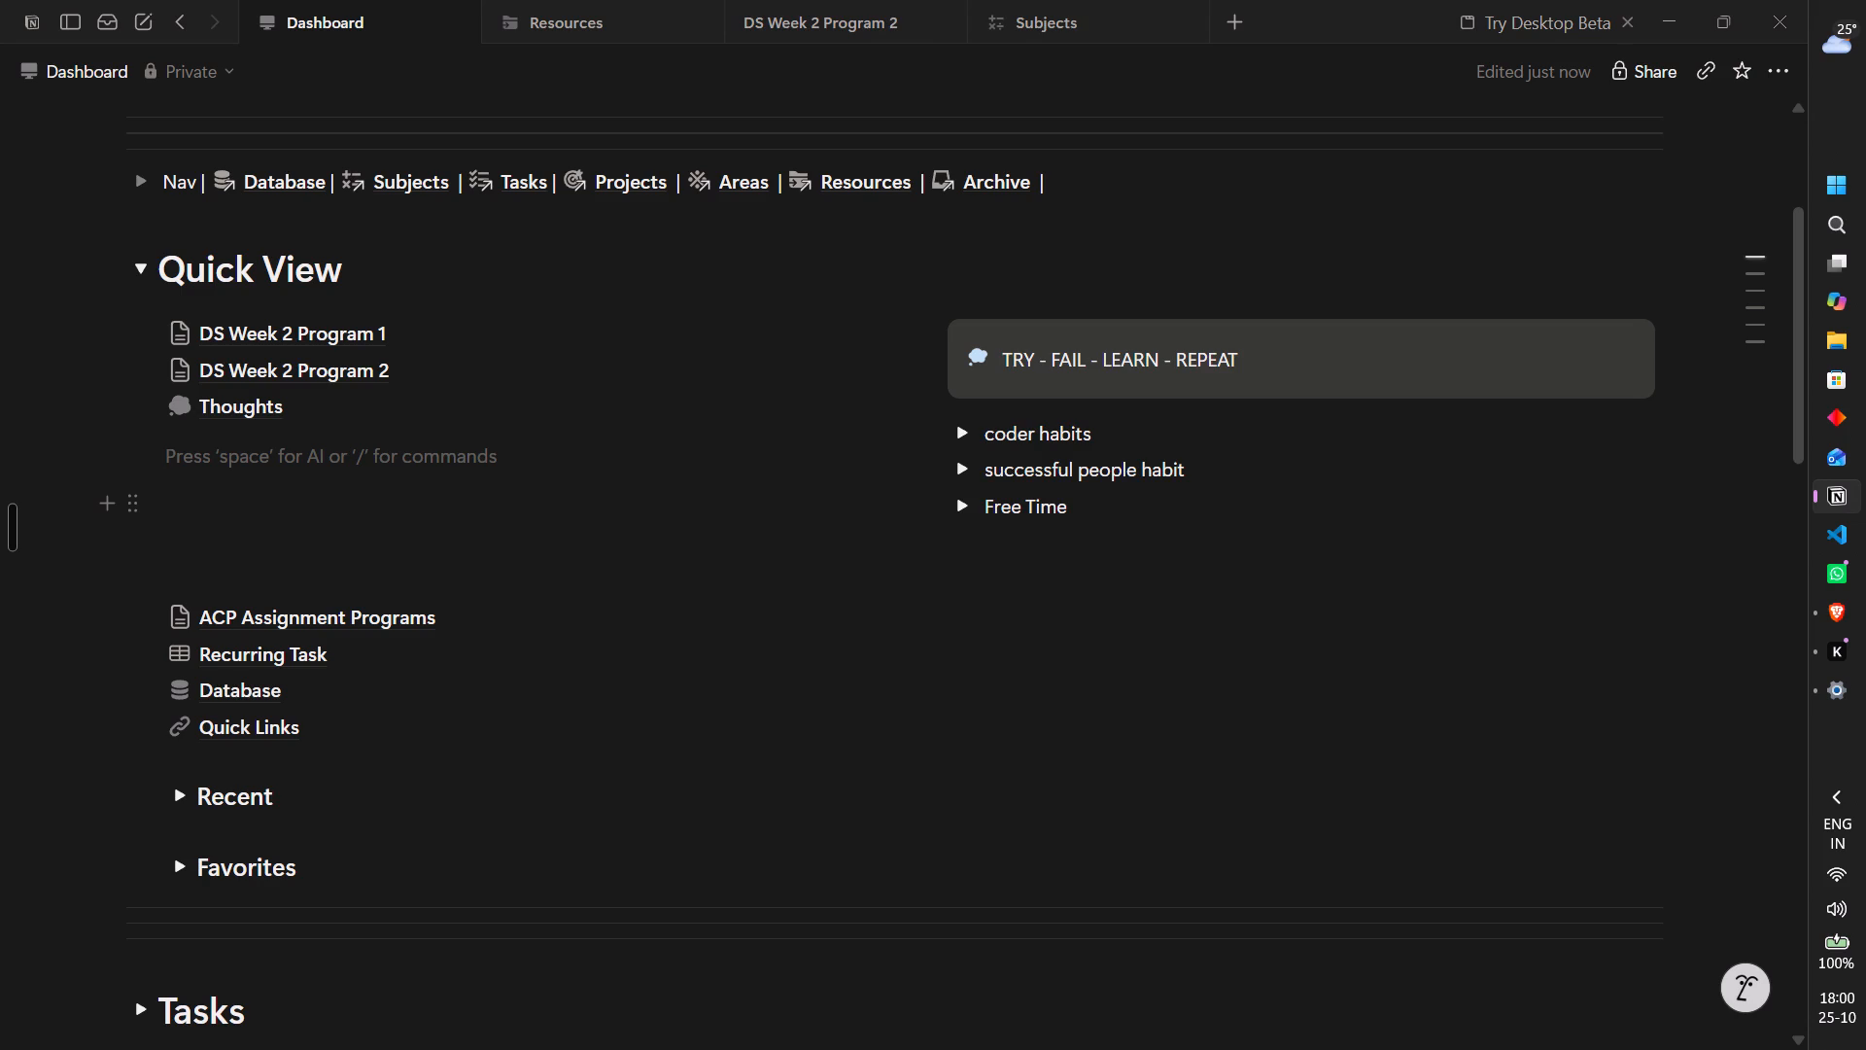
Examine the Resources and Tasks views under Recent and the contents of Favorites, collapsing each section when done.
click(180, 799)
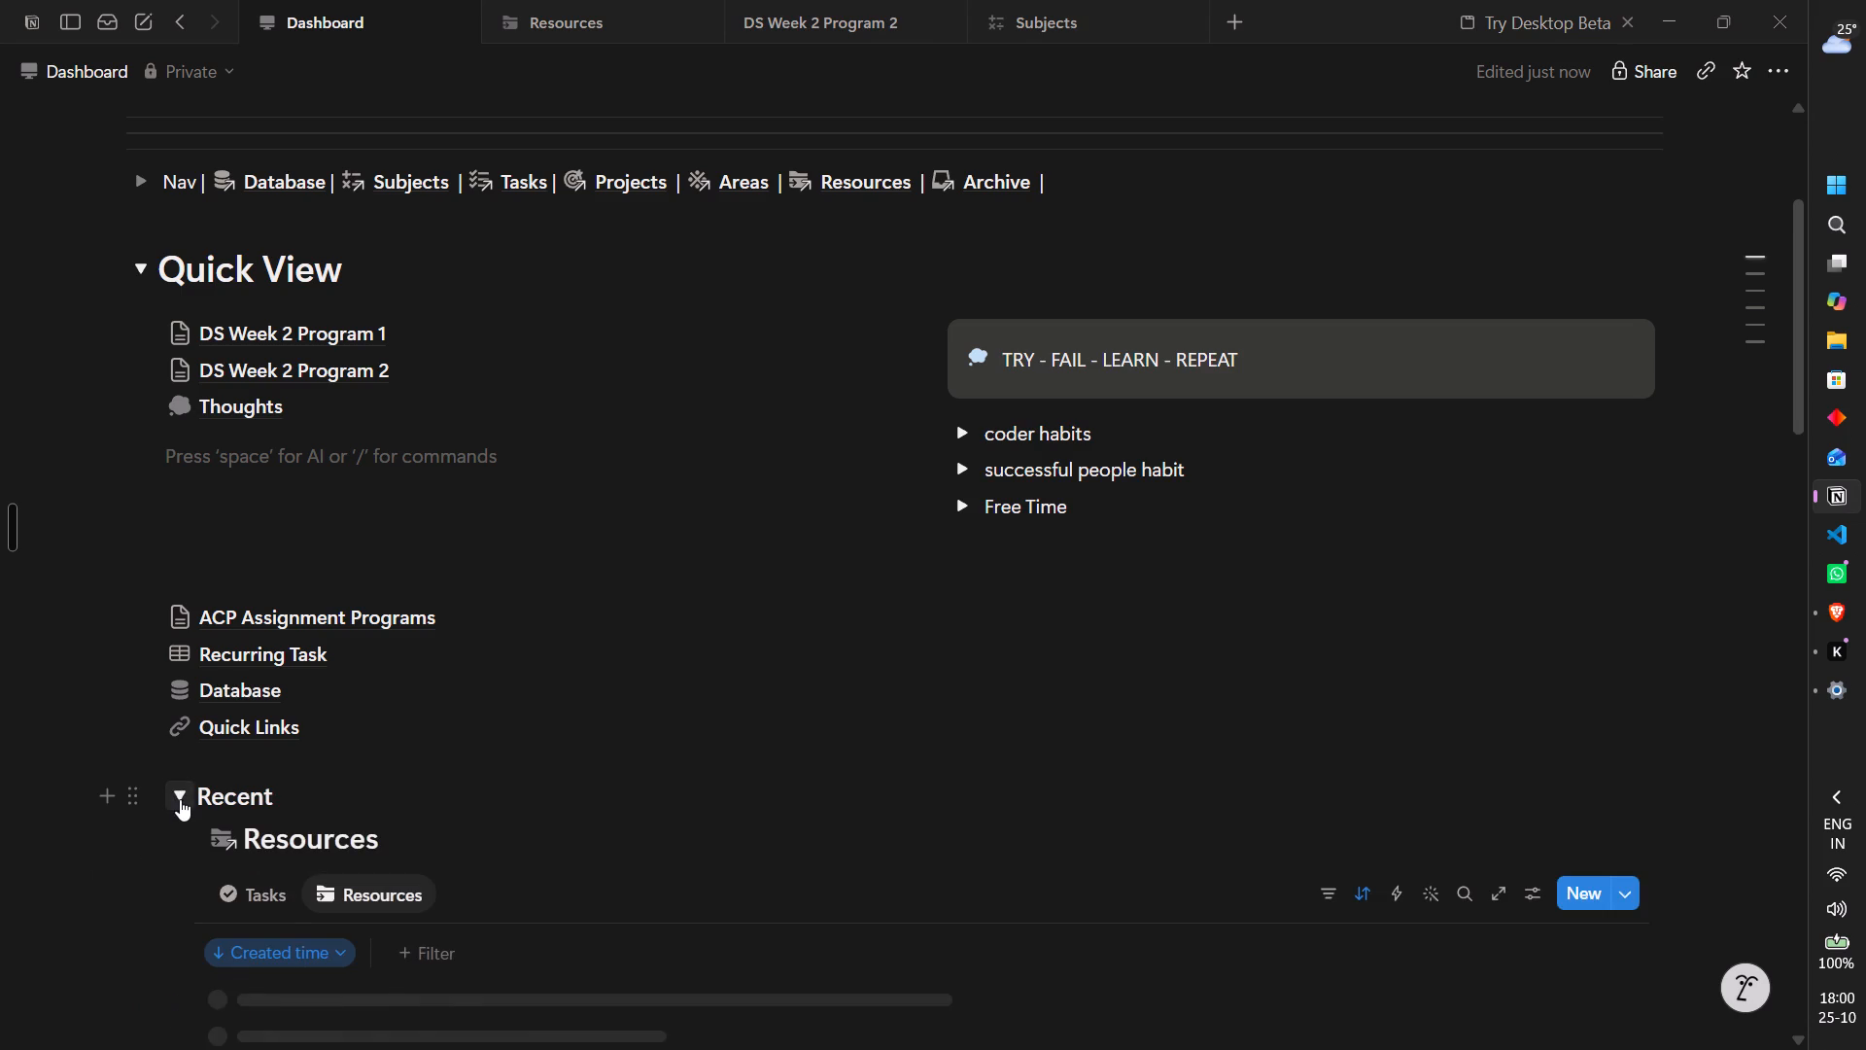
scroll(180, 799, down, 2)
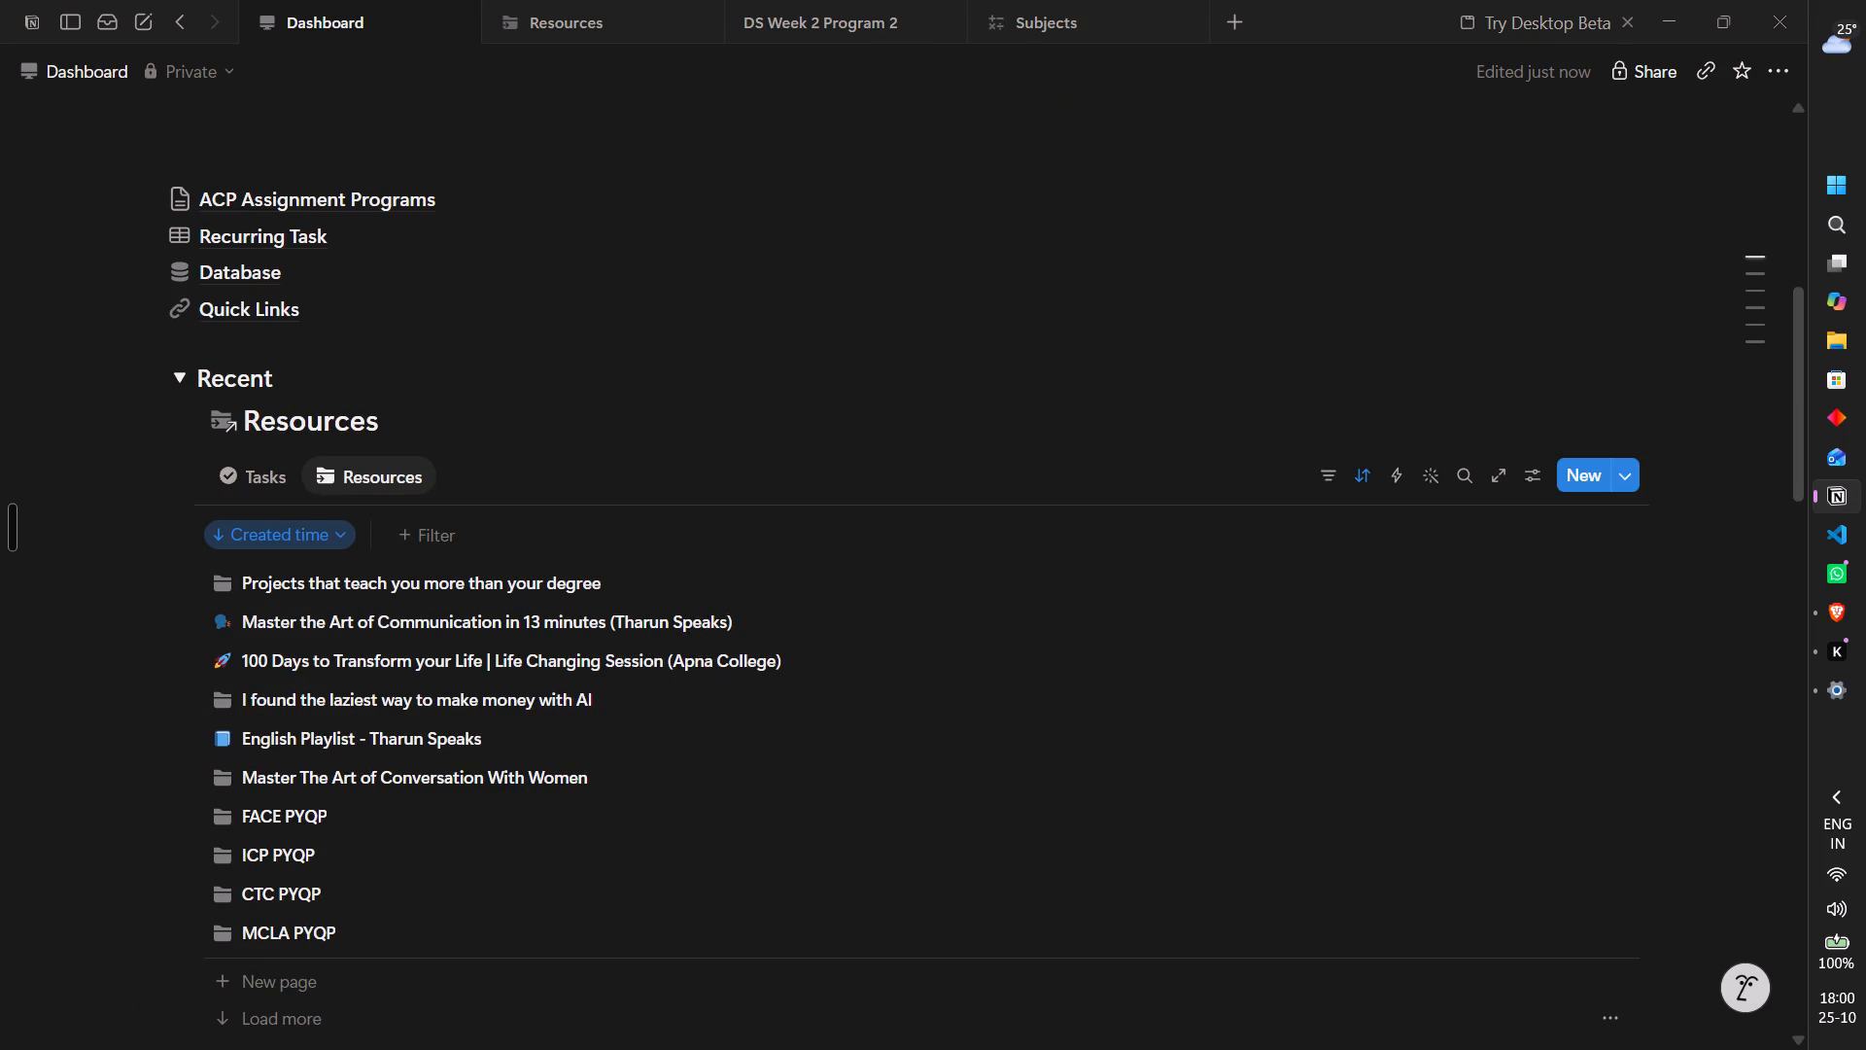
click(253, 471)
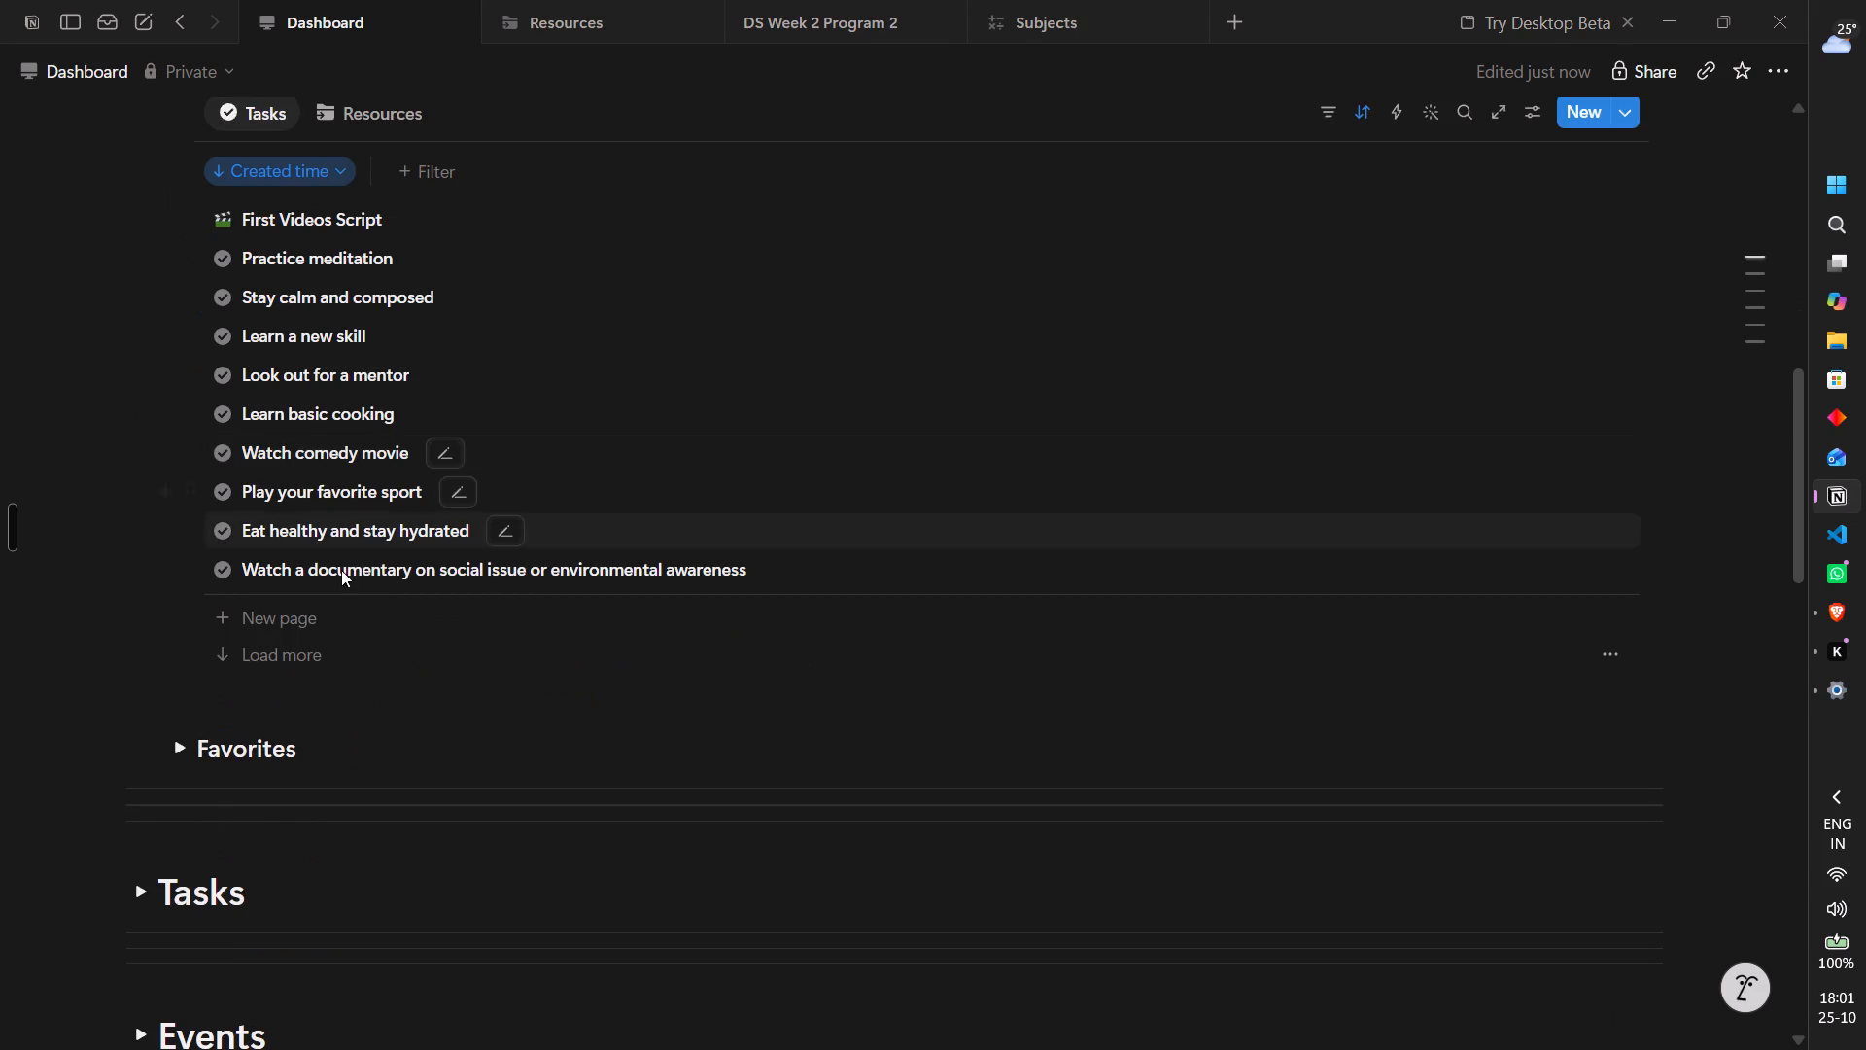
scroll(457, 342, up, 4)
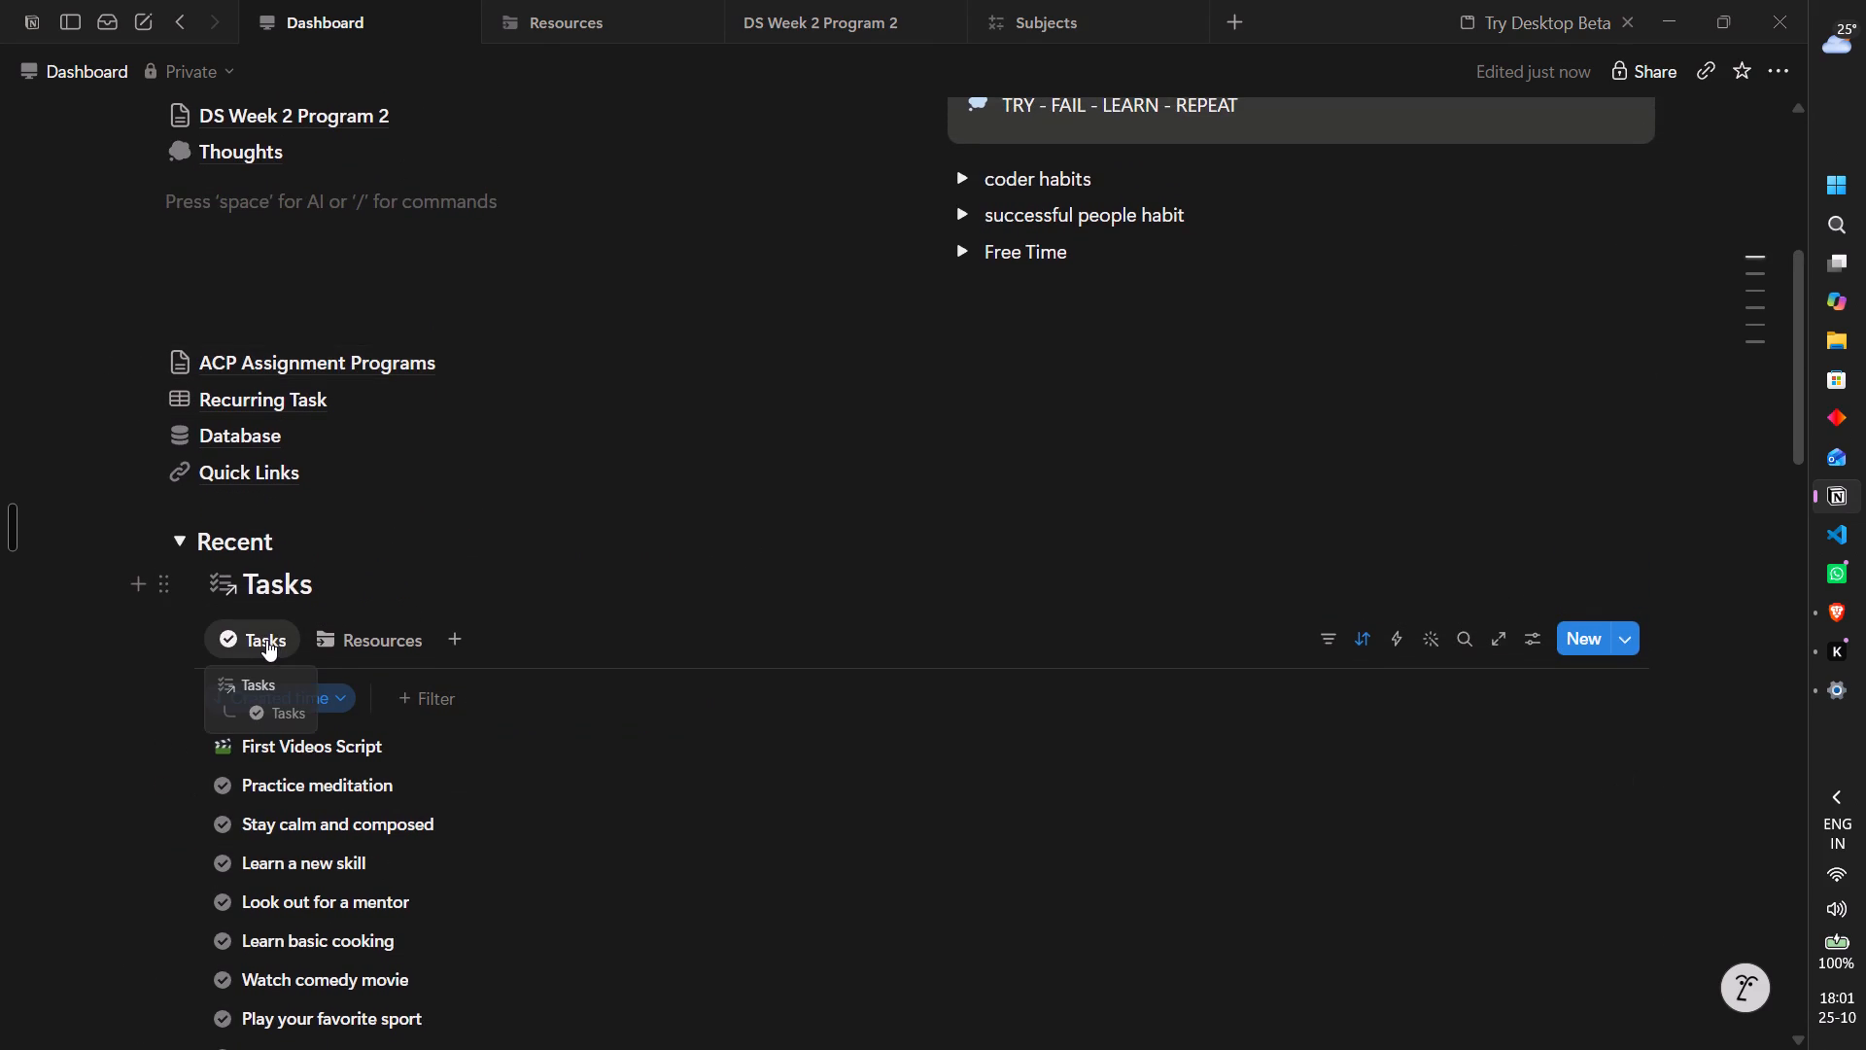
click(171, 542)
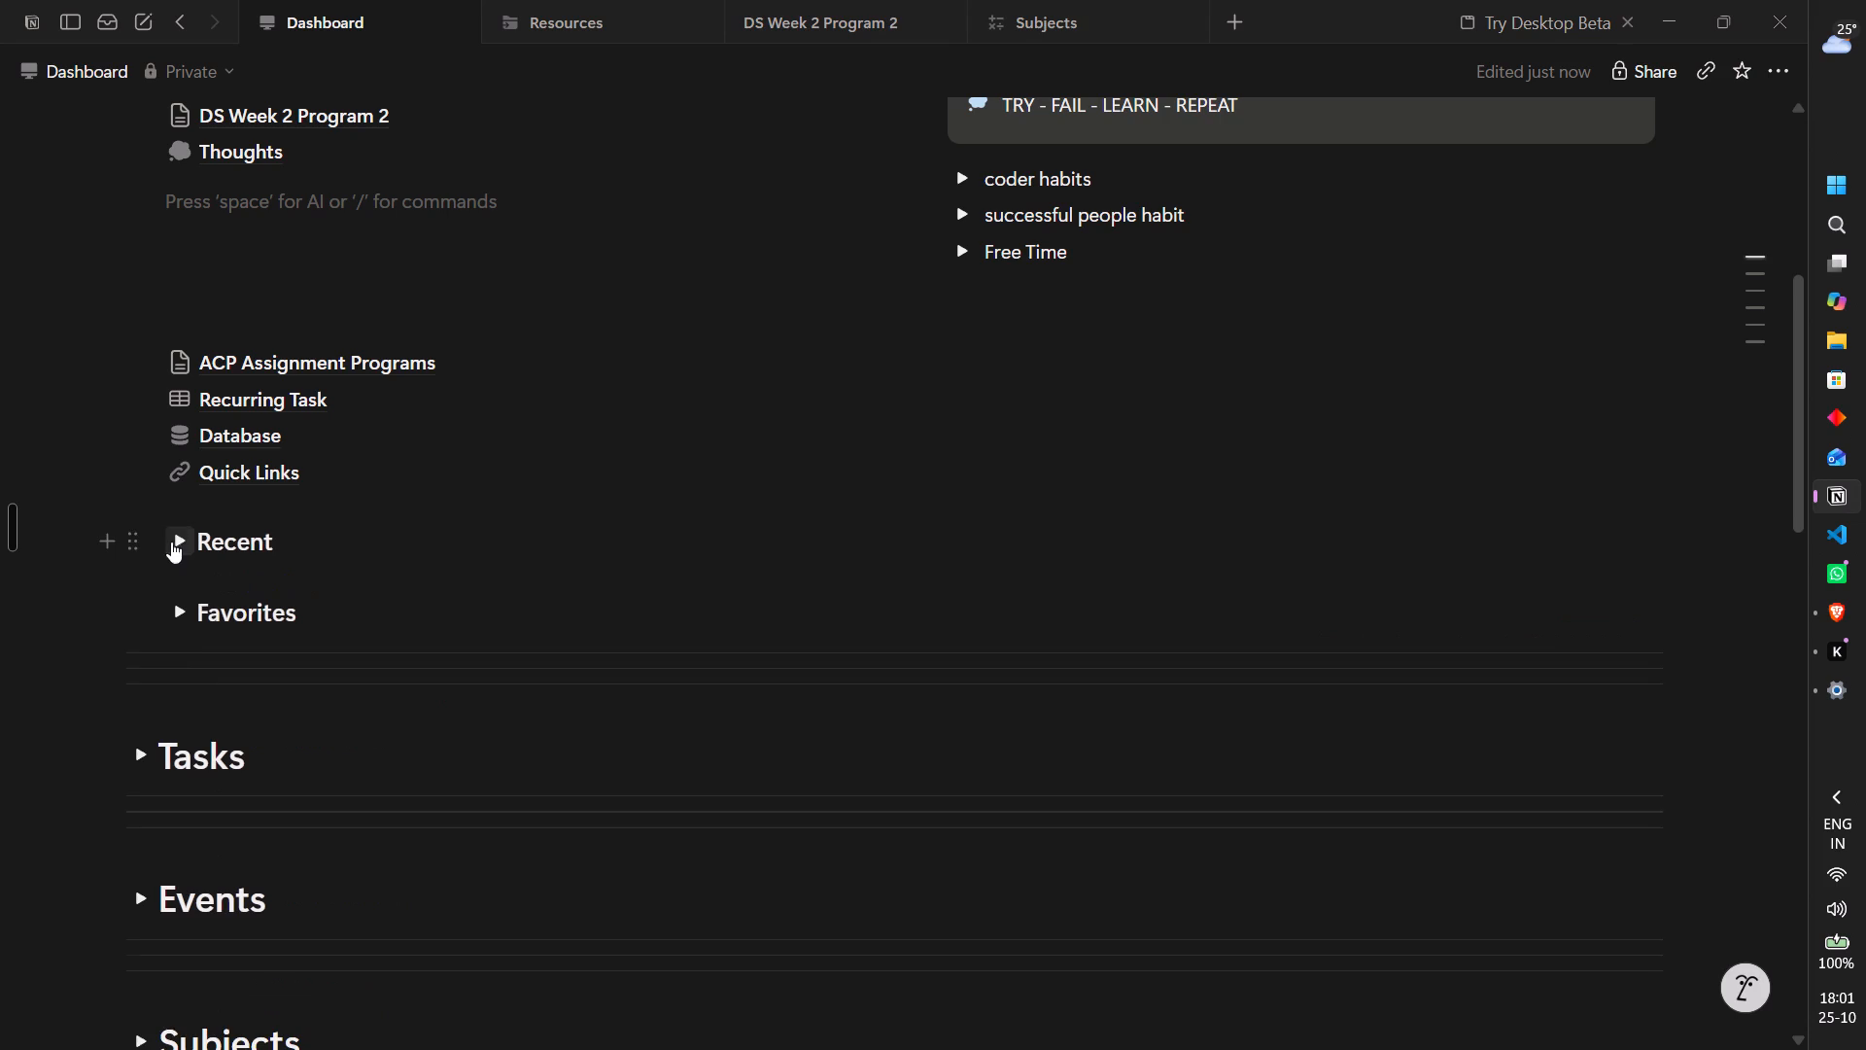
click(189, 622)
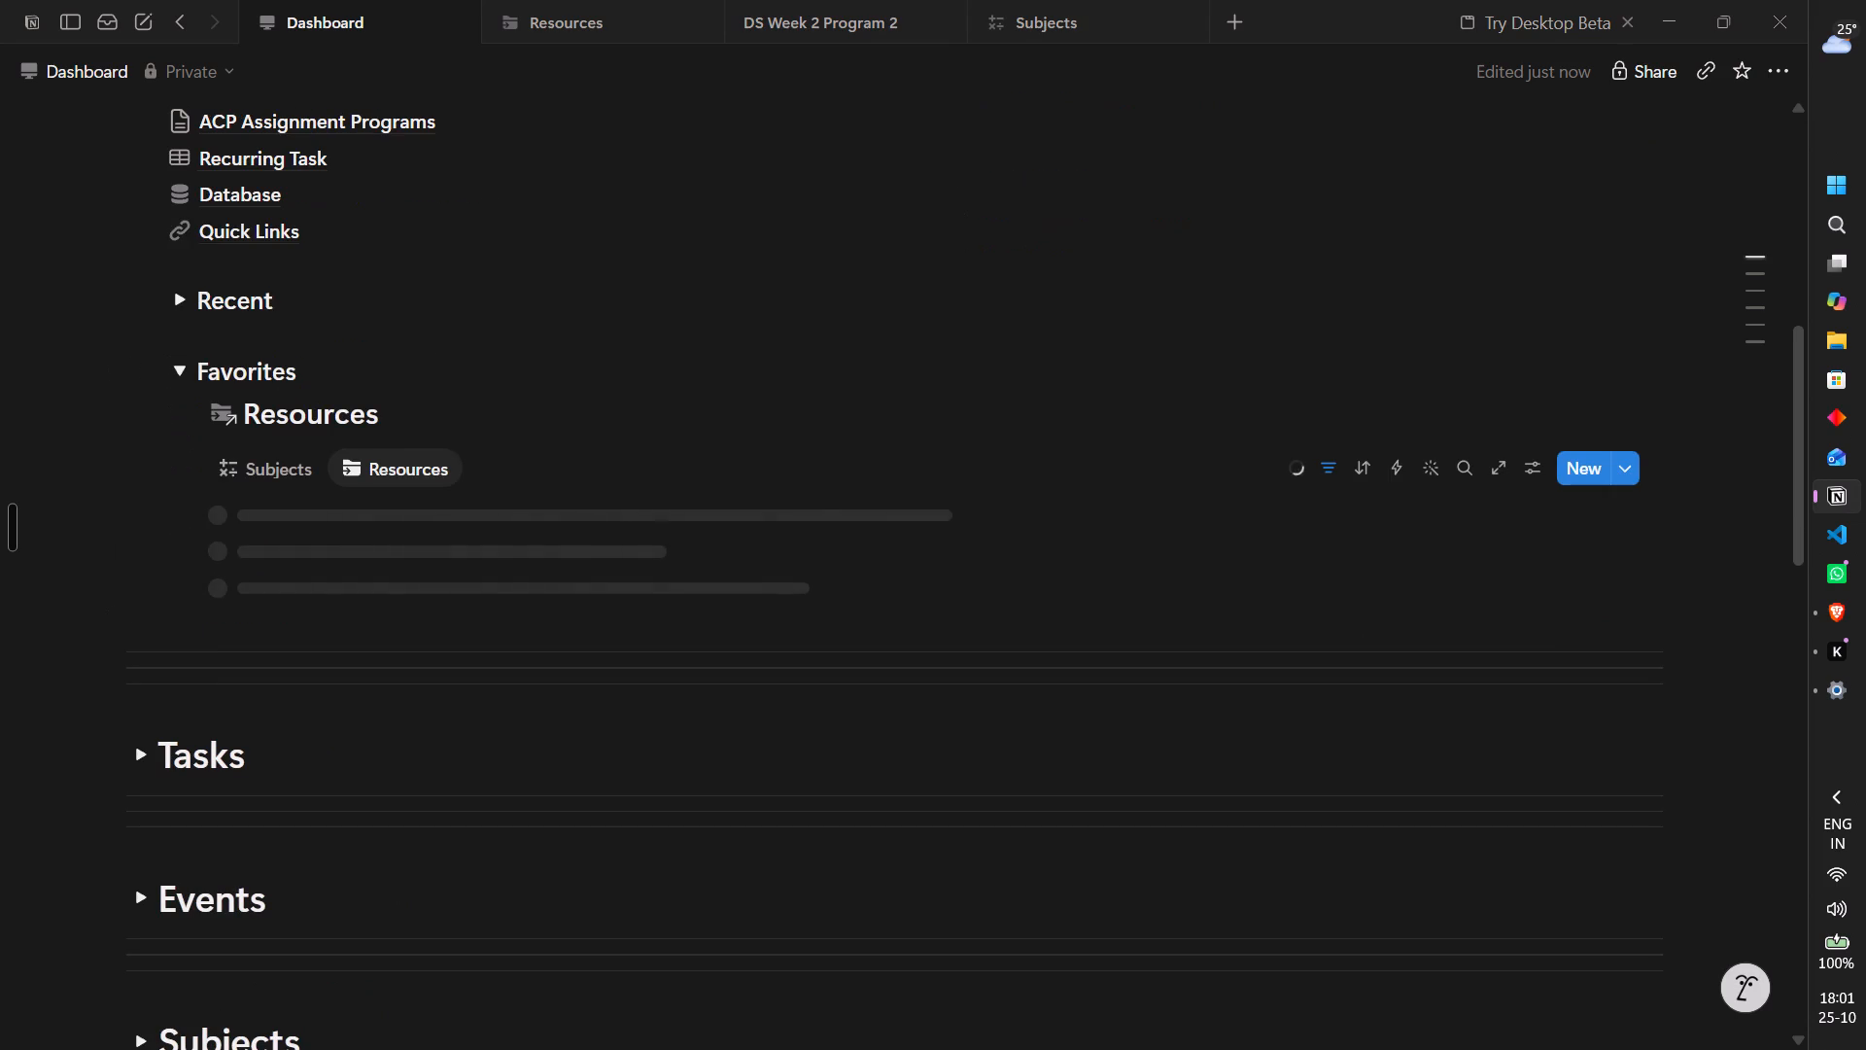
click(182, 392)
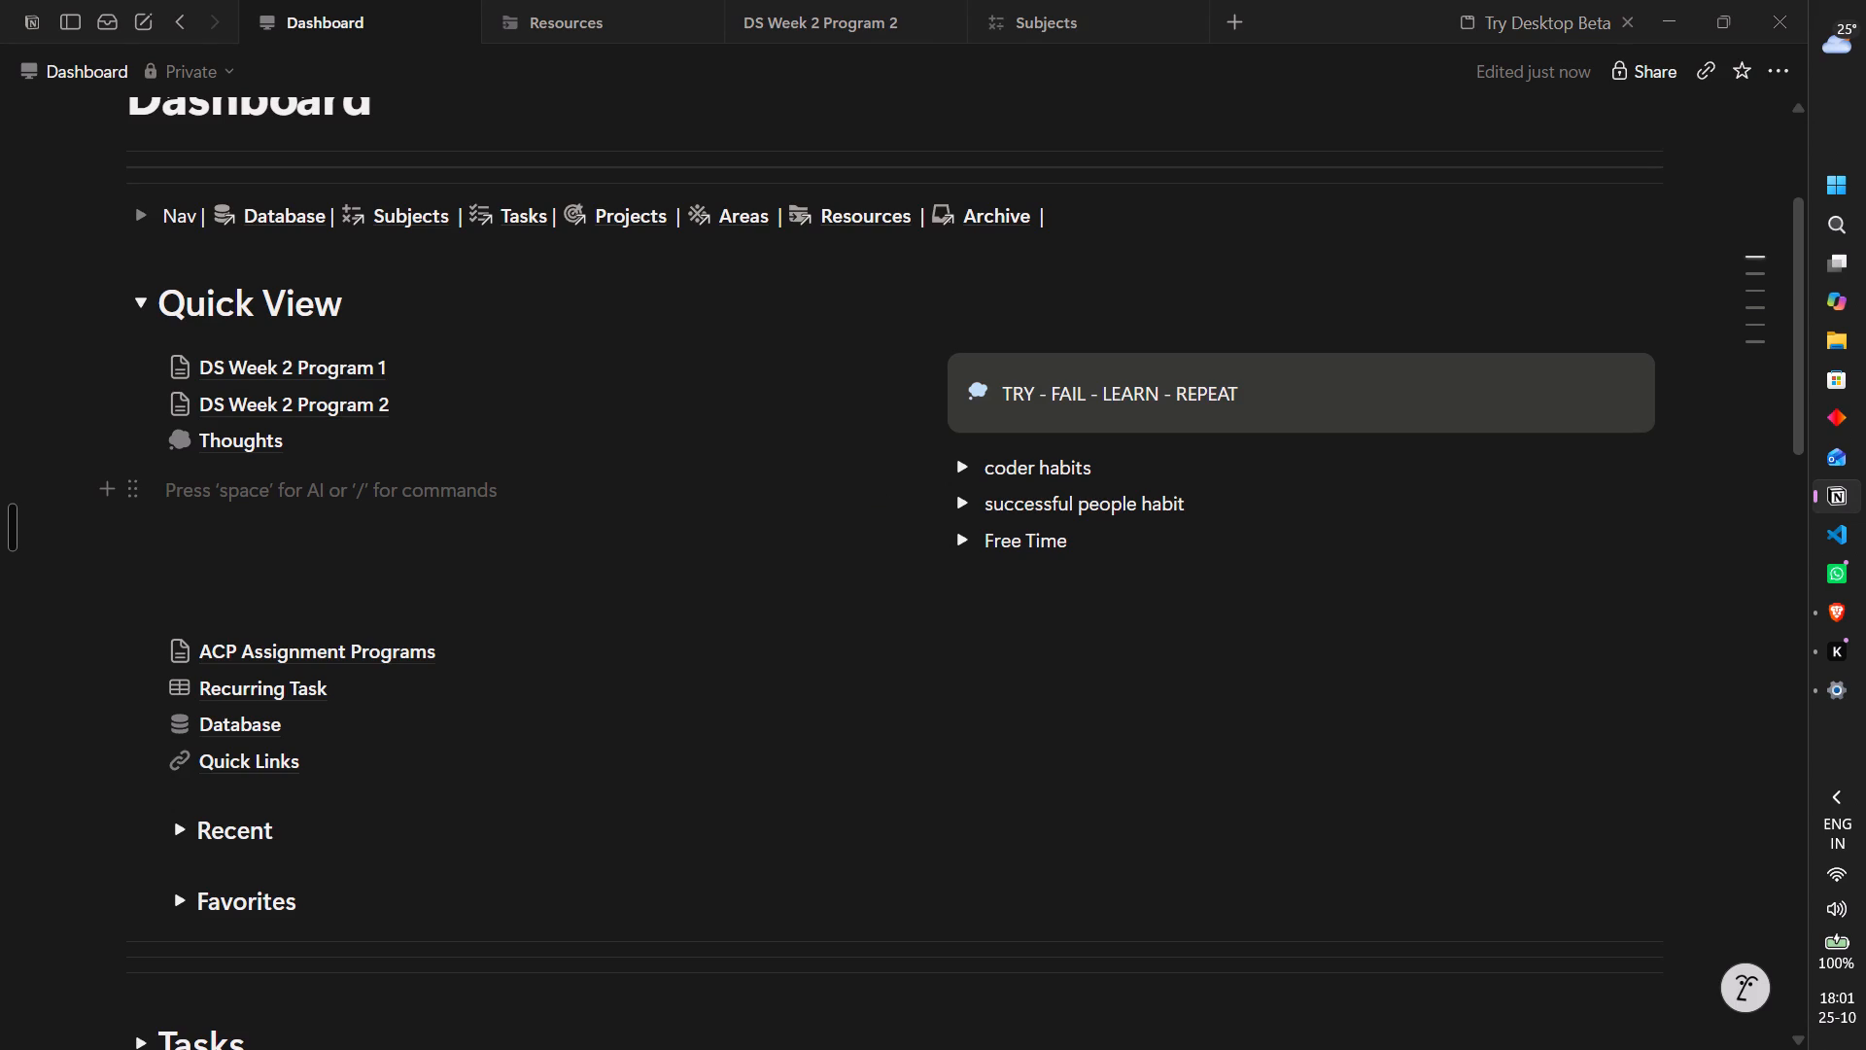
Expand the Recent section and open the options of its Tasks database title.
click(169, 836)
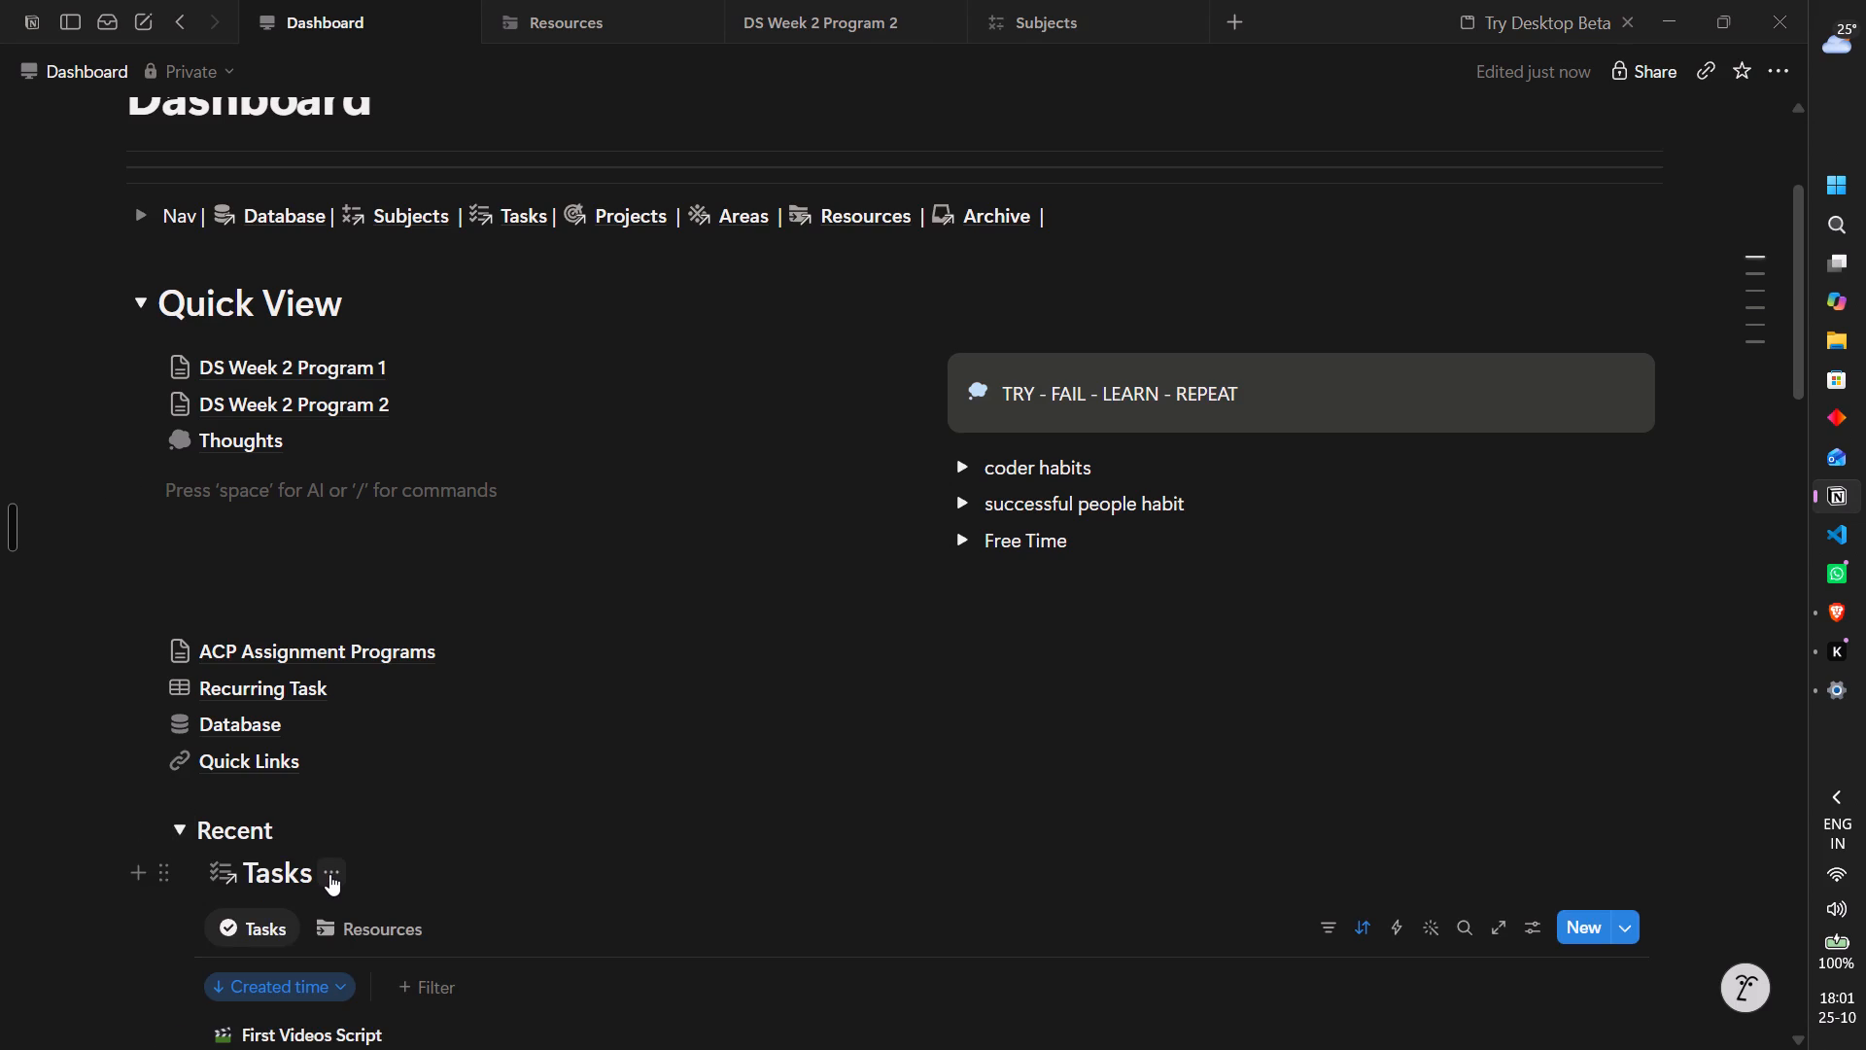
click(329, 874)
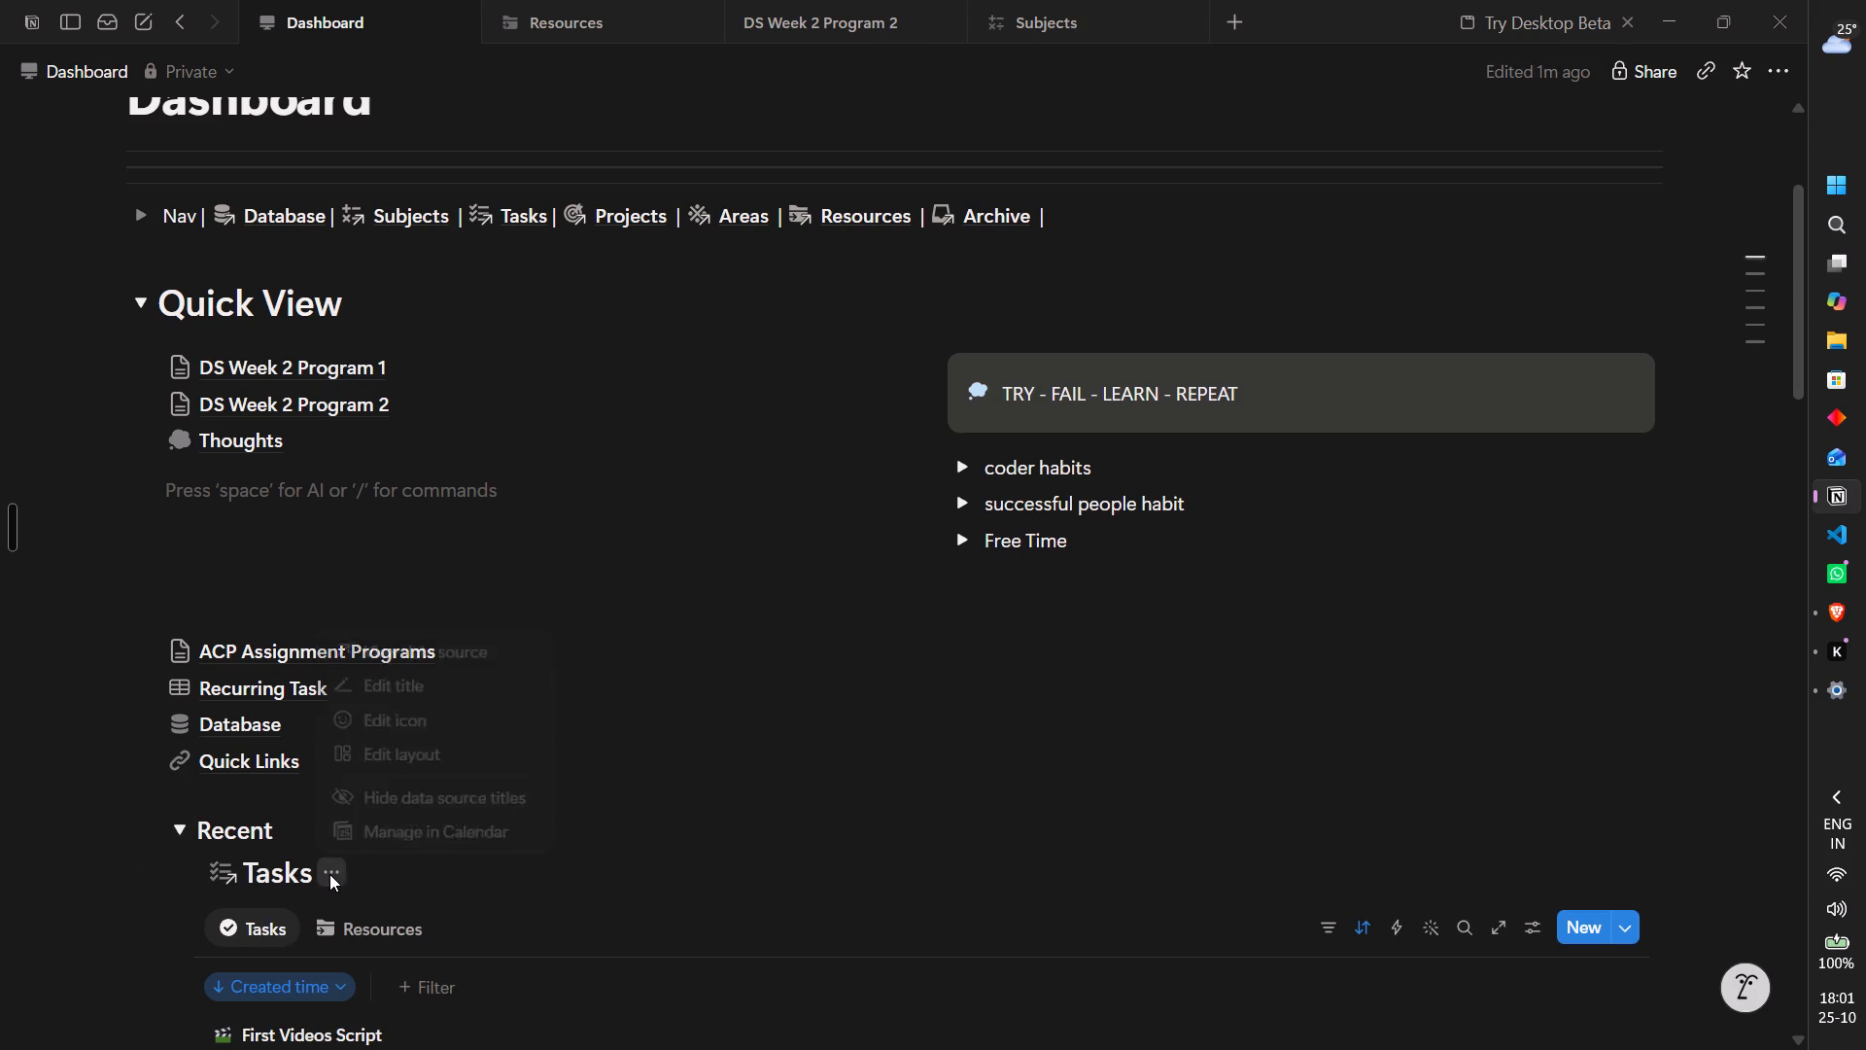